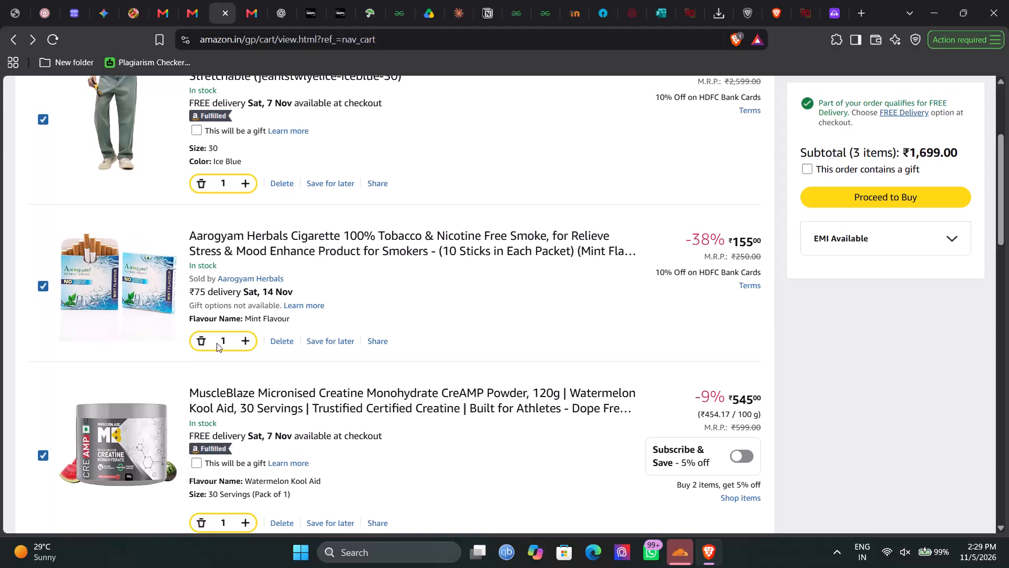
Remove the Aarogyam Herbals mint-flavour cigarette item from the shopping cart.
{"action": "left_click", "coordinate": [203, 341]}
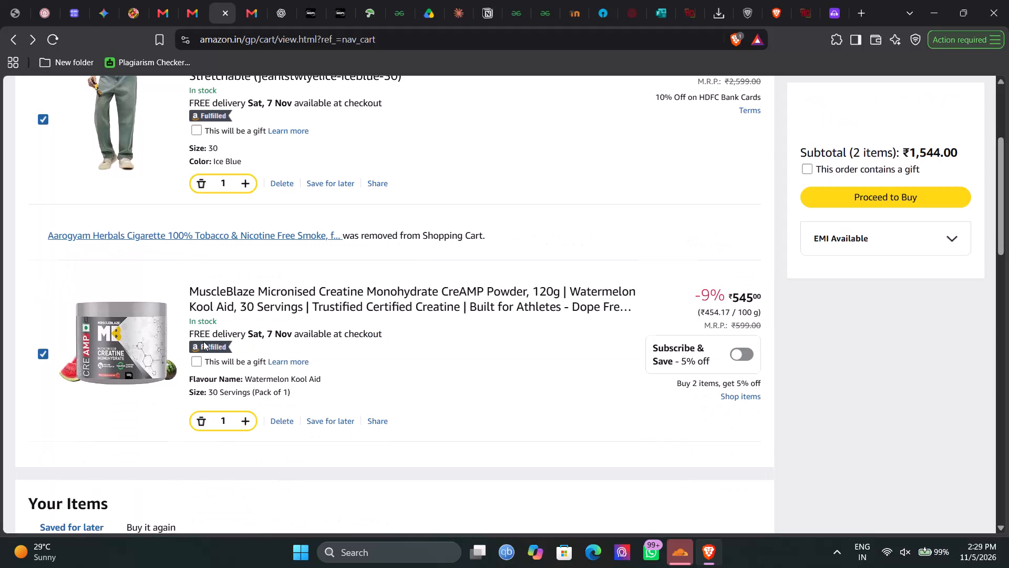
Review the items remaining in the shopping cart, the saved-for-later list and the order summary.
{"action": "scroll", "coordinate": [360, 348], "scroll_direction": "up", "scroll_amount": 2}
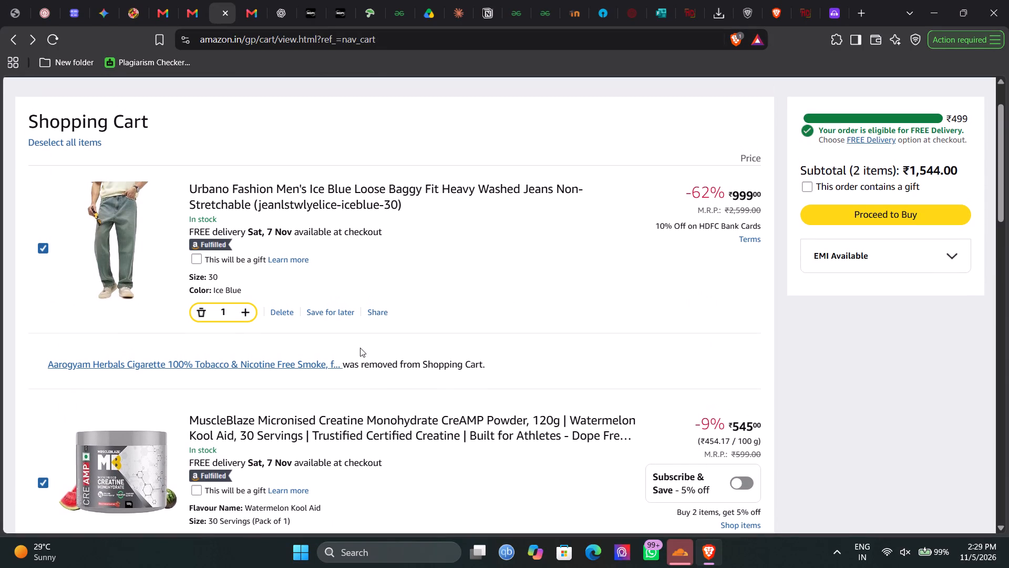
{"action": "scroll", "coordinate": [360, 348], "scroll_direction": "down", "scroll_amount": 2}
{"action": "scroll", "coordinate": [360, 348], "scroll_direction": "up", "scroll_amount": 1}
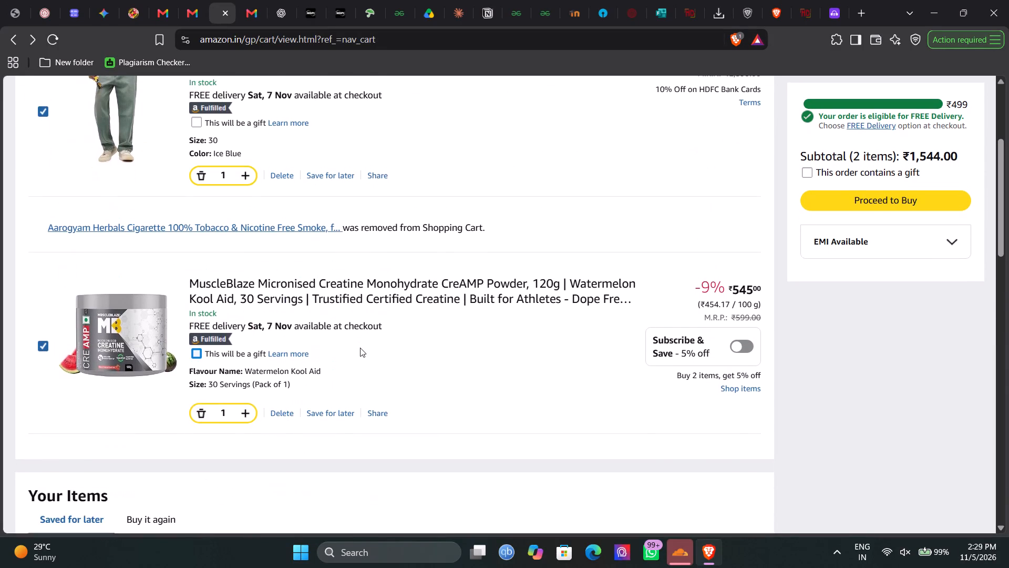
{"action": "scroll", "coordinate": [360, 348], "scroll_direction": "up", "scroll_amount": 1}
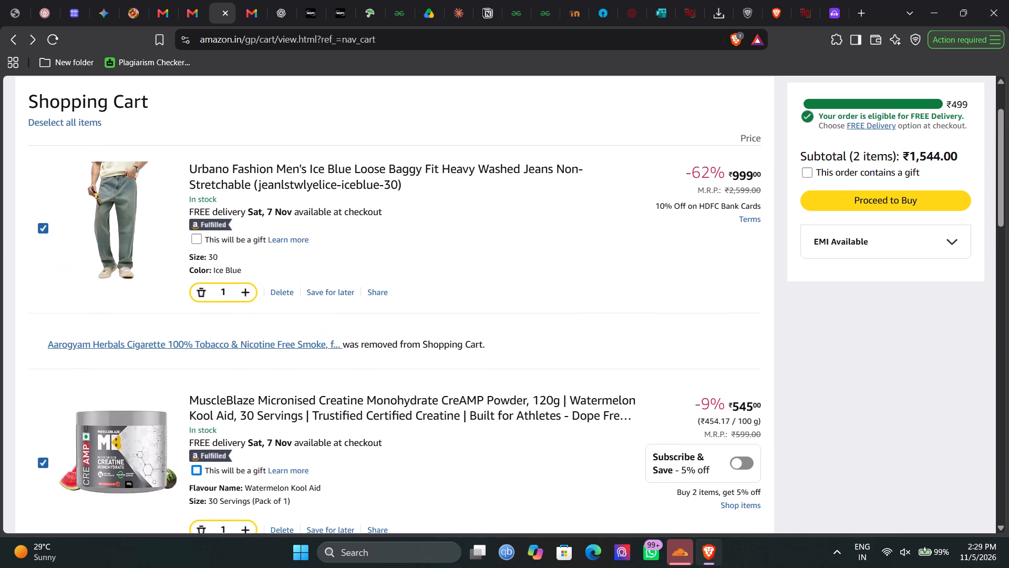
{"action": "scroll", "coordinate": [360, 348], "scroll_direction": "down", "scroll_amount": 3}
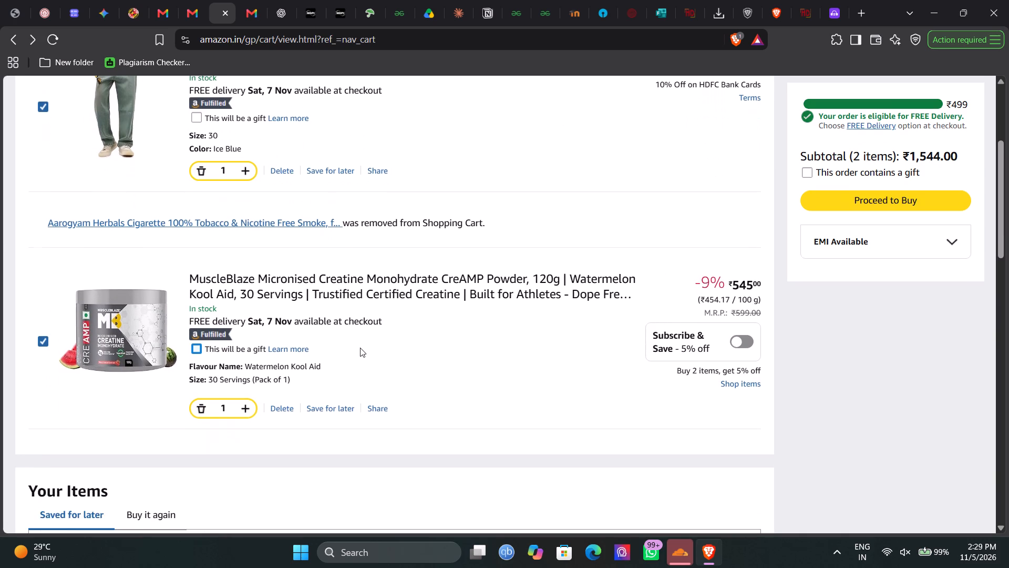
{"action": "scroll", "coordinate": [360, 348], "scroll_direction": "down", "scroll_amount": 3}
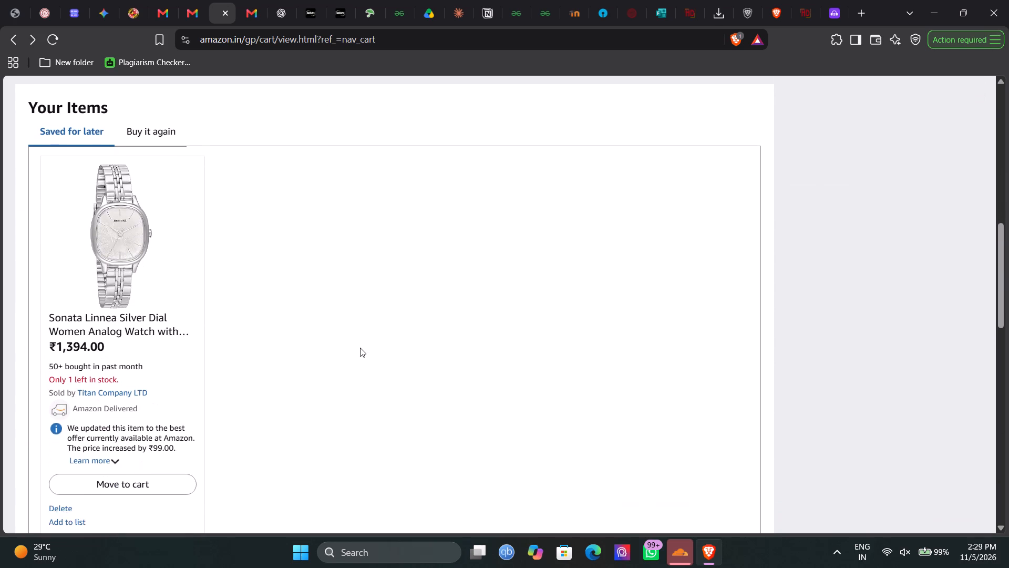
{"action": "scroll", "coordinate": [360, 348], "scroll_direction": "down", "scroll_amount": 3}
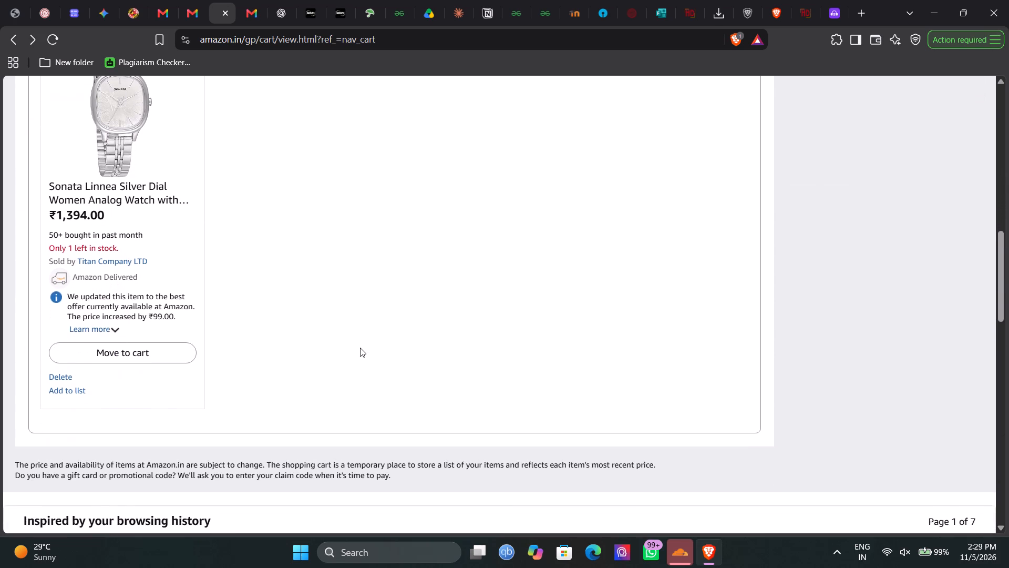
{"action": "scroll", "coordinate": [360, 348], "scroll_direction": "up", "scroll_amount": 14}
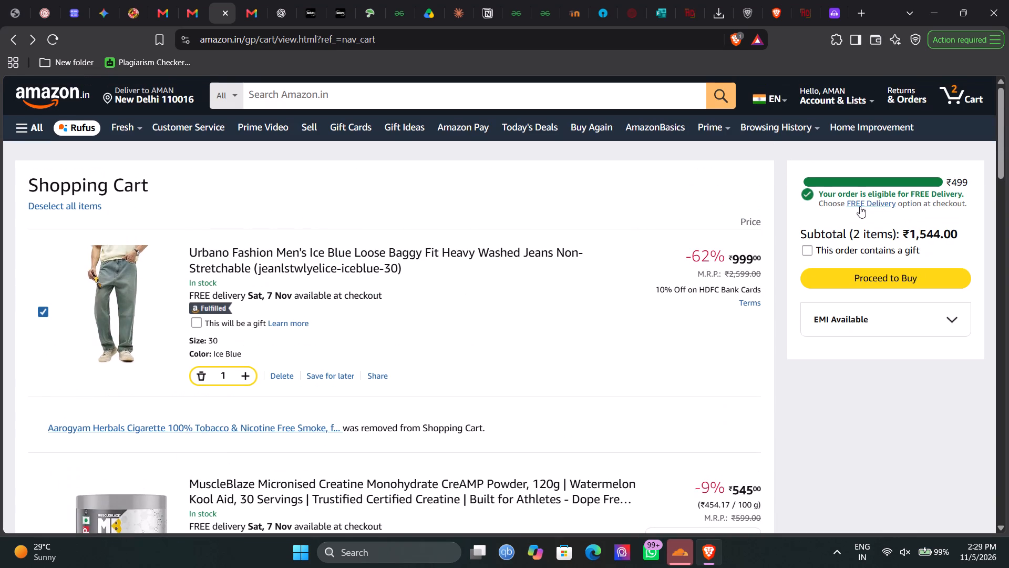
{"action": "scroll", "coordinate": [729, 230], "scroll_direction": "up", "scroll_amount": 1}
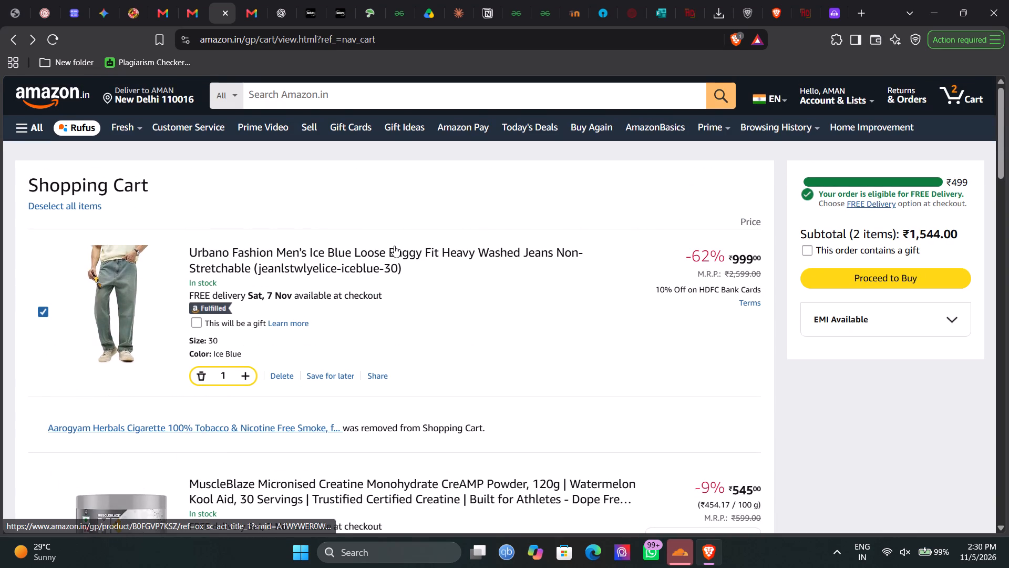
{"action": "scroll", "coordinate": [394, 246], "scroll_direction": "down", "scroll_amount": 3}
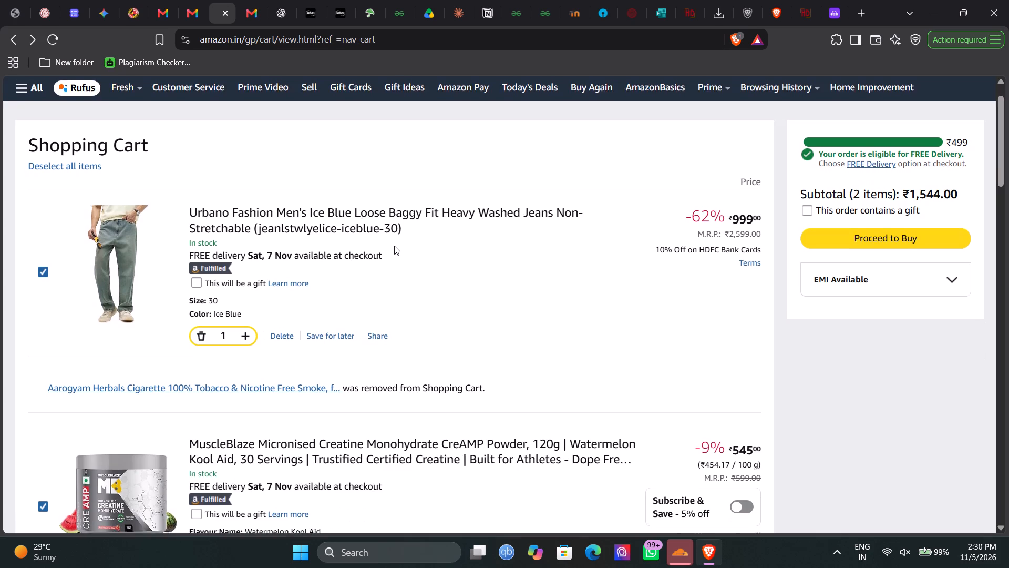
{"action": "scroll", "coordinate": [394, 246], "scroll_direction": "down", "scroll_amount": 1}
{"action": "scroll", "coordinate": [394, 246], "scroll_direction": "up", "scroll_amount": 2}
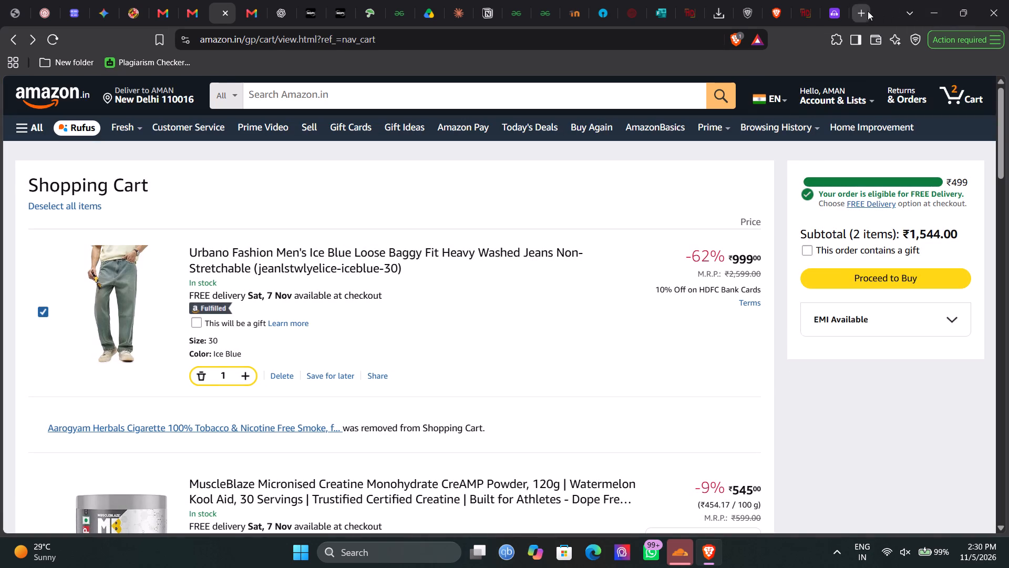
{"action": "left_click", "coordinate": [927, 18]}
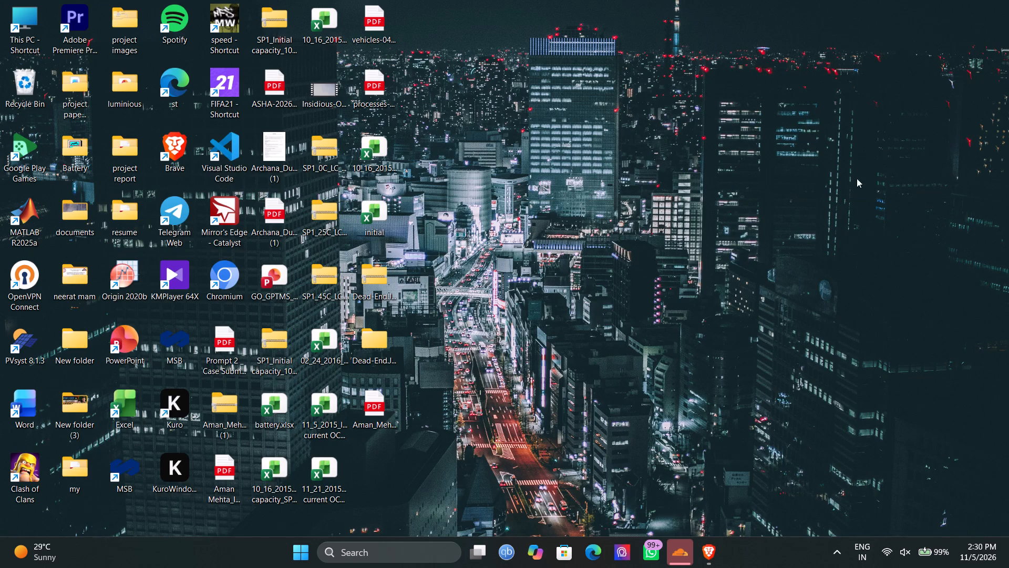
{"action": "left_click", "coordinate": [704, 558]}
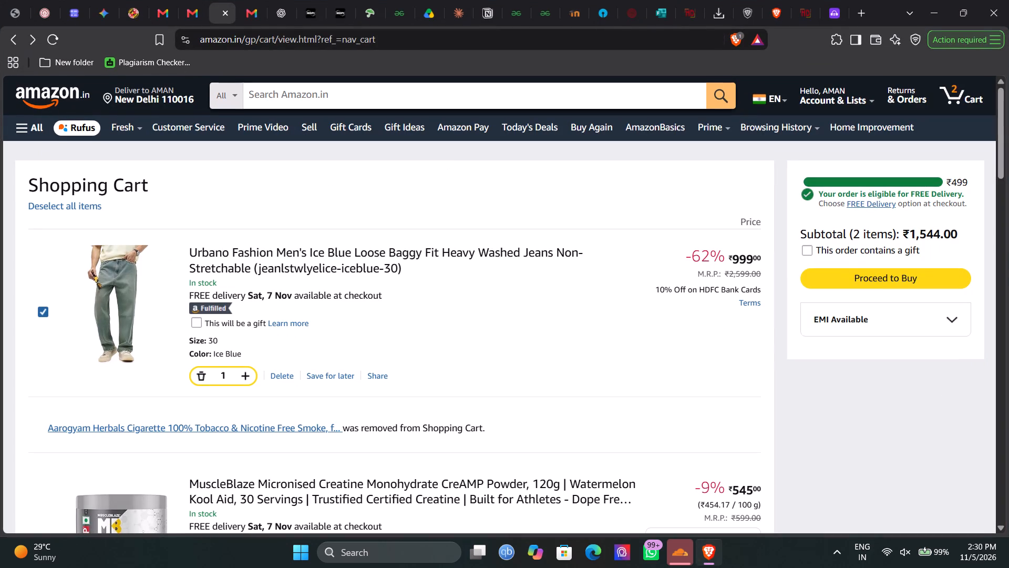
Switch to the CALCE battery-data page and view the Low Current OCV test section.
{"action": "left_click", "coordinate": [127, 1]}
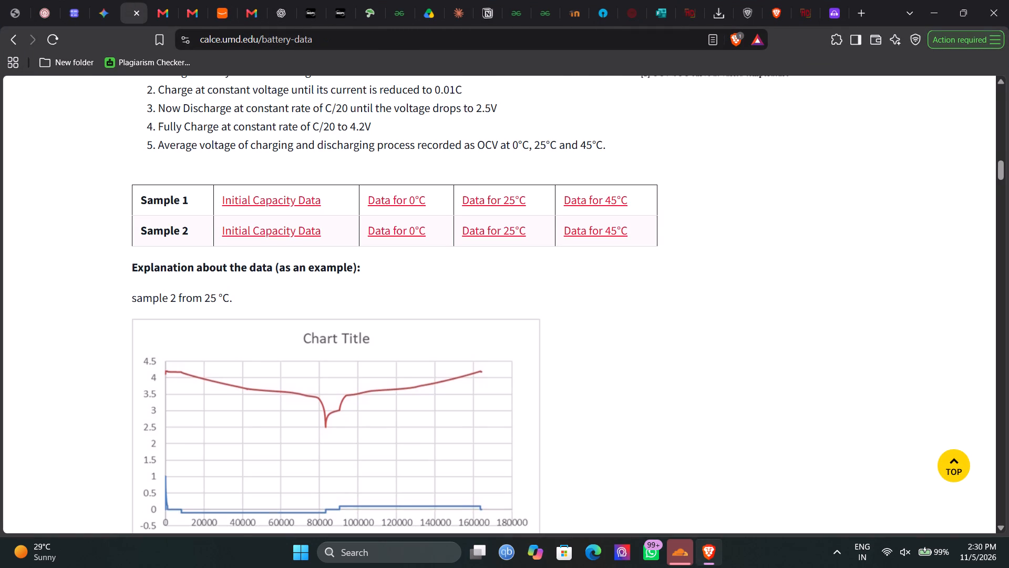
{"action": "scroll", "coordinate": [331, 149], "scroll_direction": "up", "scroll_amount": 1}
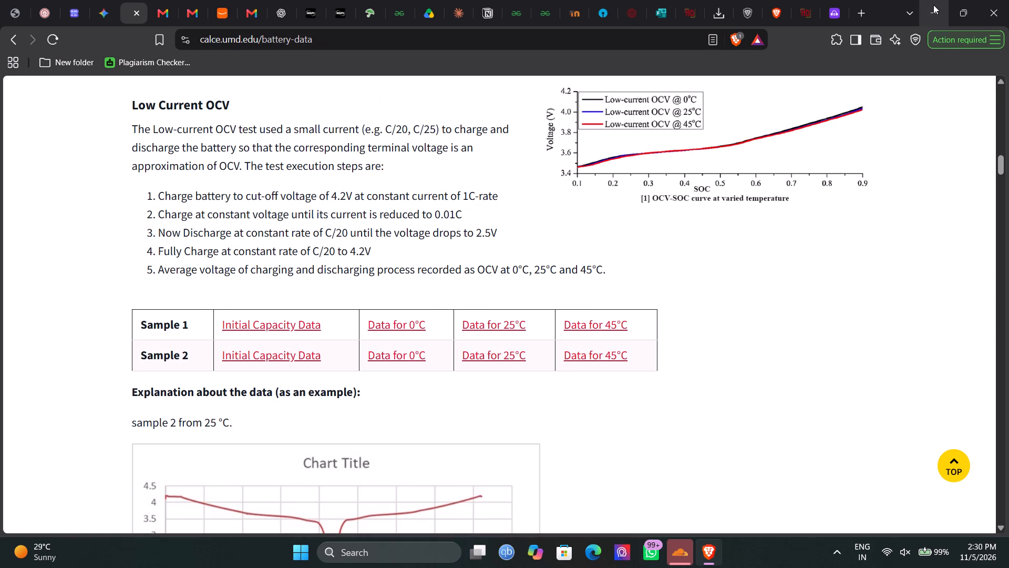
Open the 10_16_2015 Initial capacity_SP20-1 workbook from the desktop, maximize it and show the last columns of Sheet1.
{"action": "left_click", "coordinate": [933, 5]}
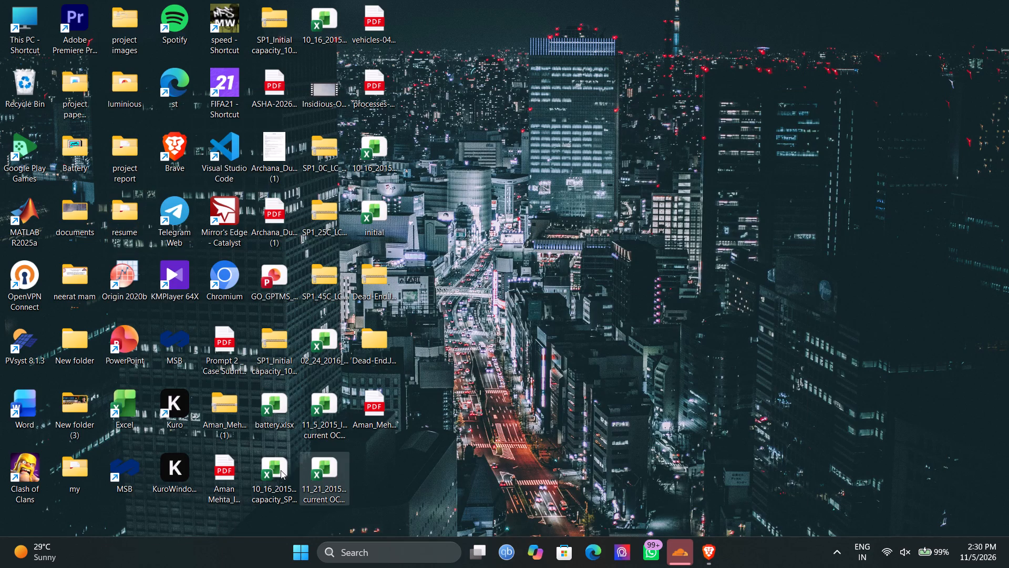
{"action": "double_click", "coordinate": [281, 470]}
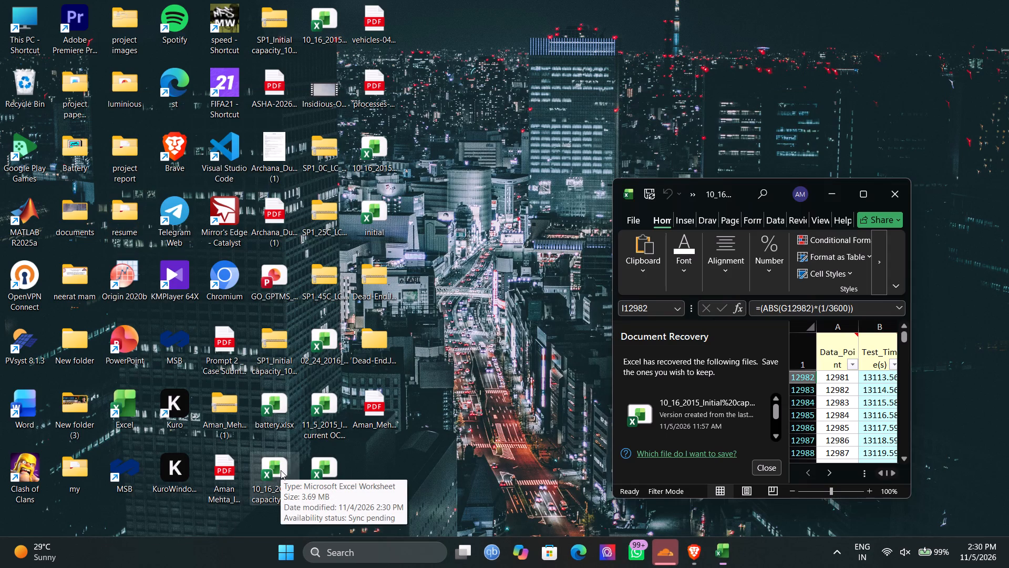
{"action": "left_click", "coordinate": [866, 195]}
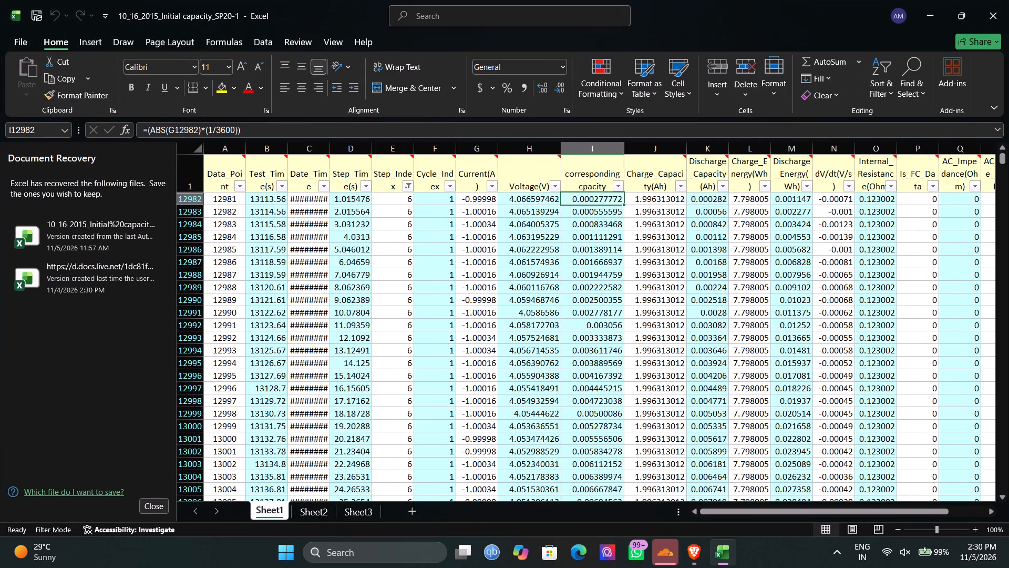
{"action": "scroll", "coordinate": [660, 292], "scroll_direction": "left", "scroll_amount": 4}
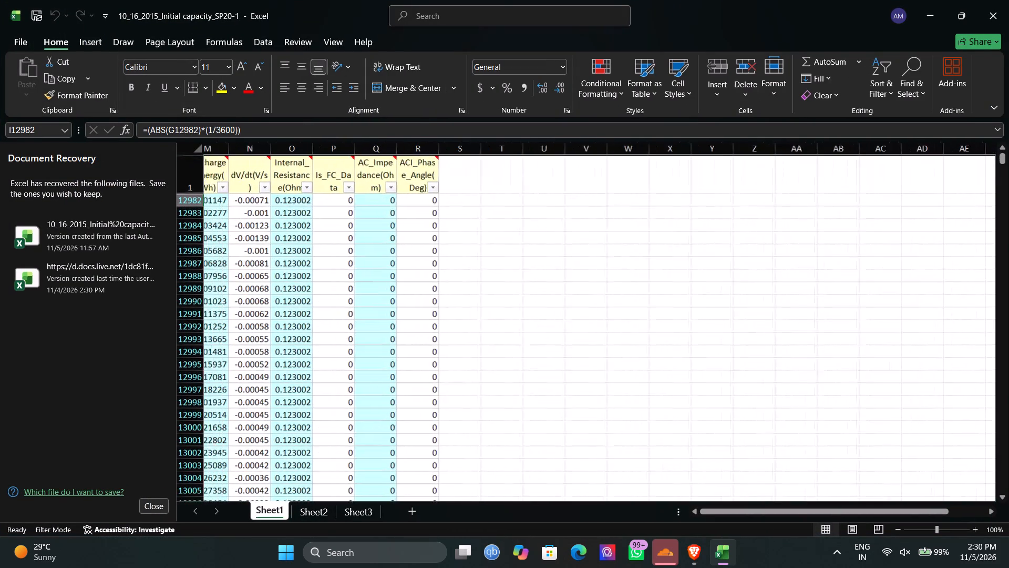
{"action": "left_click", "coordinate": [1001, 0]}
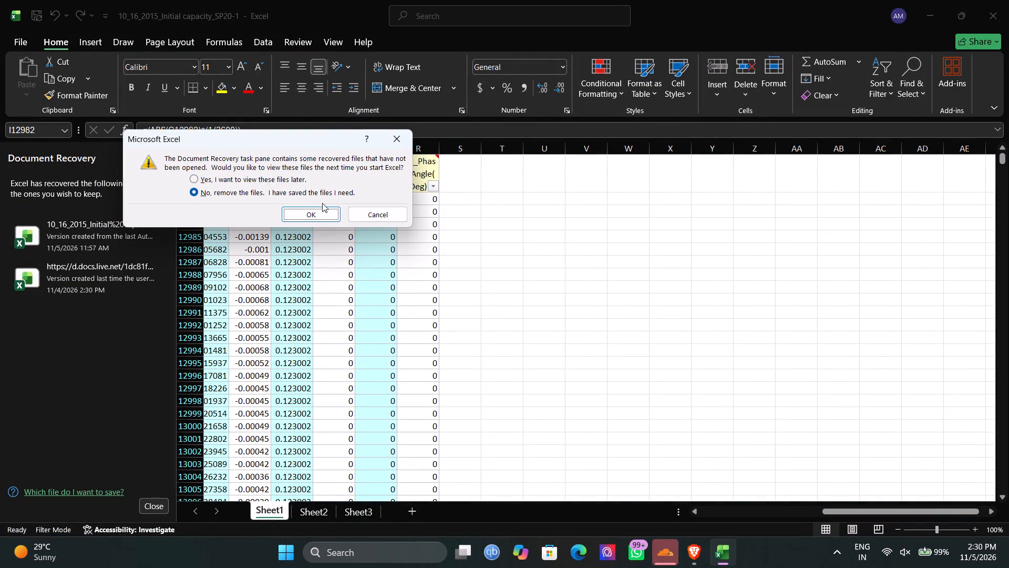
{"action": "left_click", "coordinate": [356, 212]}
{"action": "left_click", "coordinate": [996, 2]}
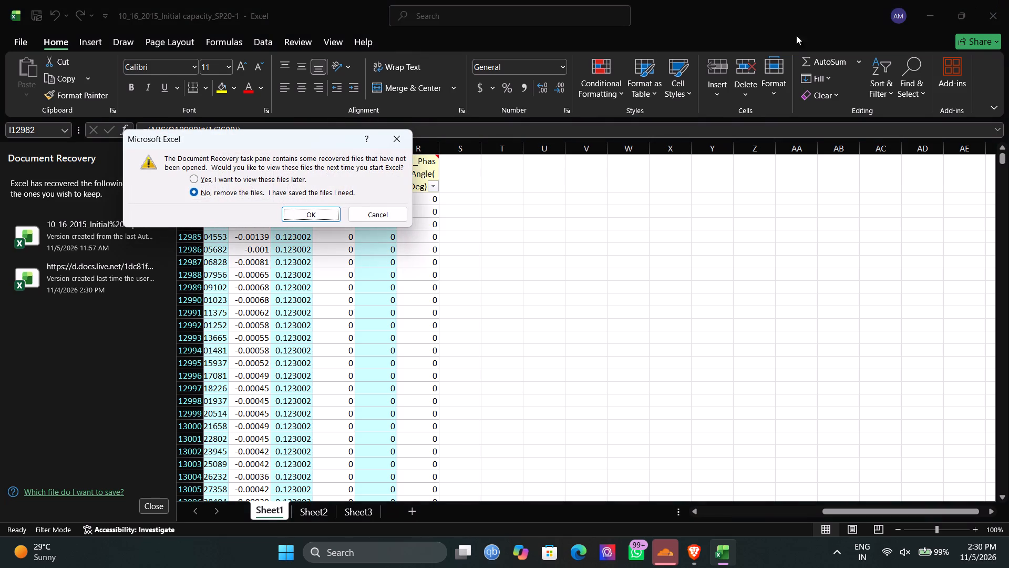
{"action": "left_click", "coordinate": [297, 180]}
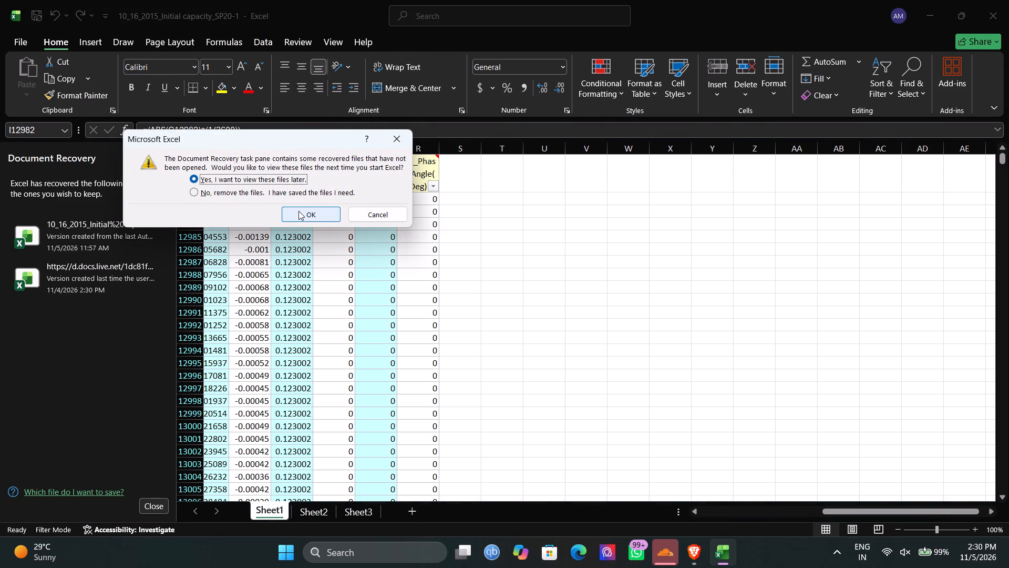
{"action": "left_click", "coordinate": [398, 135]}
Open the AutoRecovered version dated 11/5/2026 11:57 AM and compare its Sheet1 columns with those of the original document.
{"action": "left_click", "coordinate": [128, 241]}
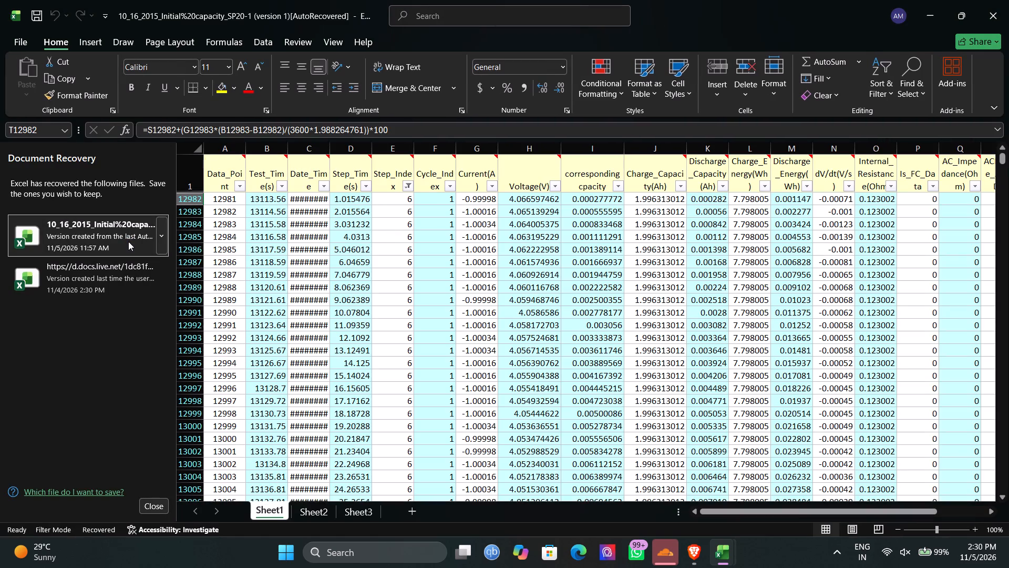
{"action": "scroll", "coordinate": [546, 266], "scroll_direction": "left", "scroll_amount": 4}
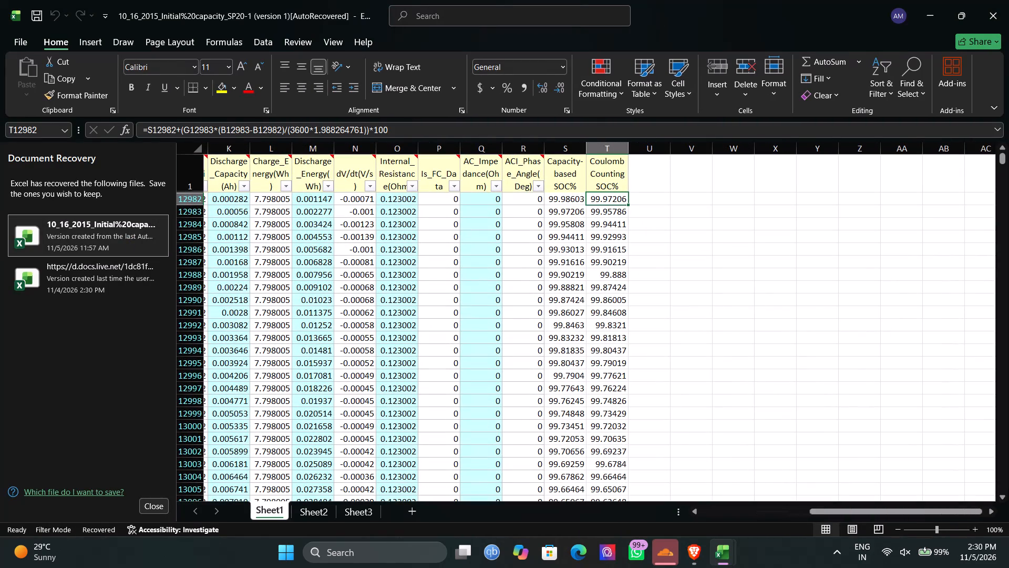
{"action": "left_click", "coordinate": [110, 287]}
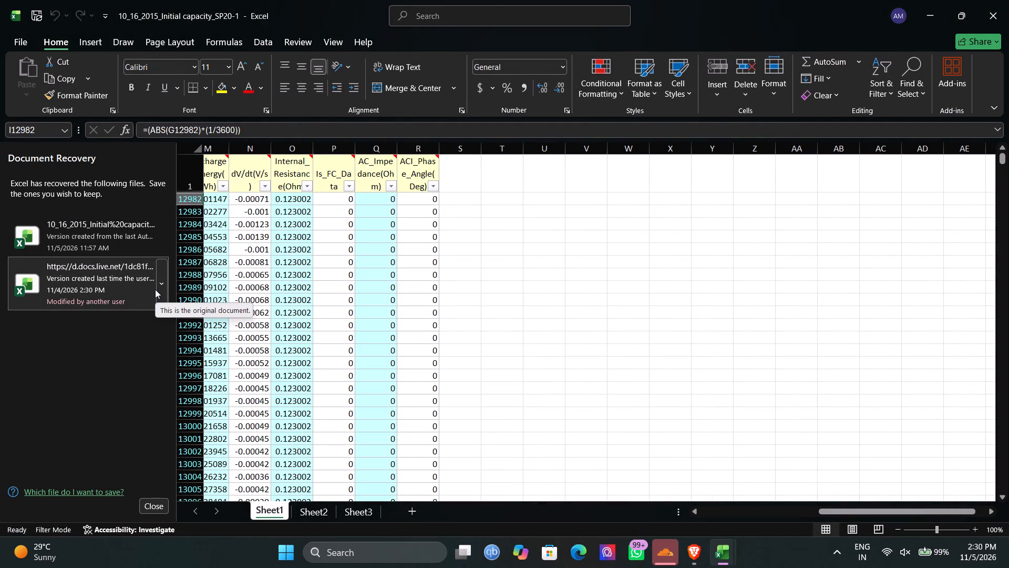
{"action": "left_click", "coordinate": [160, 286]}
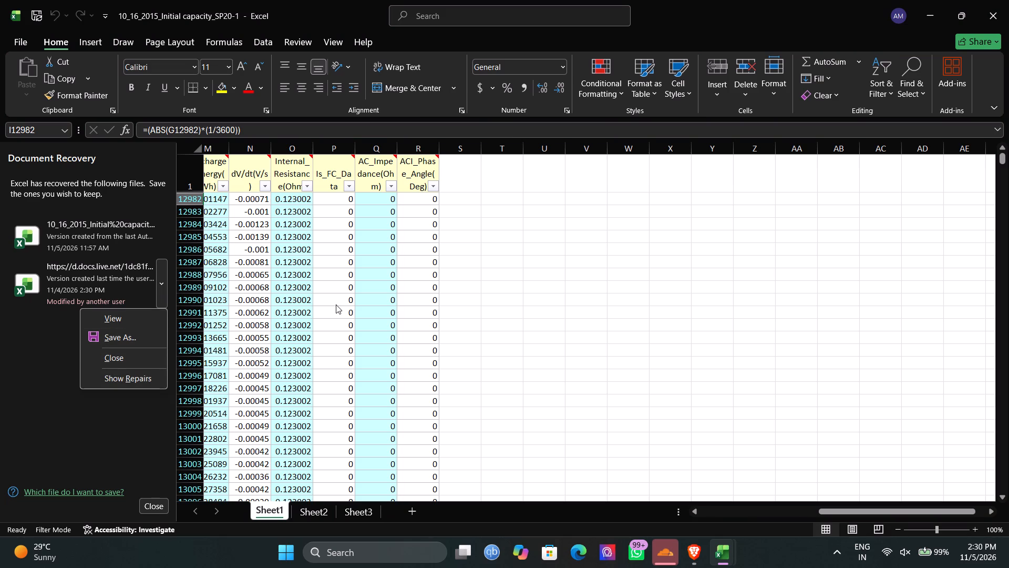
{"action": "left_click", "coordinate": [105, 235]}
{"action": "scroll", "coordinate": [495, 237], "scroll_direction": "right", "scroll_amount": 2}
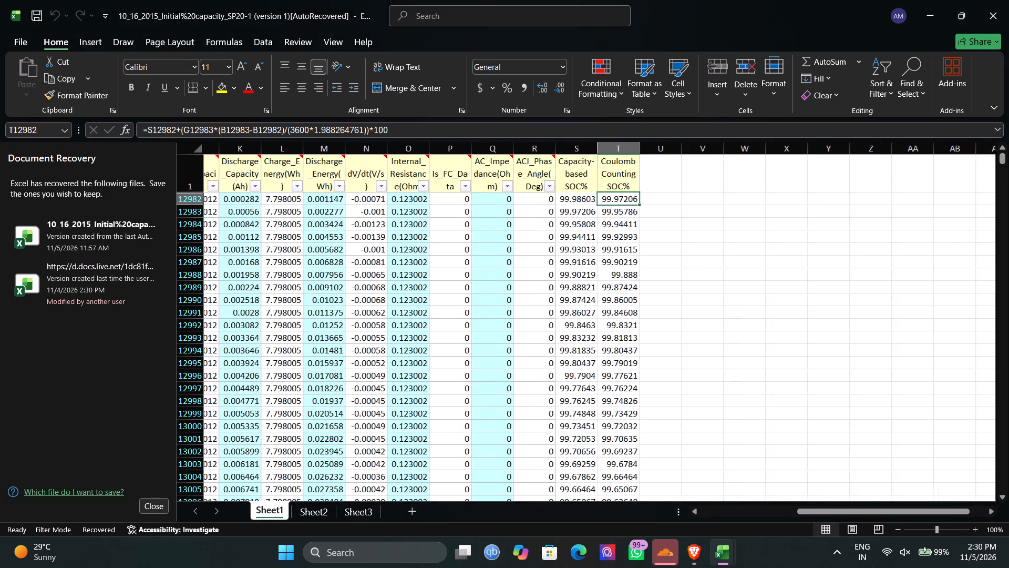
{"action": "scroll", "coordinate": [495, 237], "scroll_direction": "right", "scroll_amount": 3}
{"action": "scroll", "coordinate": [495, 237], "scroll_direction": "left", "scroll_amount": 1}
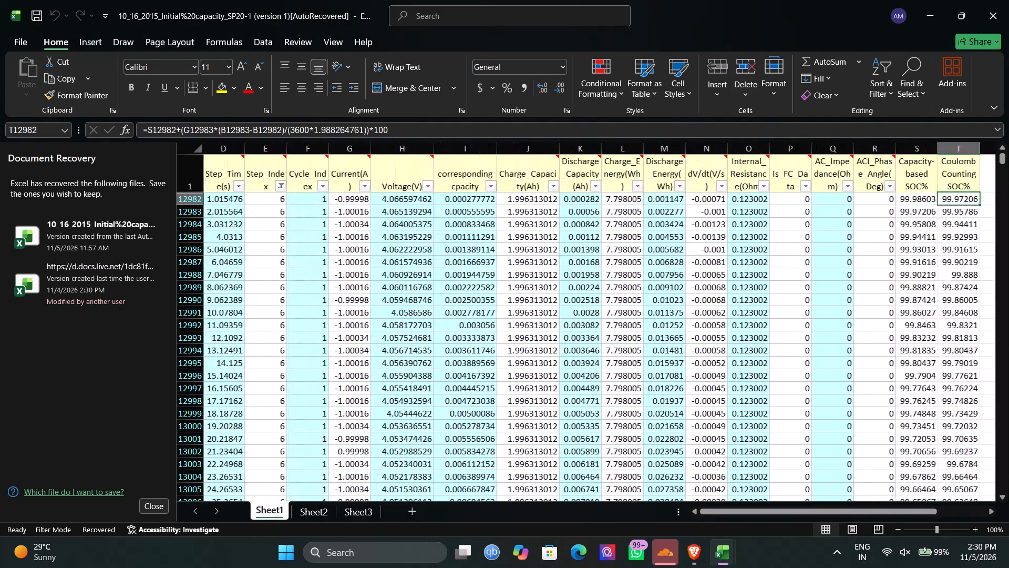
{"action": "scroll", "coordinate": [495, 237], "scroll_direction": "left", "scroll_amount": 1}
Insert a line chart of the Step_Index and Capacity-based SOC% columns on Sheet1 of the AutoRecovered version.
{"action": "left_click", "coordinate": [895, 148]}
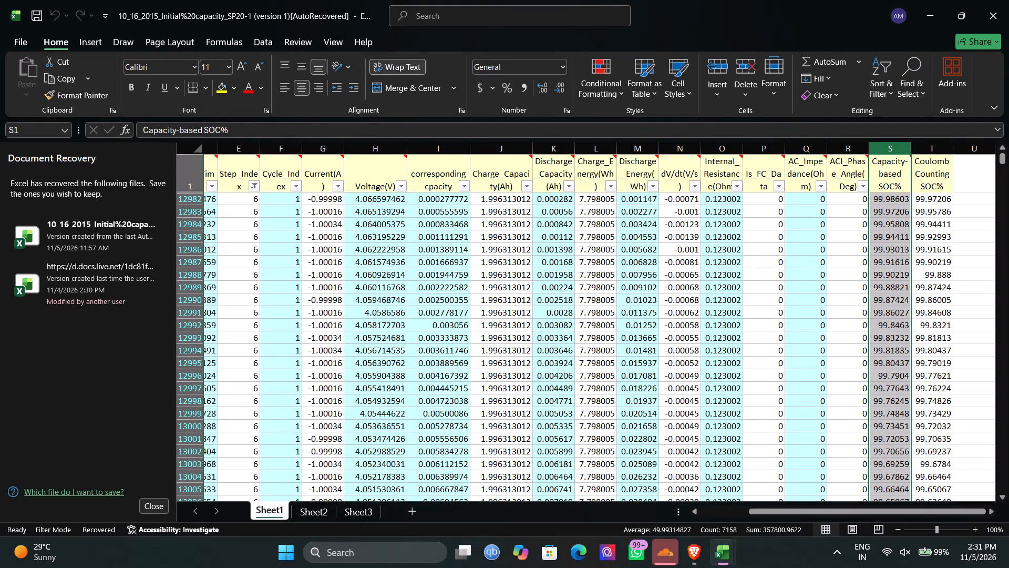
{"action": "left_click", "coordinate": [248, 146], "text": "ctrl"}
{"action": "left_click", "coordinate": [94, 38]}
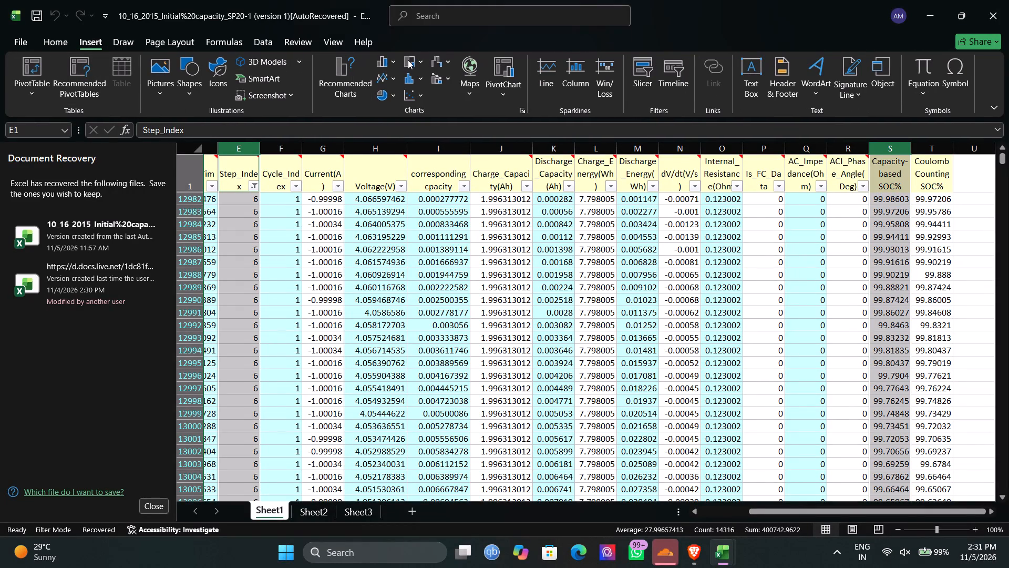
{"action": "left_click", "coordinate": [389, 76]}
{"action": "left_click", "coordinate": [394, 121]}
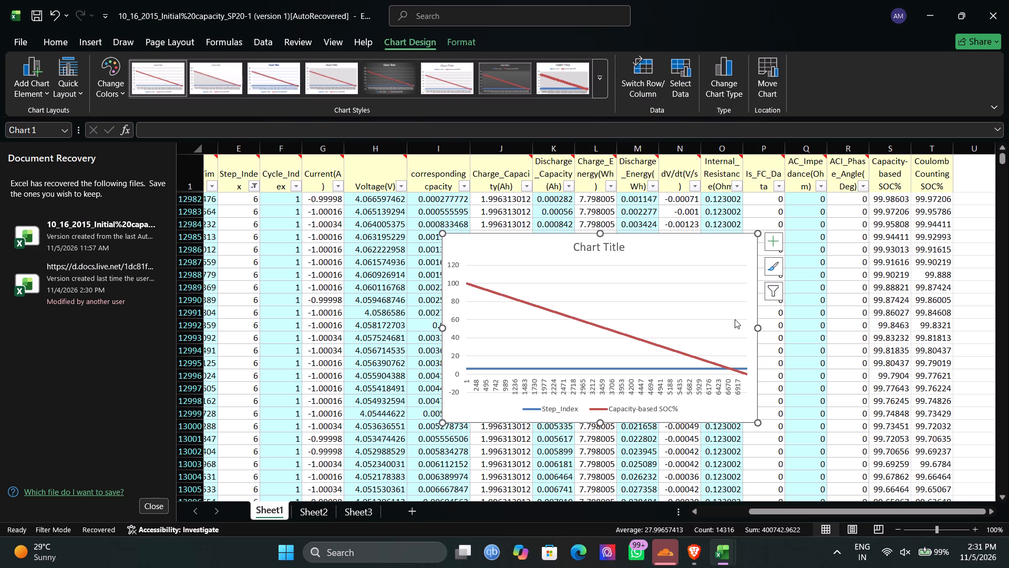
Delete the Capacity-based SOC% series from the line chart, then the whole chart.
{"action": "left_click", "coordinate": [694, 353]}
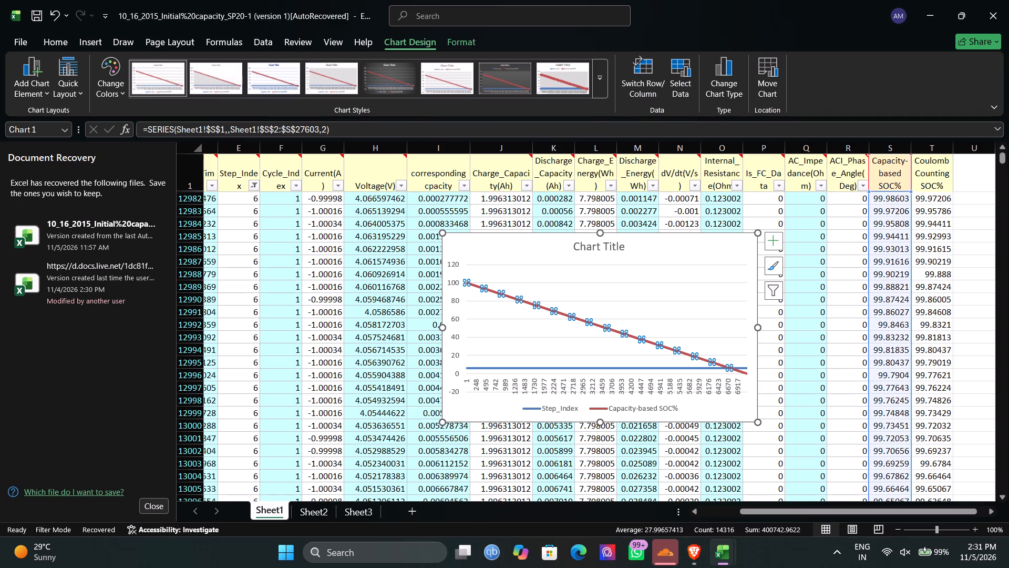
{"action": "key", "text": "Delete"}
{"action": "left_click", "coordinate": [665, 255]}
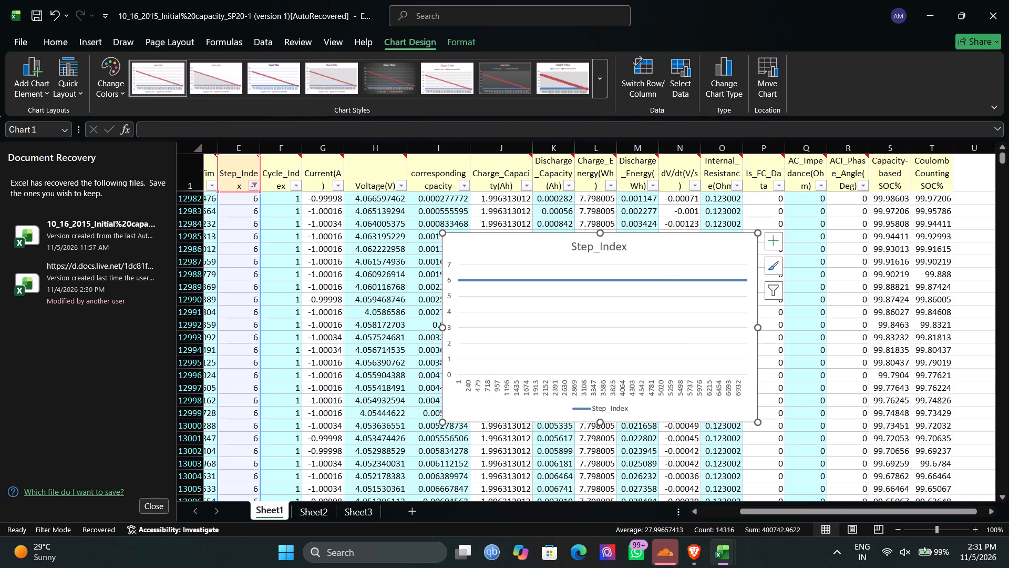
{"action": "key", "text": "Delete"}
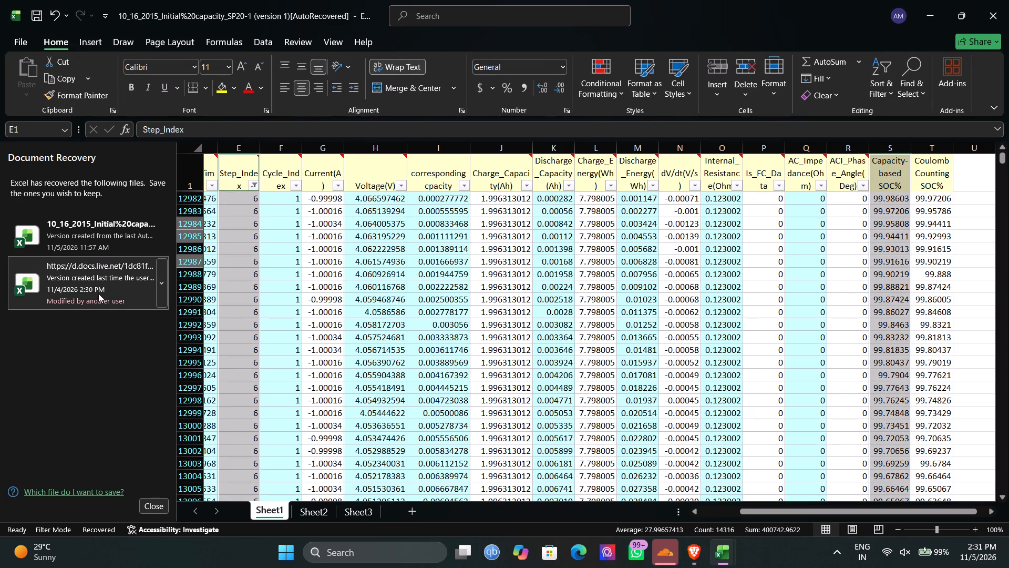
Close the recovered version dated 11/4/2026 2:30 PM in the Document Recovery list.
{"action": "right_click", "coordinate": [95, 295]}
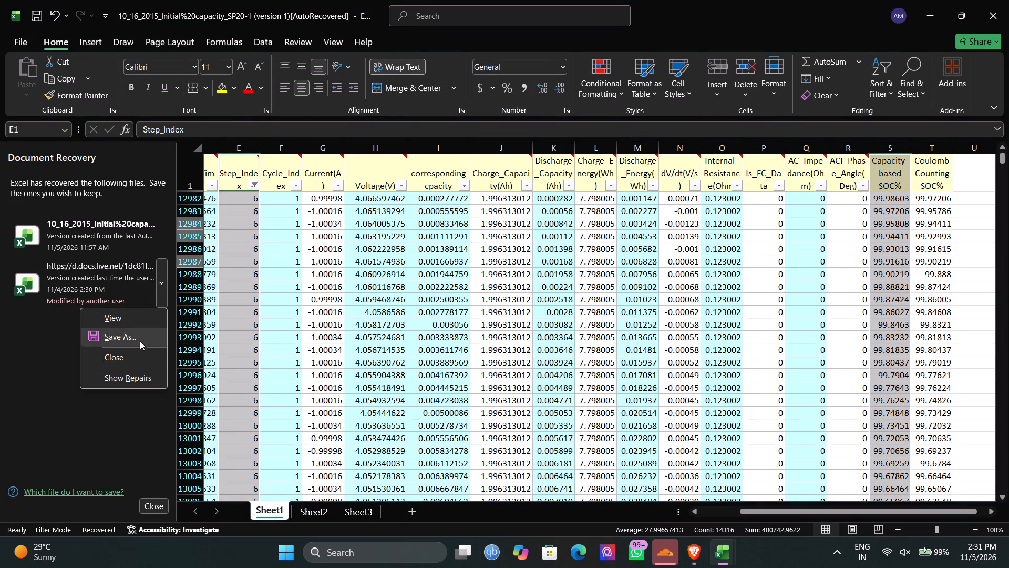
{"action": "left_click", "coordinate": [132, 360]}
Look over the Sheet1 rows and columns of the AutoRecovered workbook, including the two SOC% columns.
{"action": "scroll", "coordinate": [396, 284], "scroll_direction": "right", "scroll_amount": 5}
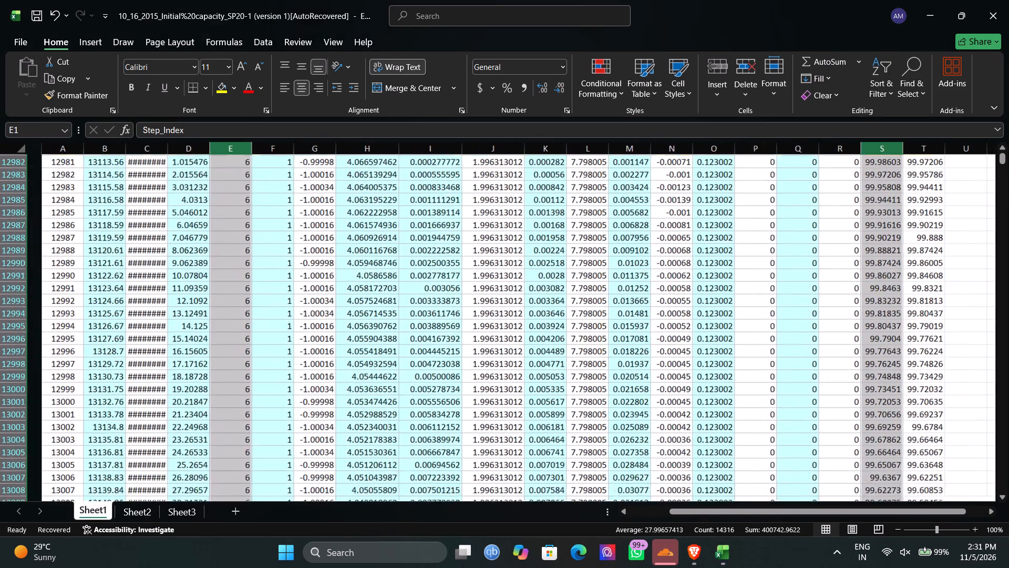
{"action": "scroll", "coordinate": [396, 284], "scroll_direction": "right", "scroll_amount": 1}
{"action": "scroll", "coordinate": [595, 234], "scroll_direction": "up", "scroll_amount": 3}
{"action": "left_click", "coordinate": [1008, 215]}
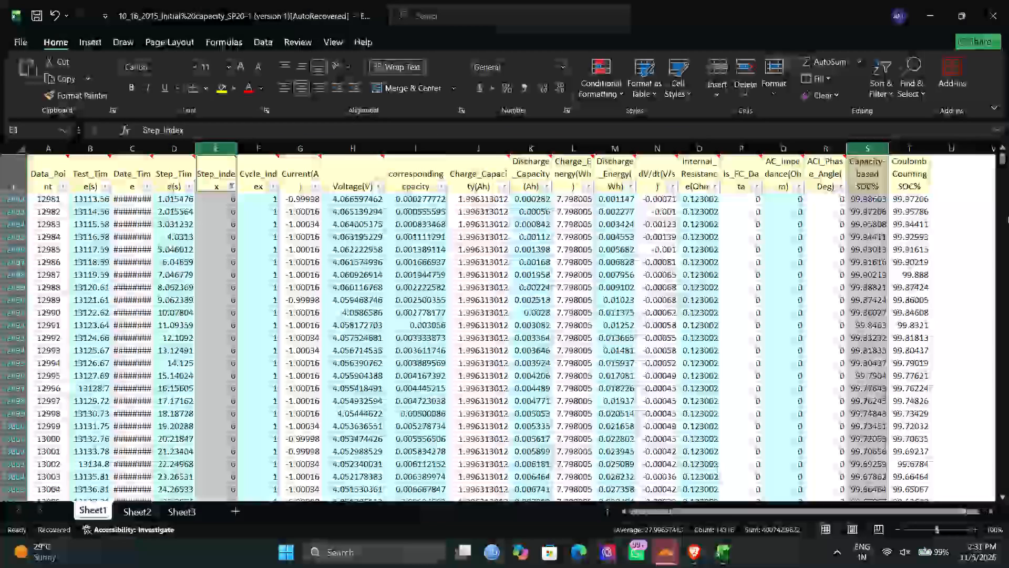
{"action": "left_click", "coordinate": [959, 252]}
{"action": "scroll", "coordinate": [959, 252], "scroll_direction": "down", "scroll_amount": 2}
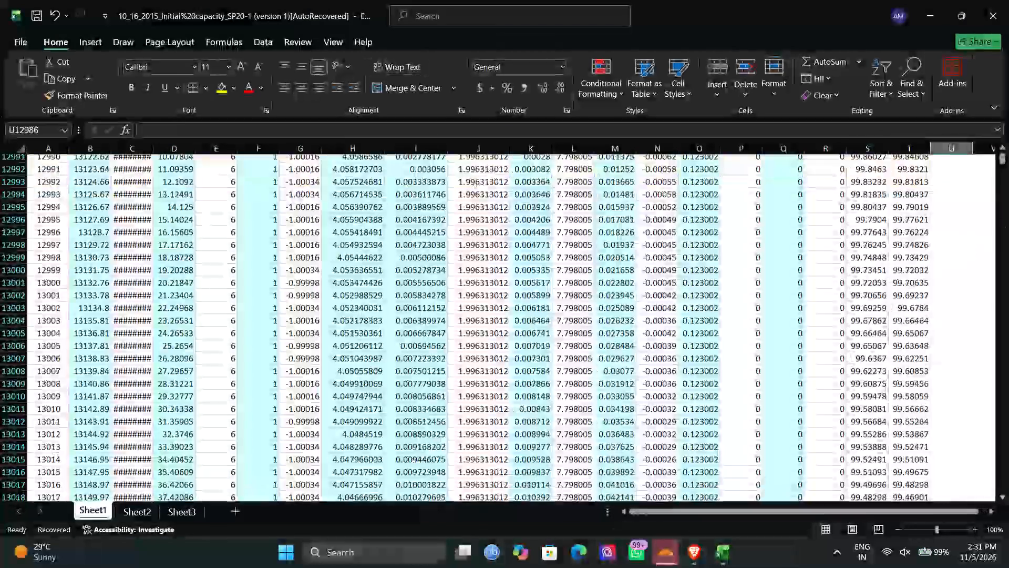
{"action": "scroll", "coordinate": [959, 252], "scroll_direction": "down", "scroll_amount": 6}
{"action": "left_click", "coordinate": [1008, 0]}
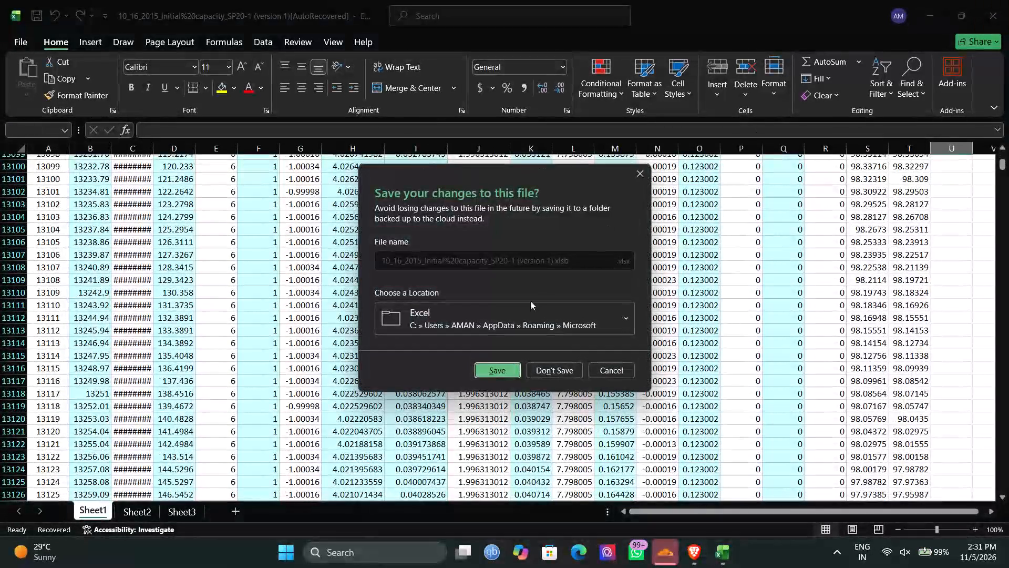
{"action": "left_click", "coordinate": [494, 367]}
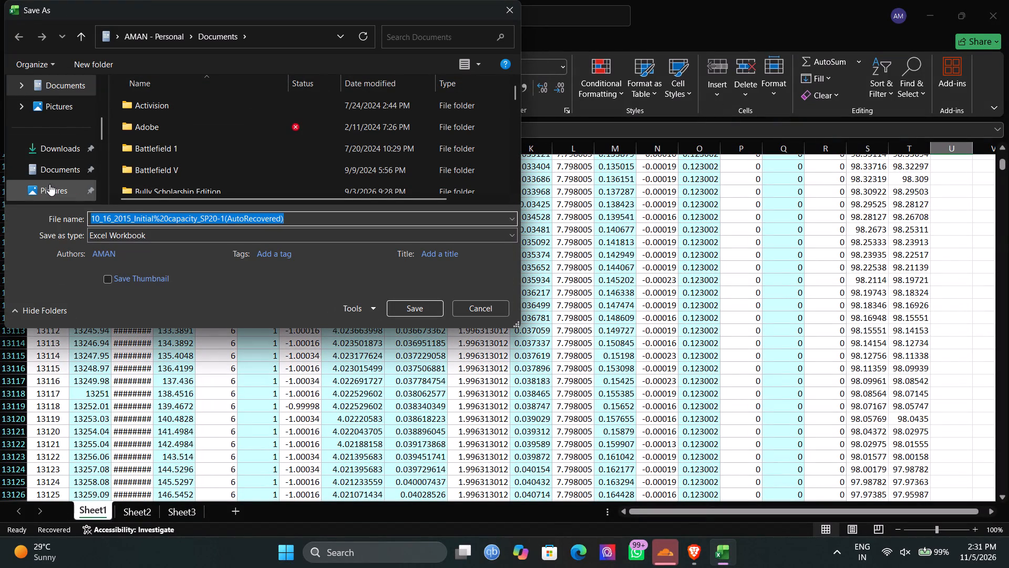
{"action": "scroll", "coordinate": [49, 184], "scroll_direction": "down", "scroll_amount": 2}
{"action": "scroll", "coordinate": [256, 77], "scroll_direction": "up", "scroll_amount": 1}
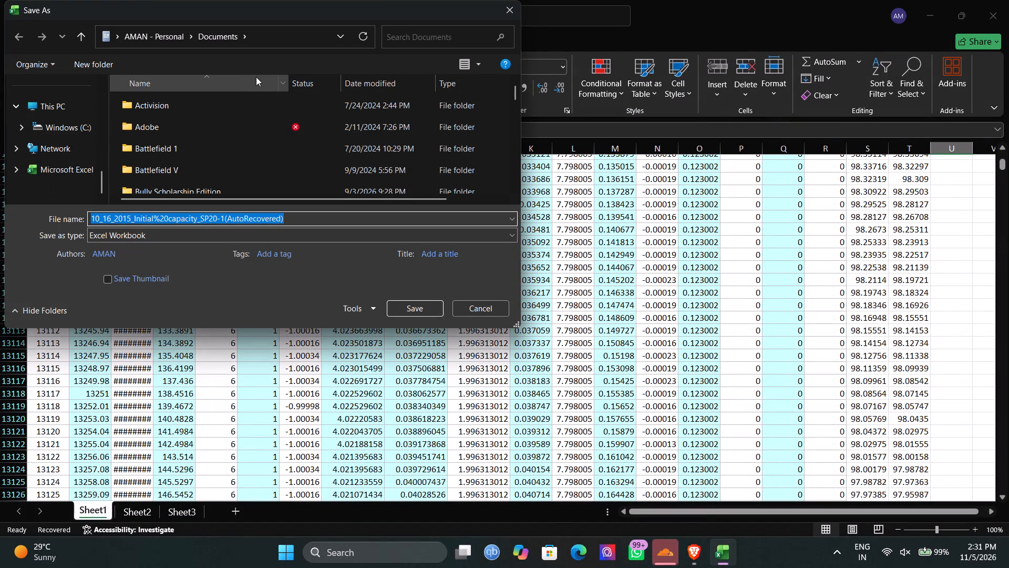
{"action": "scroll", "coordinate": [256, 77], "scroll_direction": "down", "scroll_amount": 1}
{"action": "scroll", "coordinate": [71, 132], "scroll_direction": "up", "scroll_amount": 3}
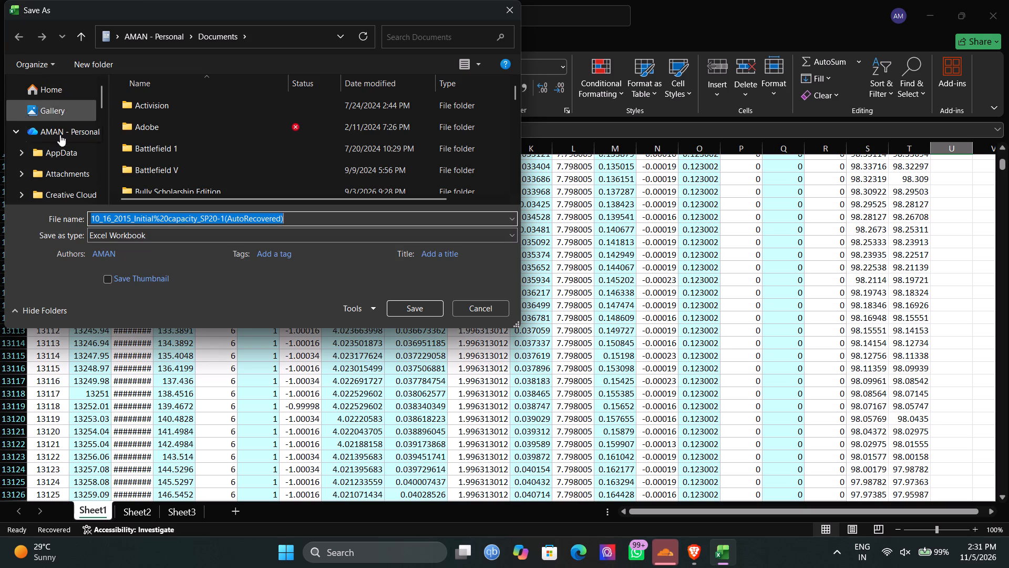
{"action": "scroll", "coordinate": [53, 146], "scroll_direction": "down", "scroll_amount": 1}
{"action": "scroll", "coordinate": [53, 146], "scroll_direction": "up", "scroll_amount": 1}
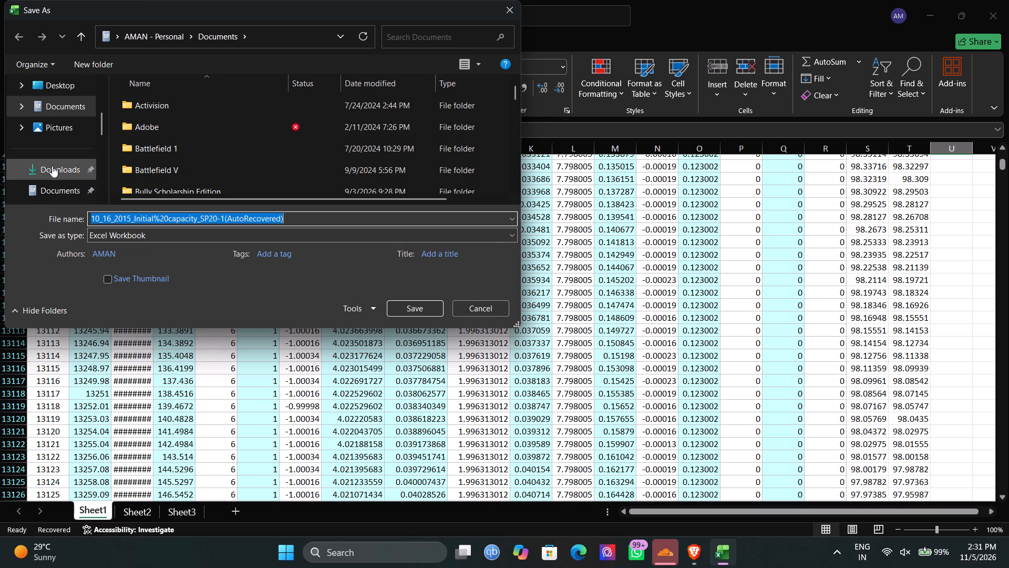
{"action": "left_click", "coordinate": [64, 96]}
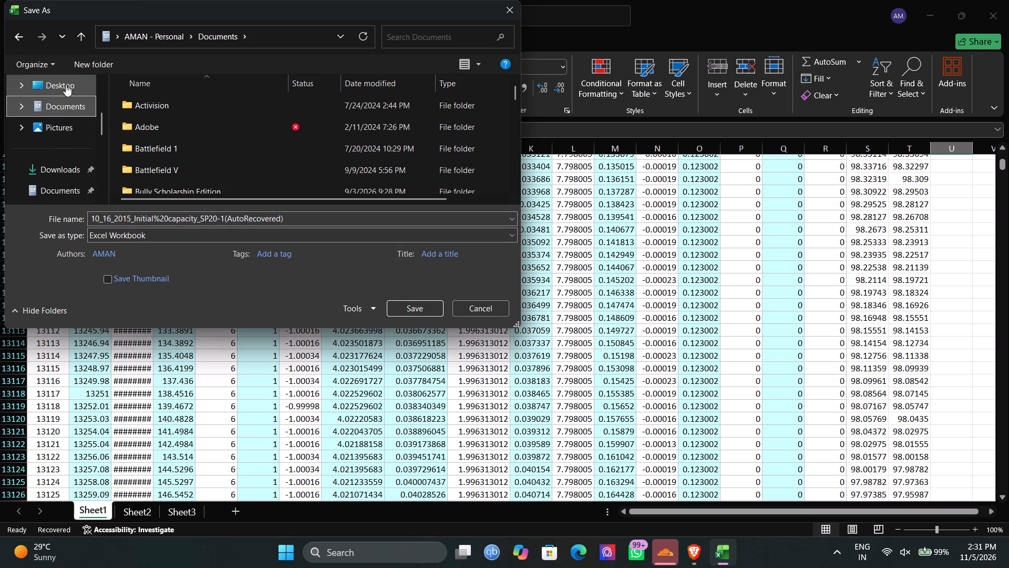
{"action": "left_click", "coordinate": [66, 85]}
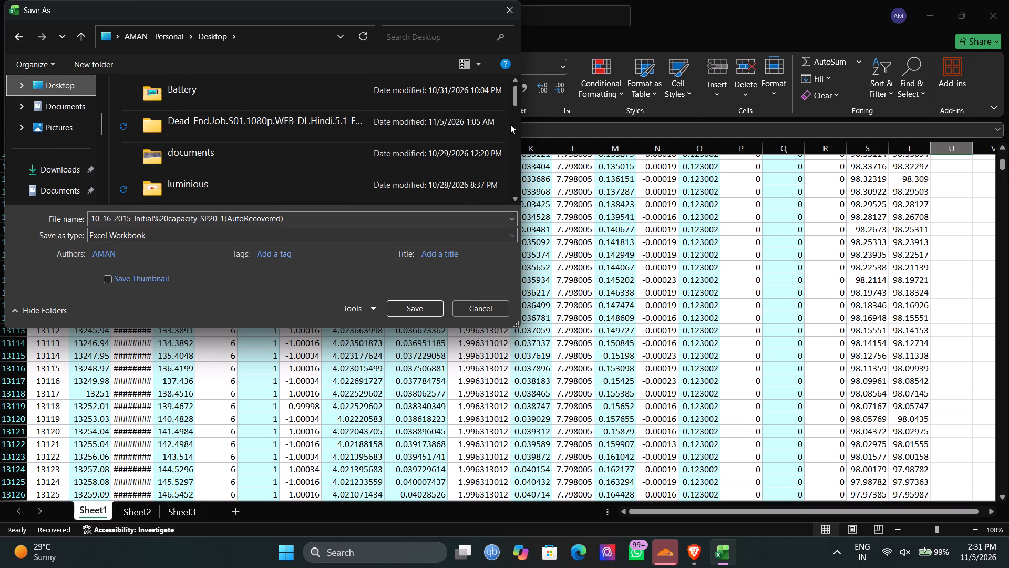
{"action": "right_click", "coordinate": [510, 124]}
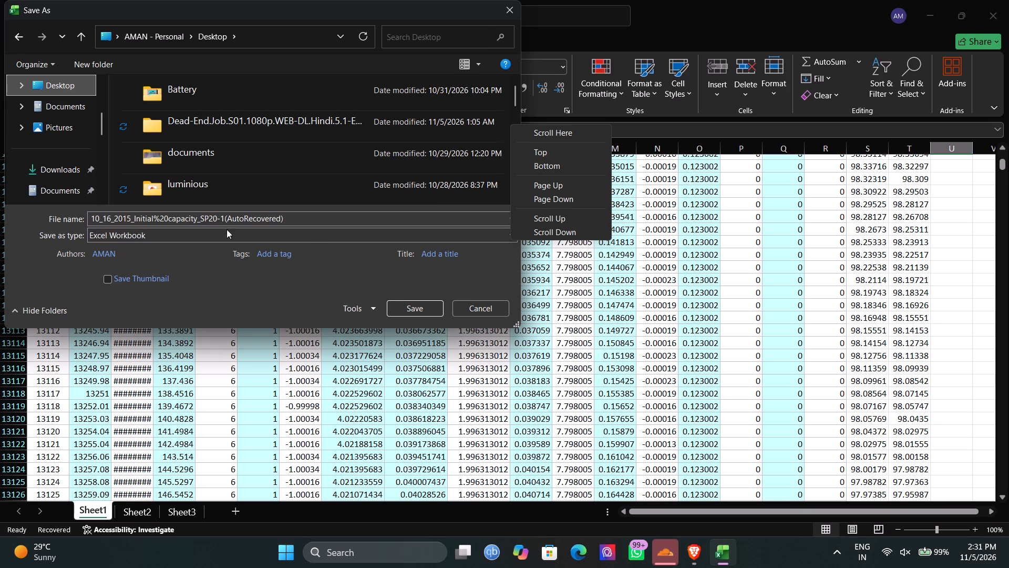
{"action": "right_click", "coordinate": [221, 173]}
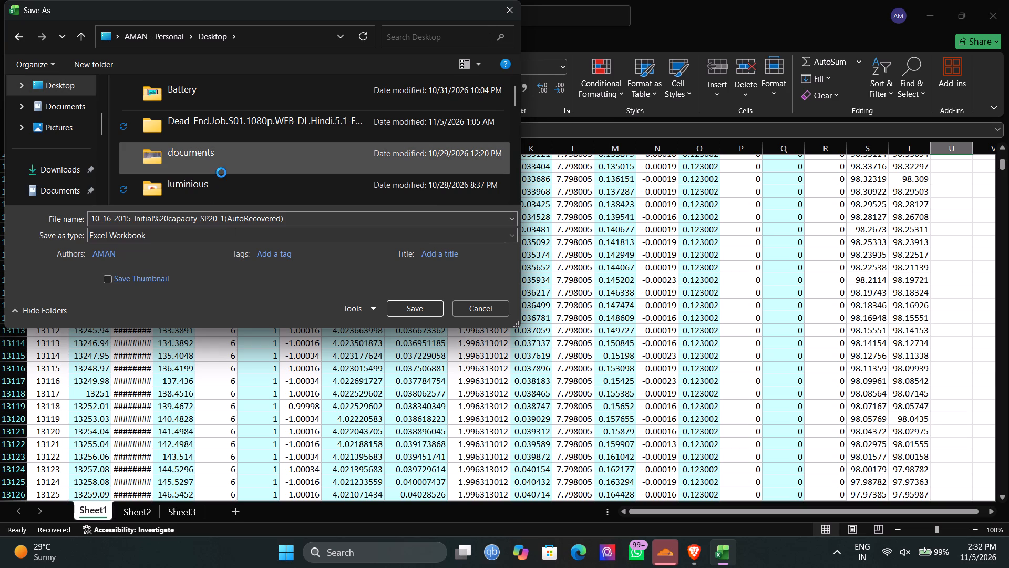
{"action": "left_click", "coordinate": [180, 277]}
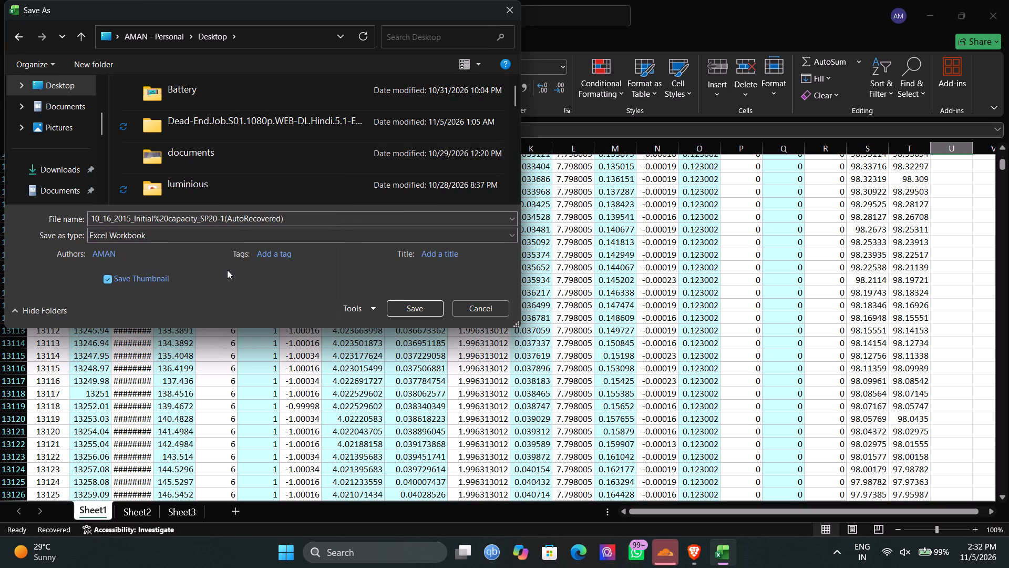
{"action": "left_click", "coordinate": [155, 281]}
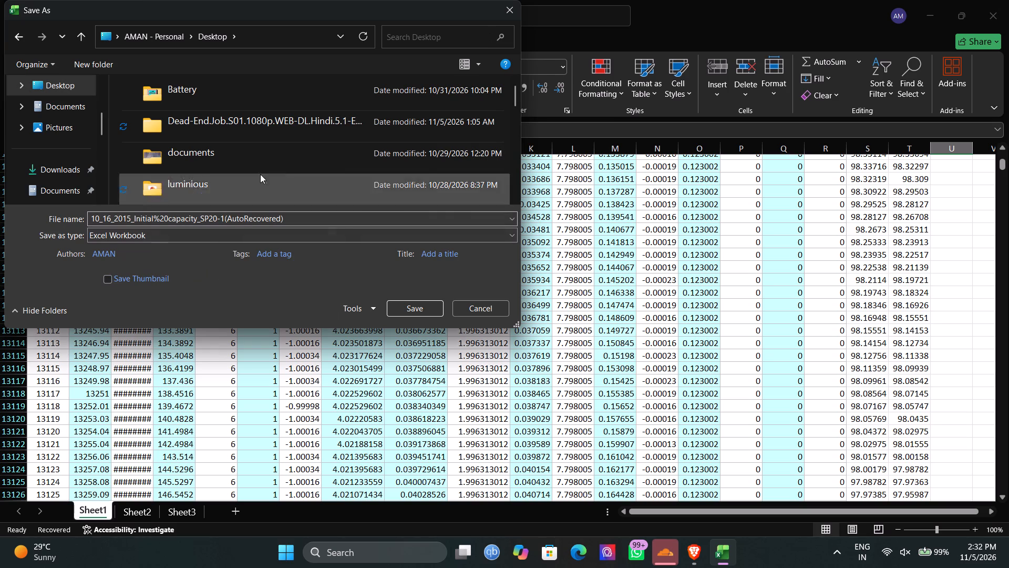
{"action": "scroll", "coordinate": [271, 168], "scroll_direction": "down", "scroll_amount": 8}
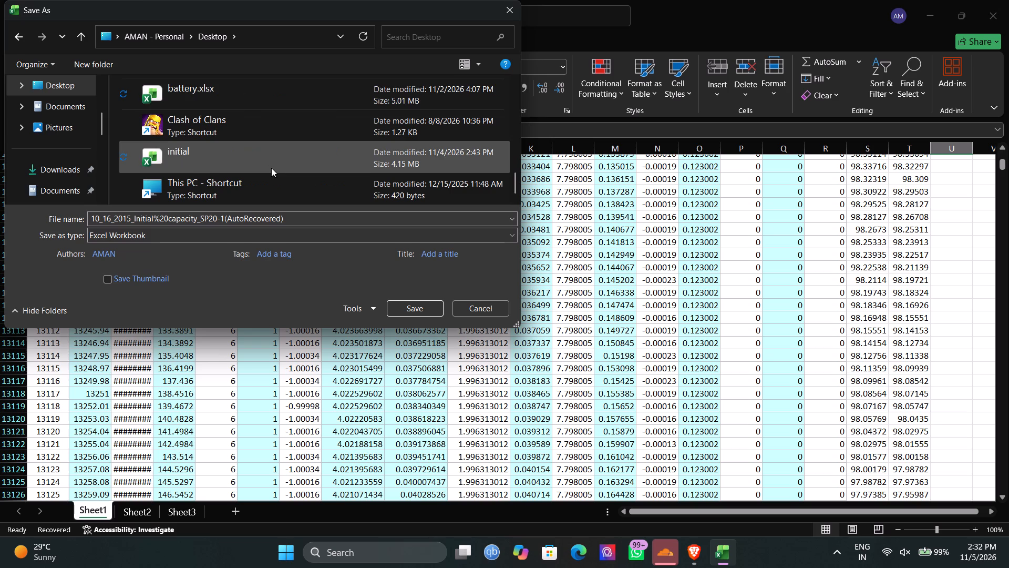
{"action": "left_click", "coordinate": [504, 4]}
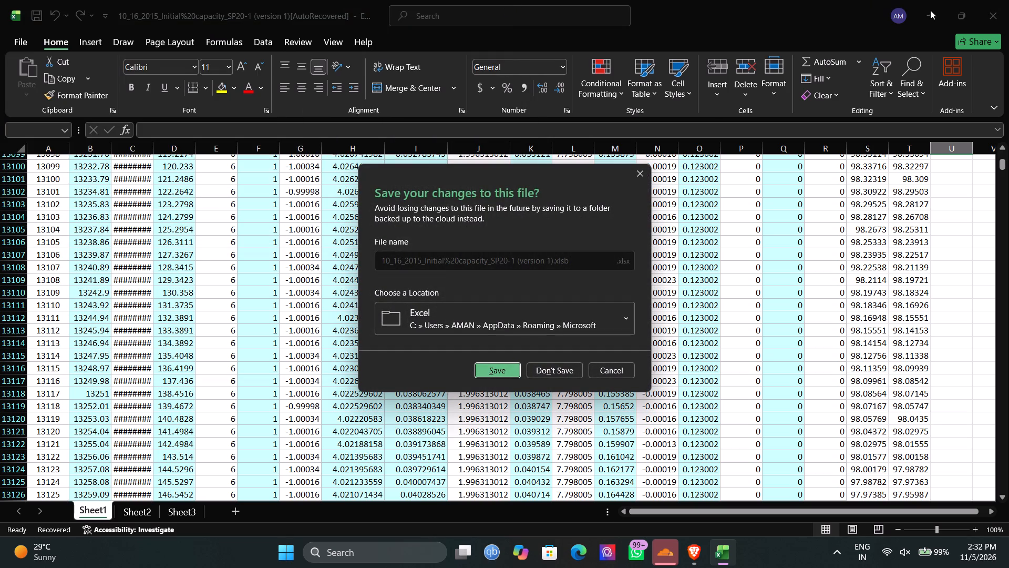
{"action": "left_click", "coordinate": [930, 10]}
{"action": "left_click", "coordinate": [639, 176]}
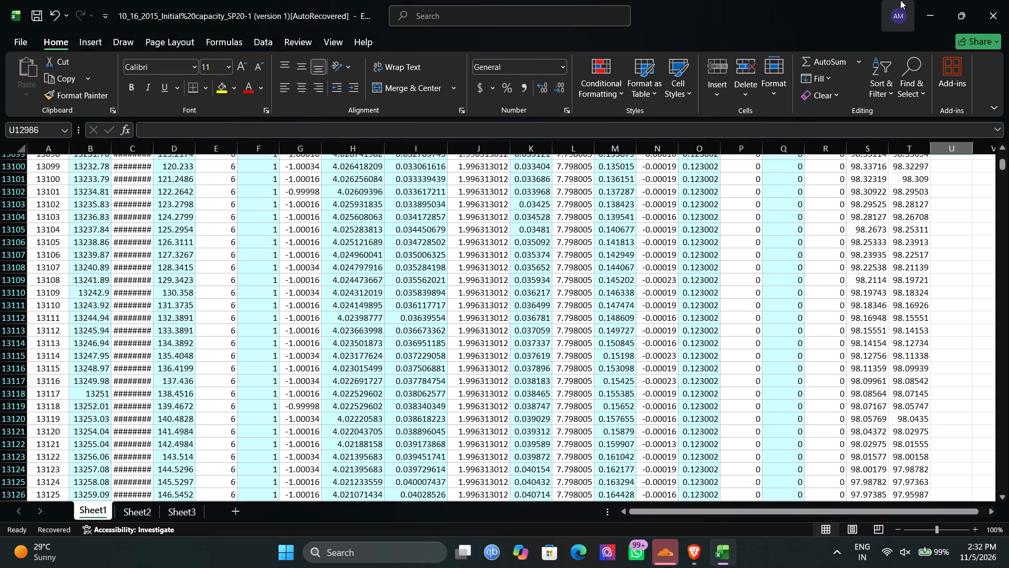
Create a folder named "battery project" on the desktop.
{"action": "left_click", "coordinate": [923, 4]}
{"action": "right_click", "coordinate": [513, 173]}
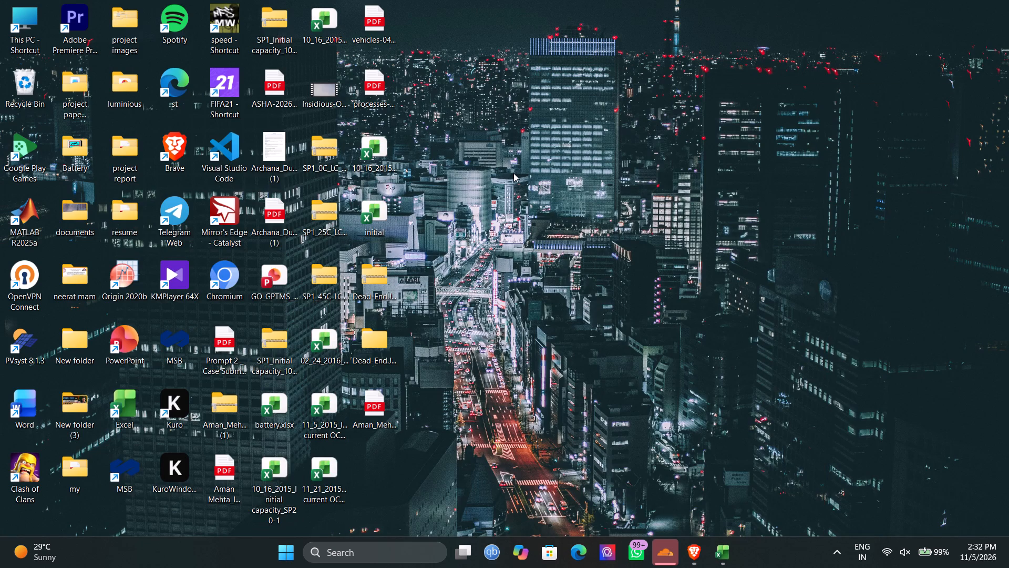
{"action": "right_click", "coordinate": [513, 173]}
{"action": "left_click", "coordinate": [544, 256]}
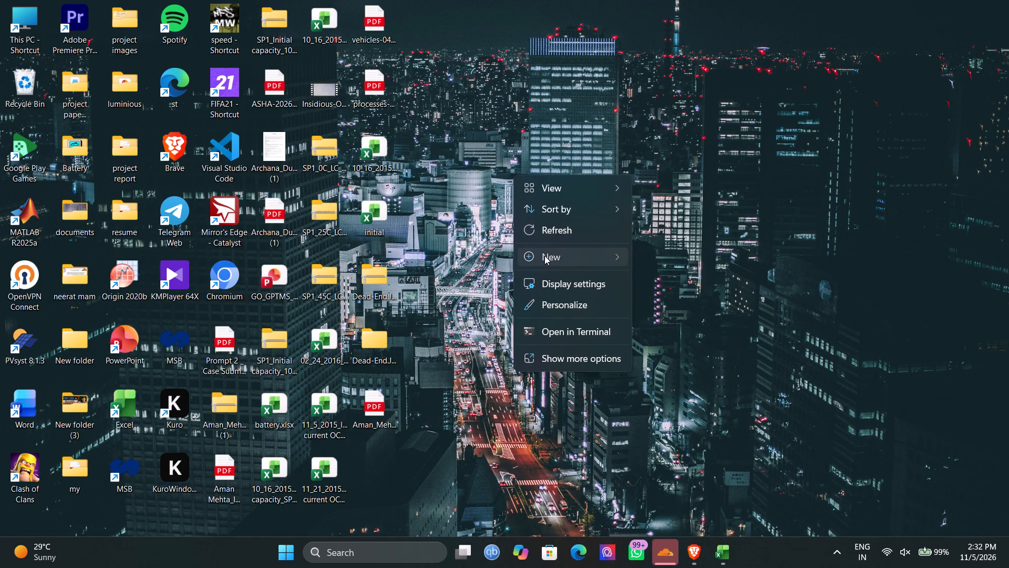
{"action": "left_click", "coordinate": [653, 261]}
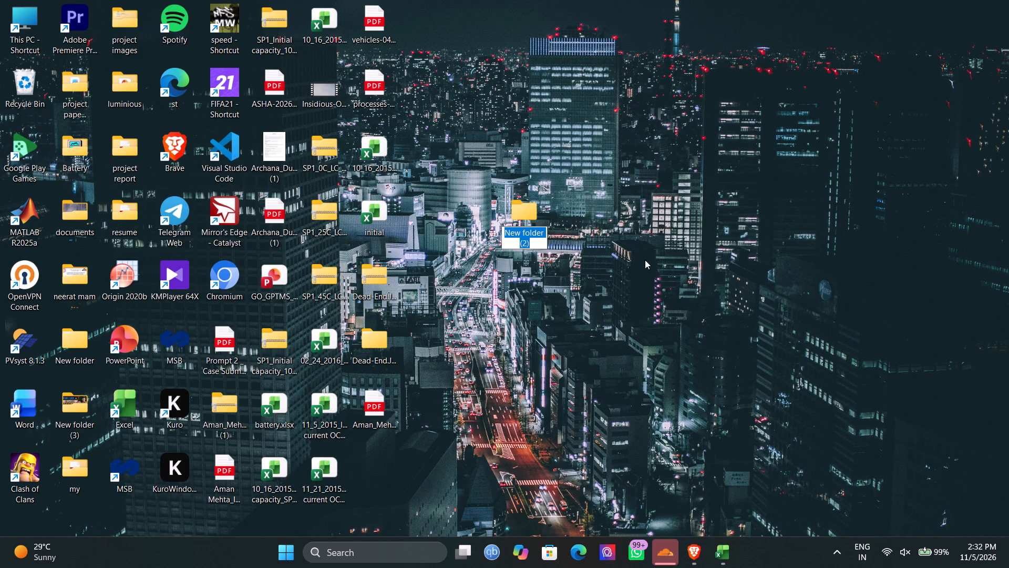
{"action": "key", "text": "BackSpace"}
{"action": "type", "text": "projex"}
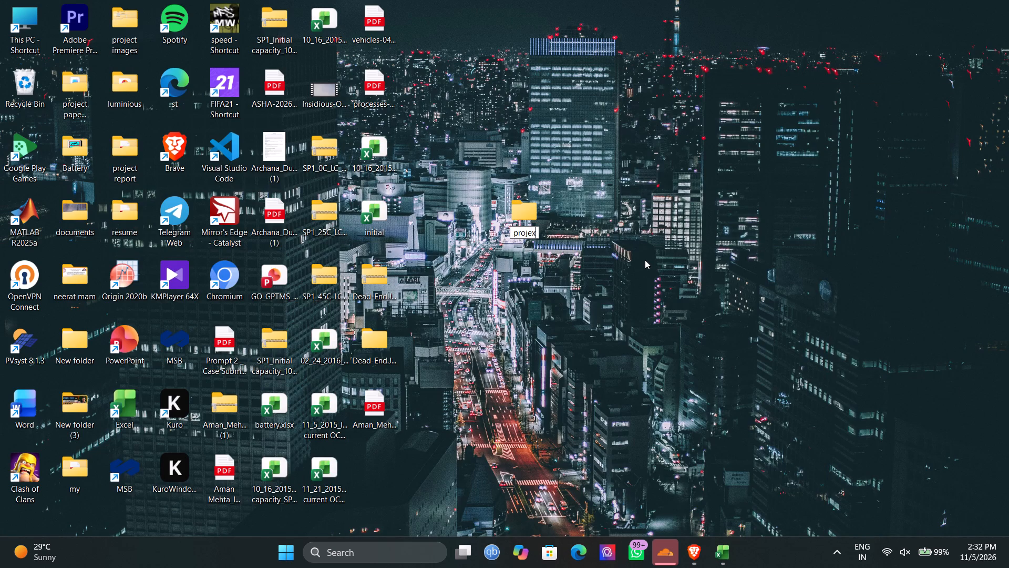
{"action": "key", "text": "BackSpace"}
{"action": "key", "text": "BackSpace"}
{"action": "key", "text": "BackSpace"}
{"action": "key", "text": "BackSpace"}
{"action": "key", "text": "BackSpace"}
{"action": "key", "text": "BackSpace"}
{"action": "key", "text": "BackSpace"}
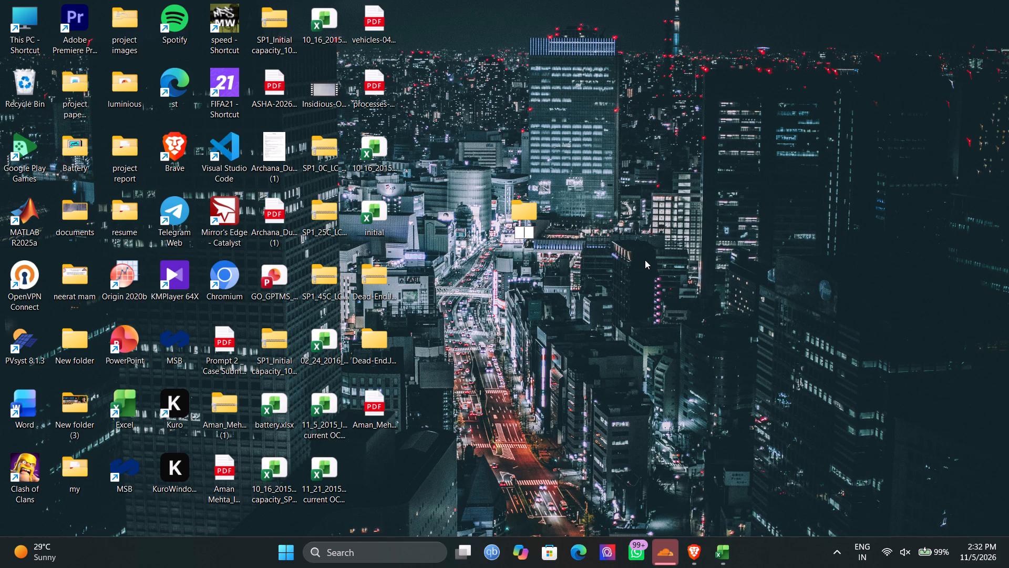
{"action": "type", "text": "battery project"}
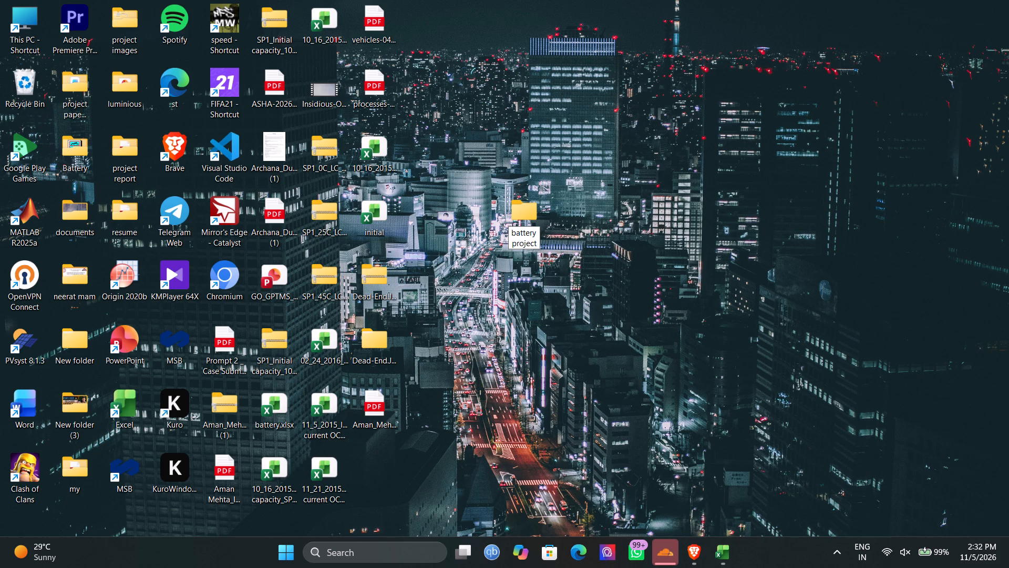
{"action": "key", "text": "Return"}
Close the AutoRecovered workbook, saving it in the battery project folder as Excel Workbook 10_16_2015_Initial%20capacity_SP20-1(AutoRecovered).
{"action": "left_click", "coordinate": [727, 552]}
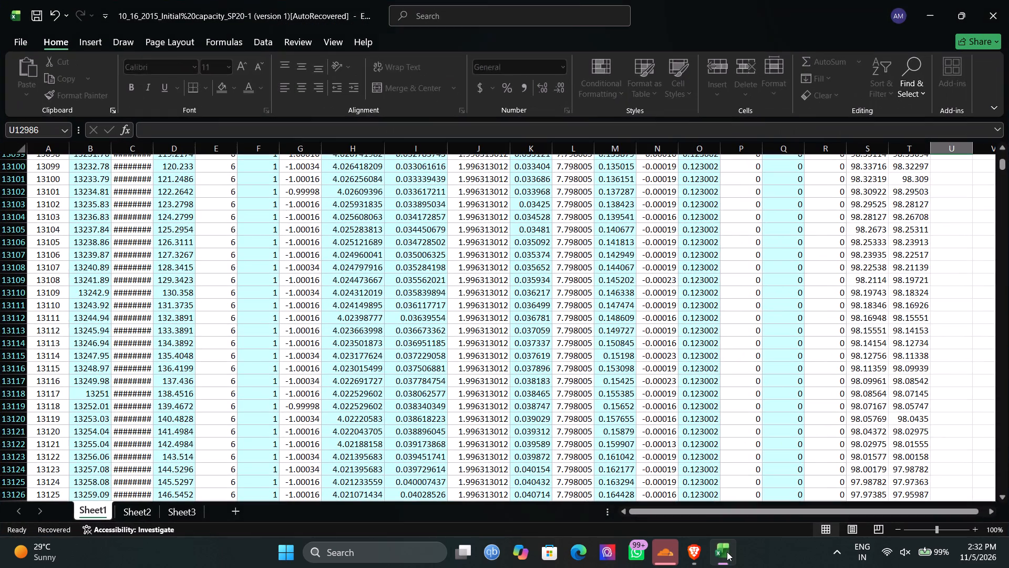
{"action": "left_click", "coordinate": [1002, 0]}
{"action": "left_click", "coordinate": [496, 366]}
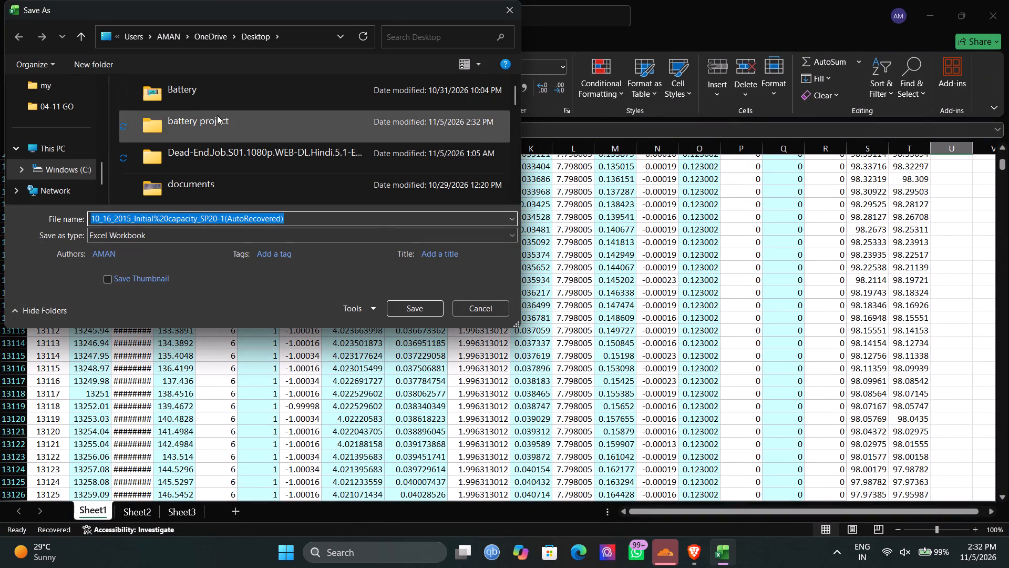
{"action": "left_click", "coordinate": [280, 113]}
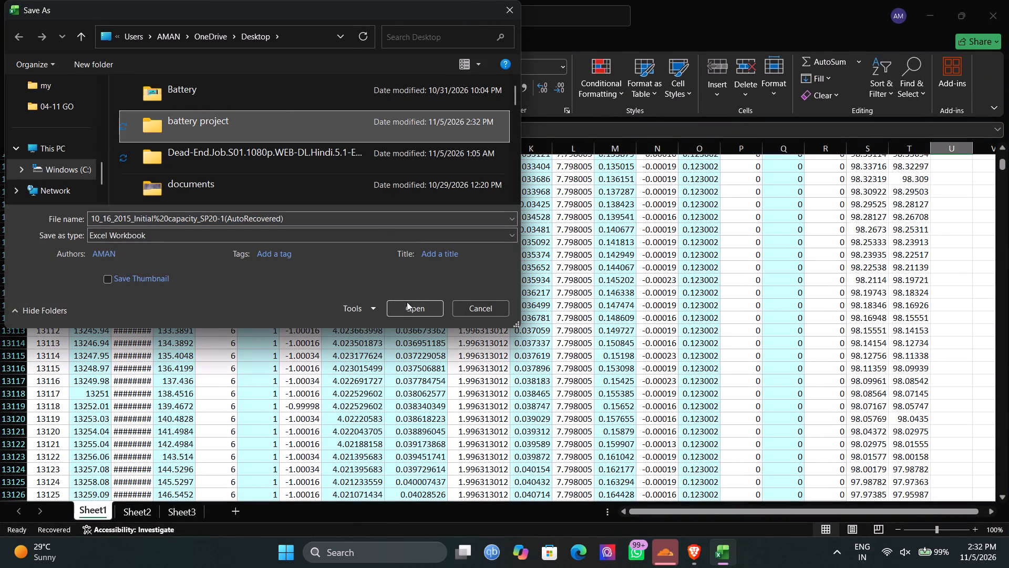
{"action": "left_click", "coordinate": [406, 302]}
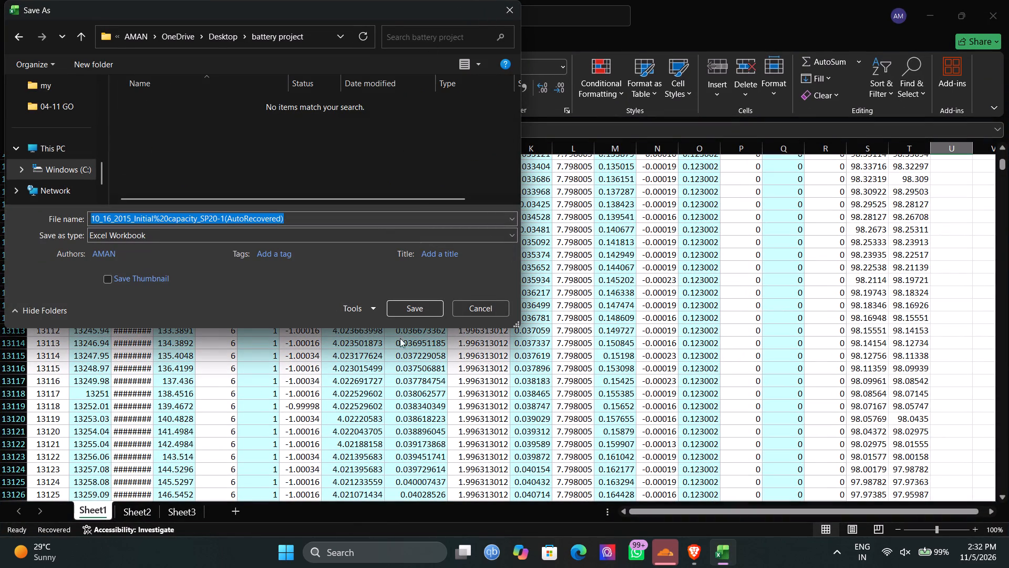
{"action": "left_click", "coordinate": [407, 331]}
{"action": "left_click", "coordinate": [413, 311]}
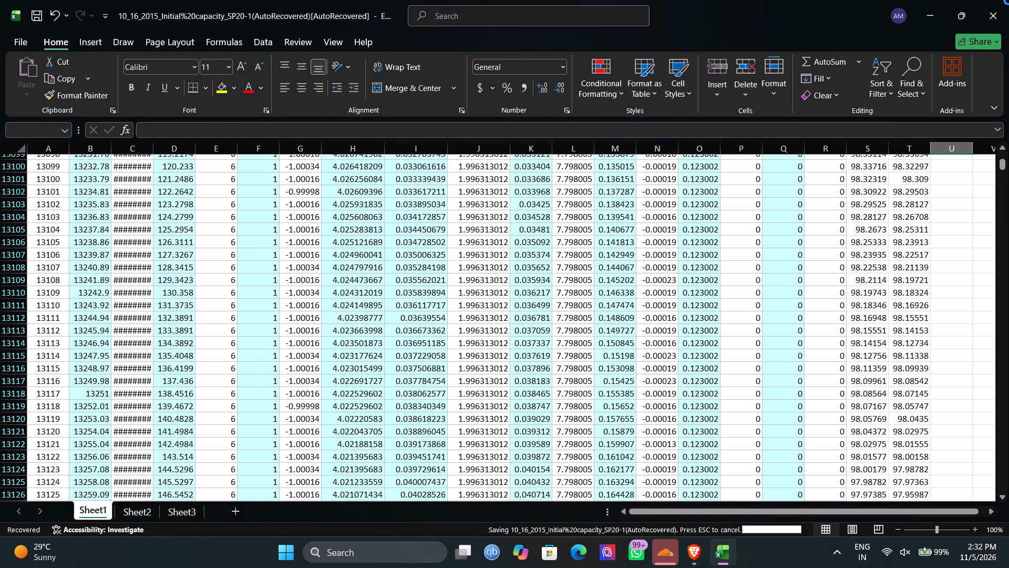
Open the battery project folder to check its contents, and close it again.
{"action": "double_click", "coordinate": [513, 238]}
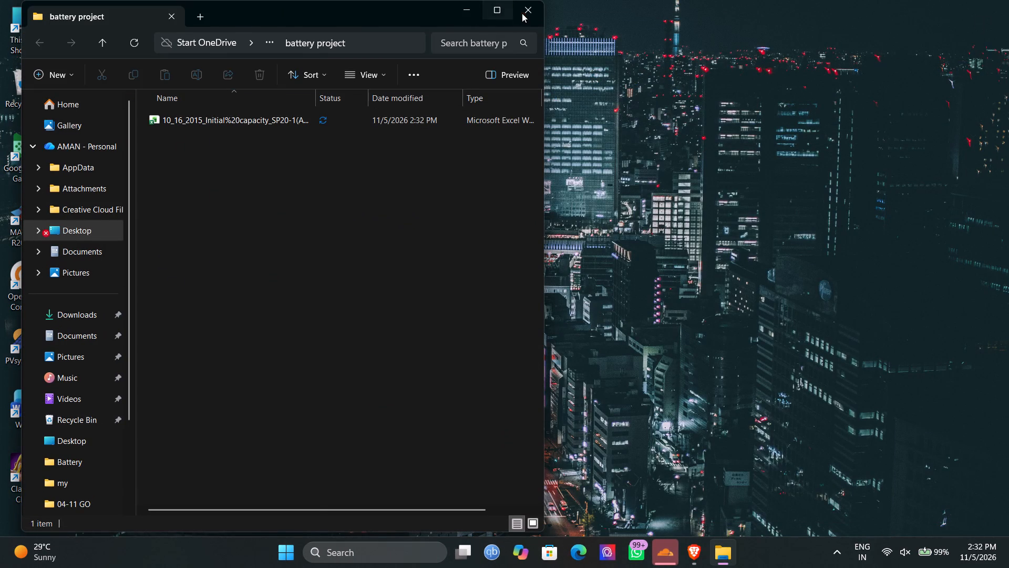
{"action": "left_click", "coordinate": [522, 13]}
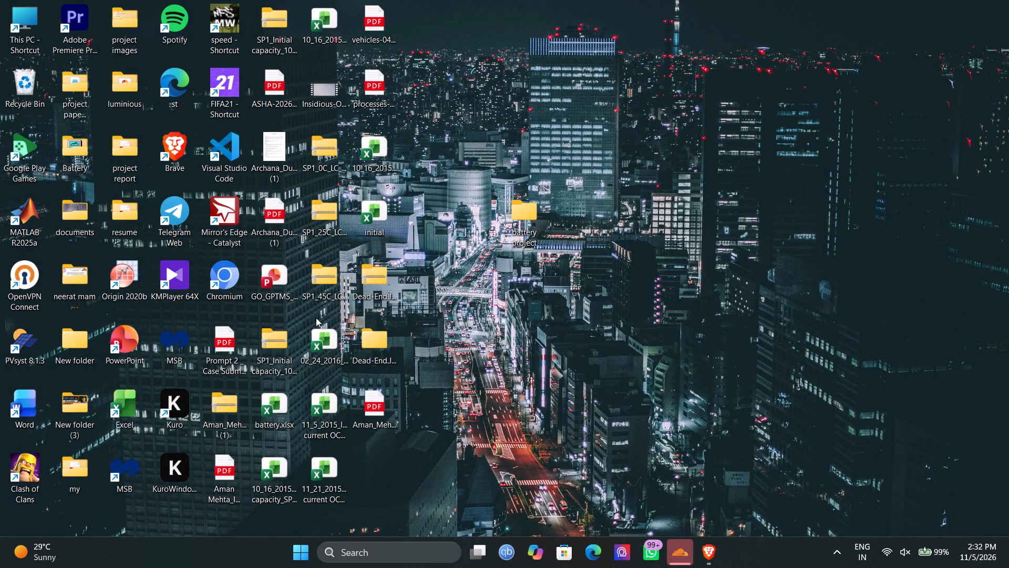
Open the 02_24_2016_SP20-1_0C_lowcurrentOCV workbook from the desktop despite its mismatched file extension.
{"action": "left_click", "coordinate": [331, 368]}
{"action": "left_click", "coordinate": [333, 349]}
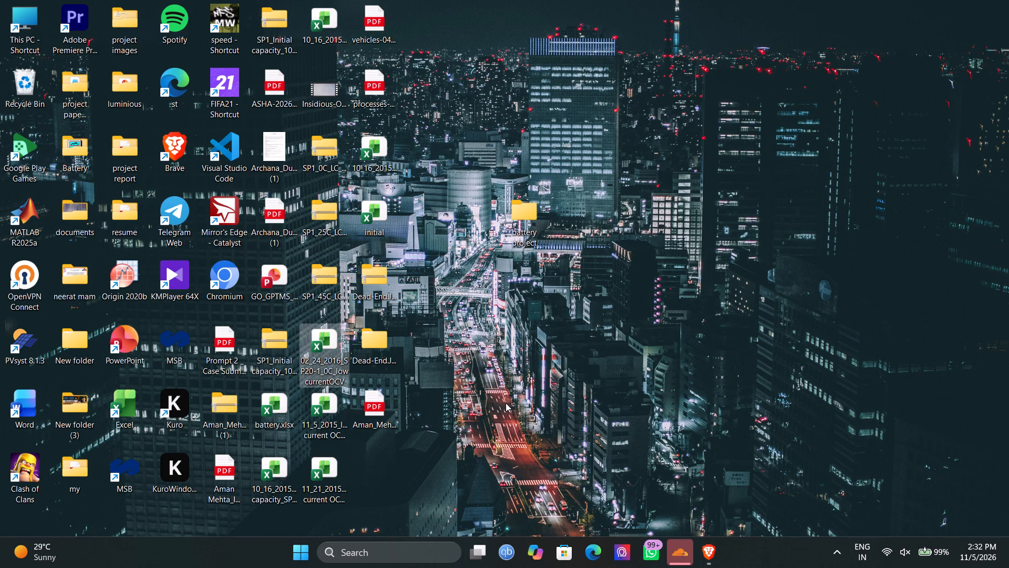
{"action": "double_click", "coordinate": [330, 346]}
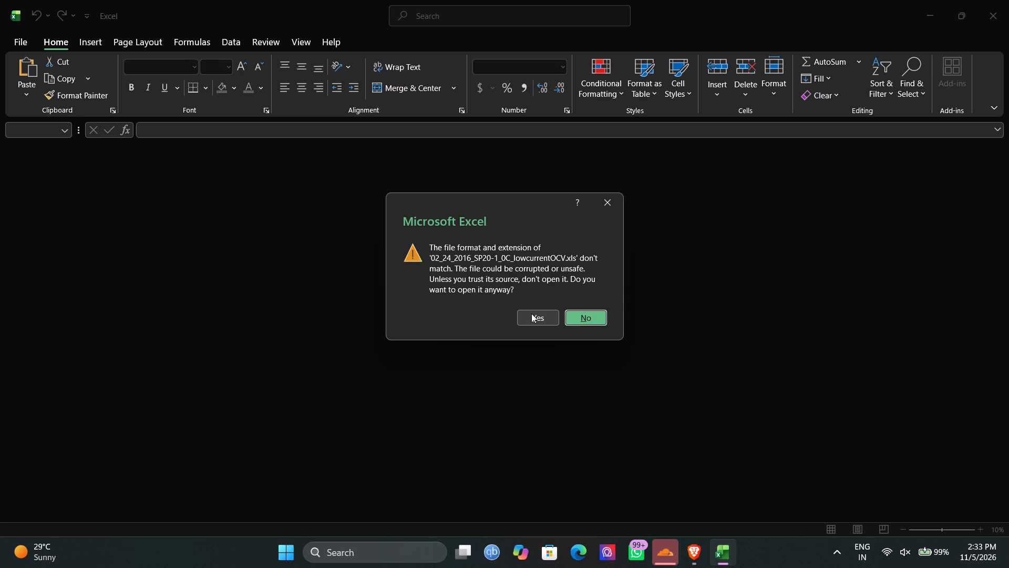
{"action": "left_click", "coordinate": [531, 313]}
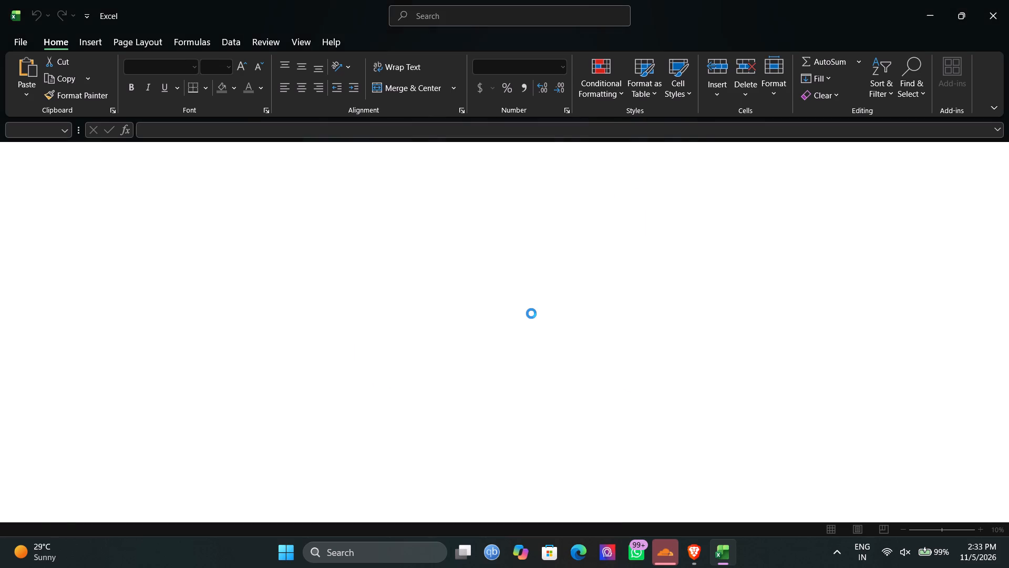
{"action": "scroll", "coordinate": [483, 340], "scroll_direction": "left", "scroll_amount": 3}
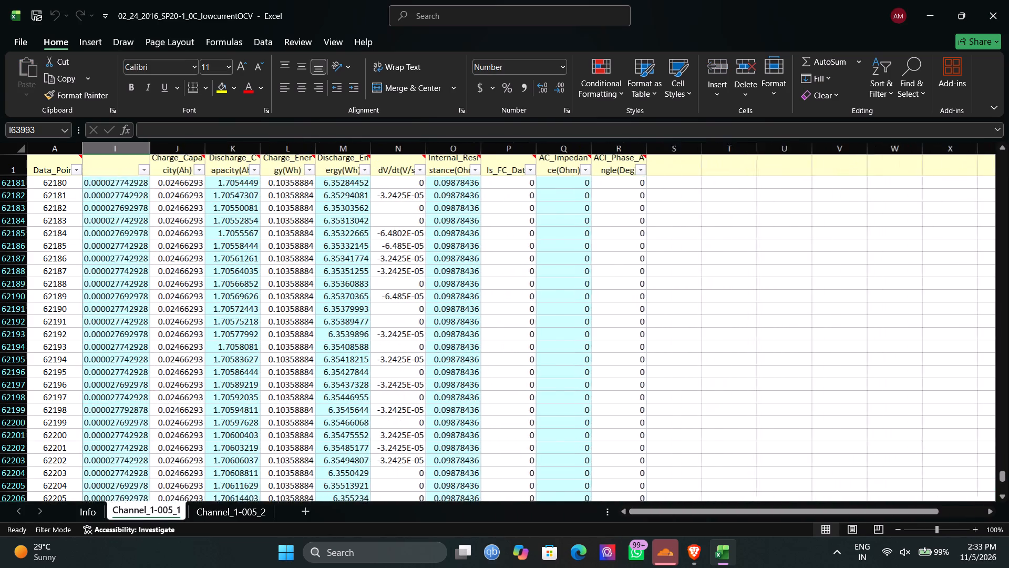
Look through the filtered Step_Index 6 records on the Channel_1-005_1 sheet, from the last rows back to the first.
{"action": "scroll", "coordinate": [483, 340], "scroll_direction": "right", "scroll_amount": 5}
{"action": "scroll", "coordinate": [483, 340], "scroll_direction": "up", "scroll_amount": 6}
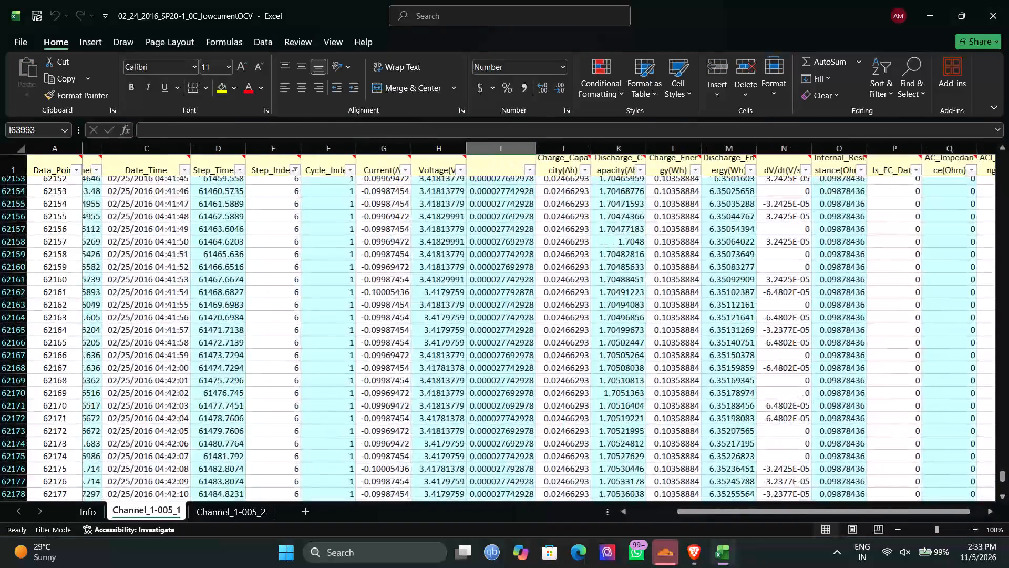
{"action": "scroll", "coordinate": [483, 340], "scroll_direction": "up", "scroll_amount": 11}
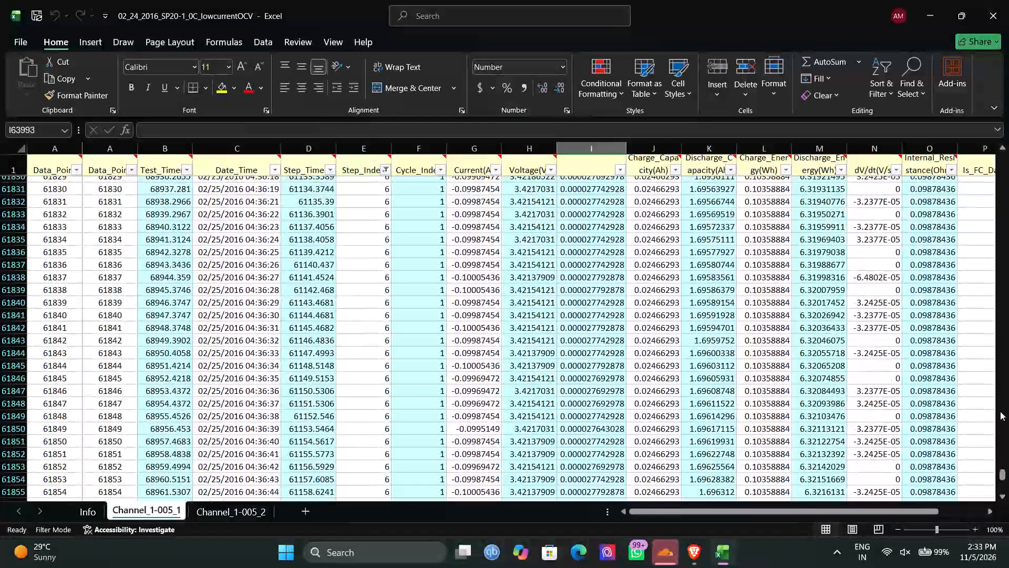
{"action": "left_click_drag", "start_coordinate": [1006, 472], "coordinate": [1008, 204]}
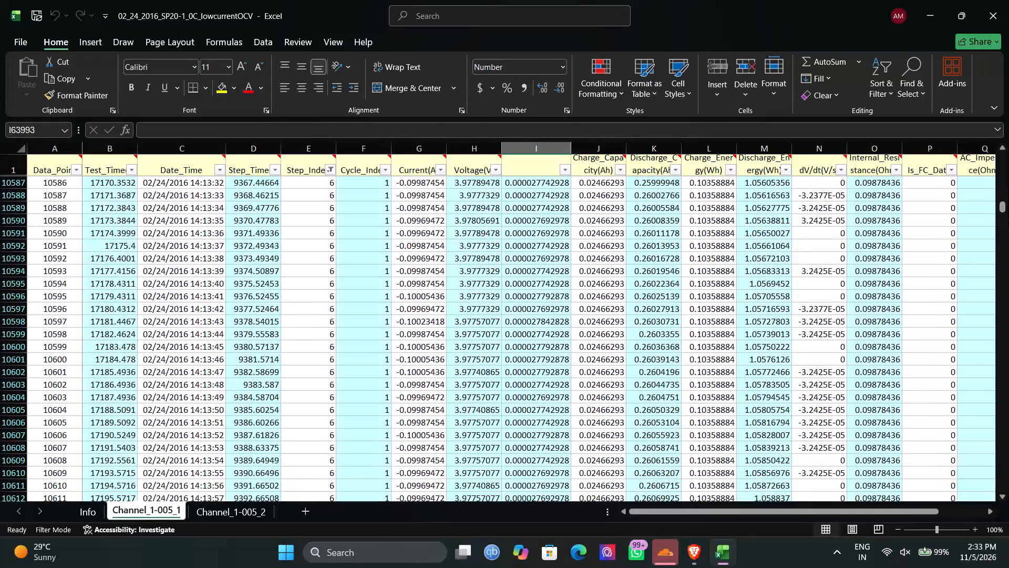
{"action": "left_click_drag", "start_coordinate": [1005, 205], "coordinate": [1008, 123]}
{"action": "scroll", "coordinate": [727, 265], "scroll_direction": "up", "scroll_amount": 2}
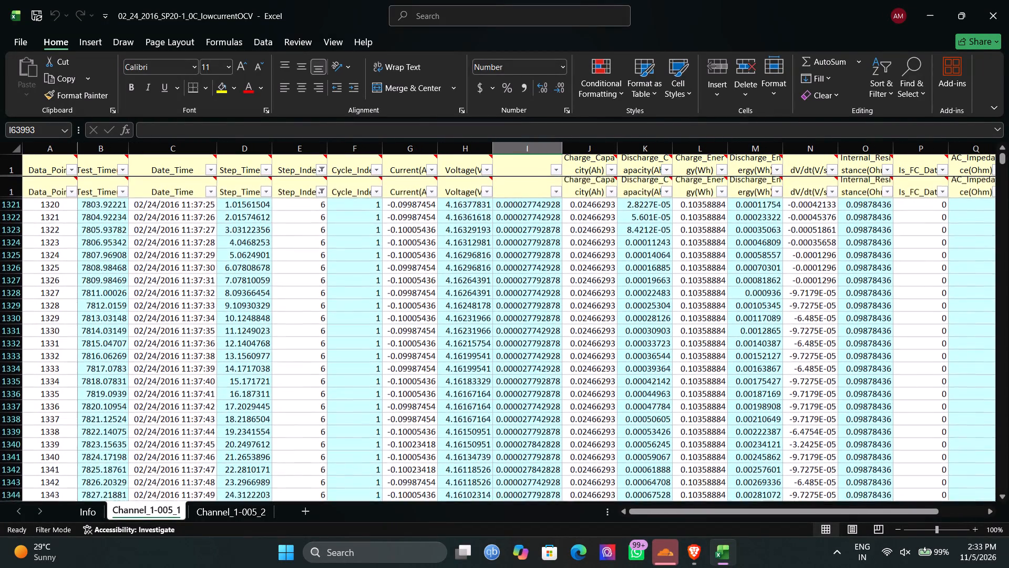
{"action": "scroll", "coordinate": [595, 308], "scroll_direction": "down", "scroll_amount": 5}
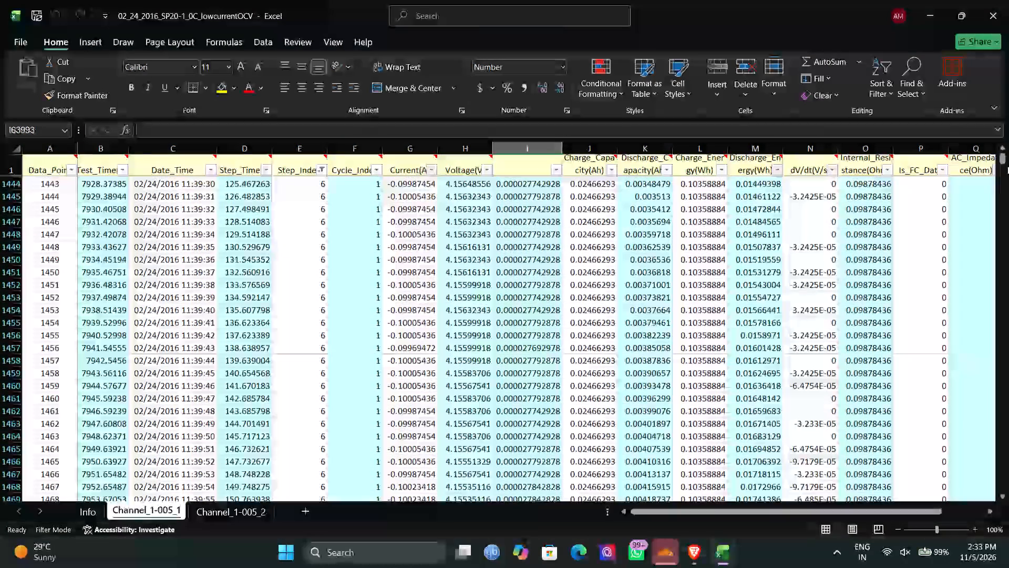
{"action": "left_click_drag", "start_coordinate": [1003, 156], "coordinate": [997, 343]}
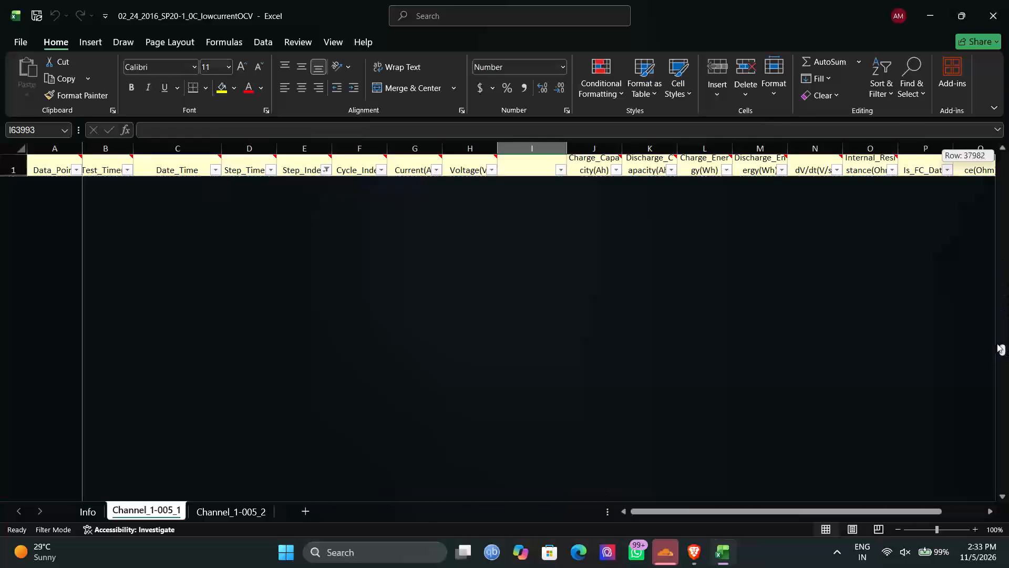
{"action": "left_click_drag", "start_coordinate": [997, 343], "coordinate": [1008, 466]}
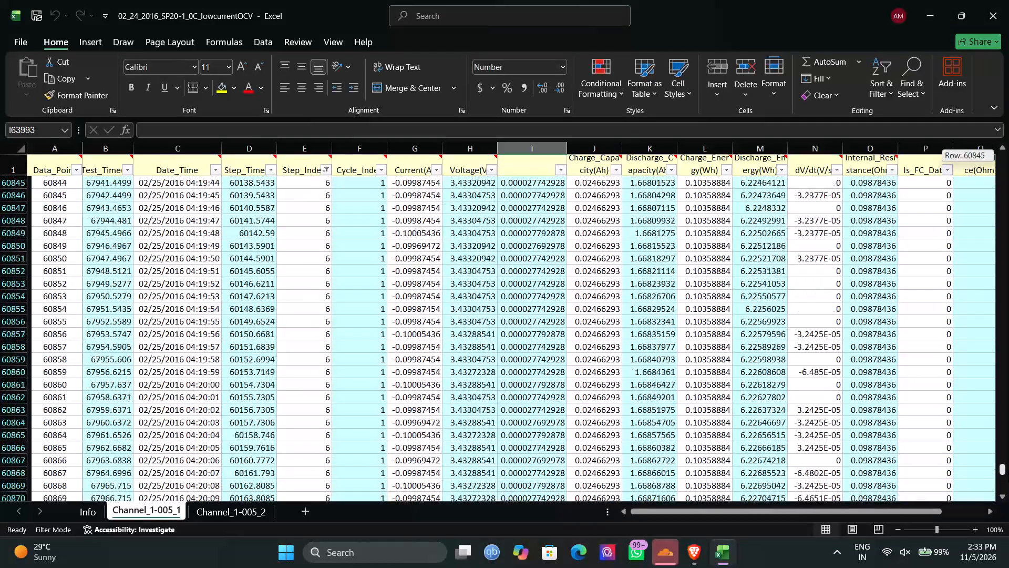
{"action": "left_click_drag", "start_coordinate": [1008, 466], "coordinate": [1008, 312]}
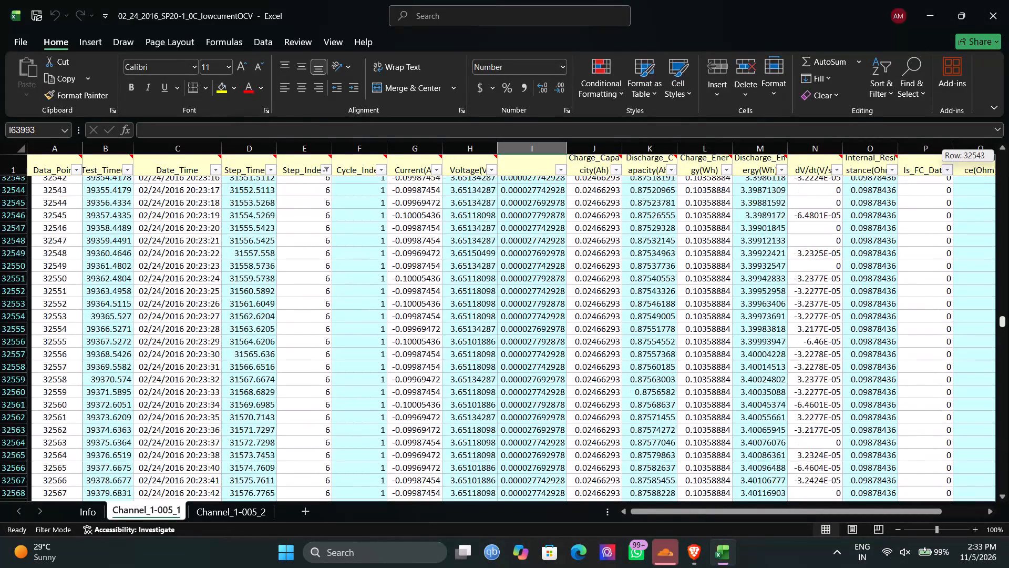
{"action": "left_click_drag", "start_coordinate": [1008, 312], "coordinate": [1007, 144]}
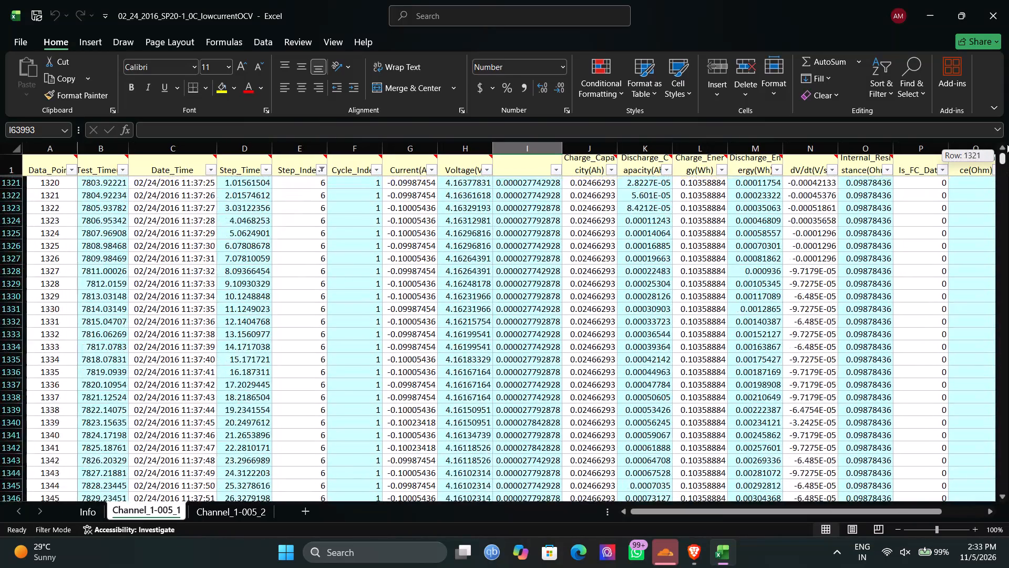
{"action": "left_click_drag", "start_coordinate": [1007, 144], "coordinate": [1007, 139]}
Clear the contents of the unlabelled column I between the Voltage and Charge_Capacity columns.
{"action": "left_click", "coordinate": [506, 147]}
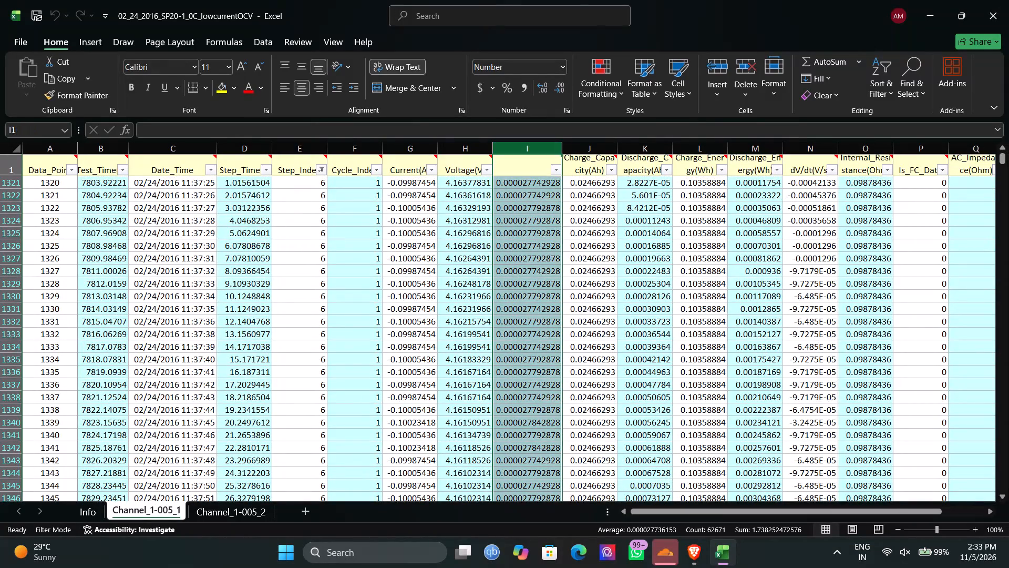
{"action": "key", "text": "Delete"}
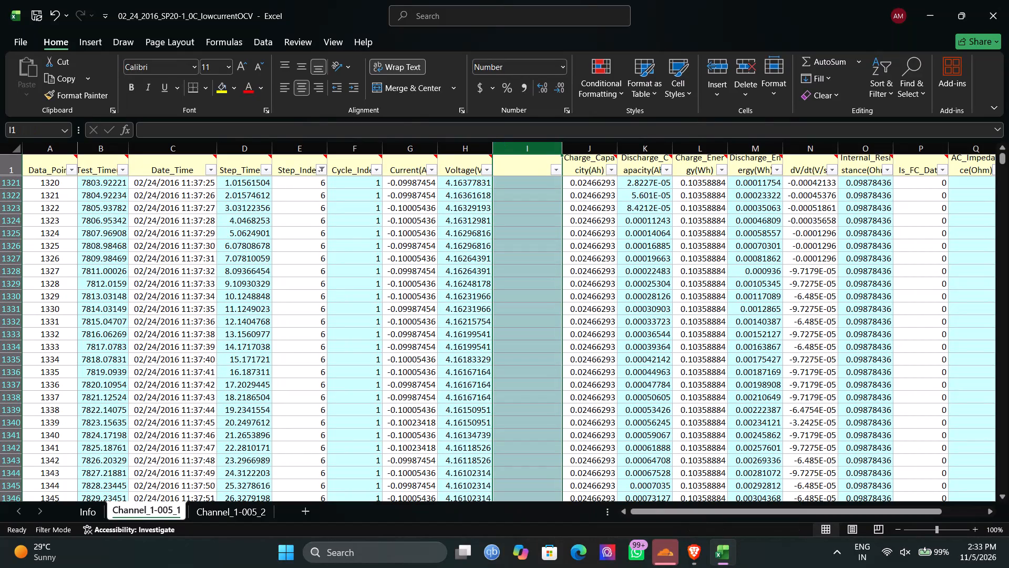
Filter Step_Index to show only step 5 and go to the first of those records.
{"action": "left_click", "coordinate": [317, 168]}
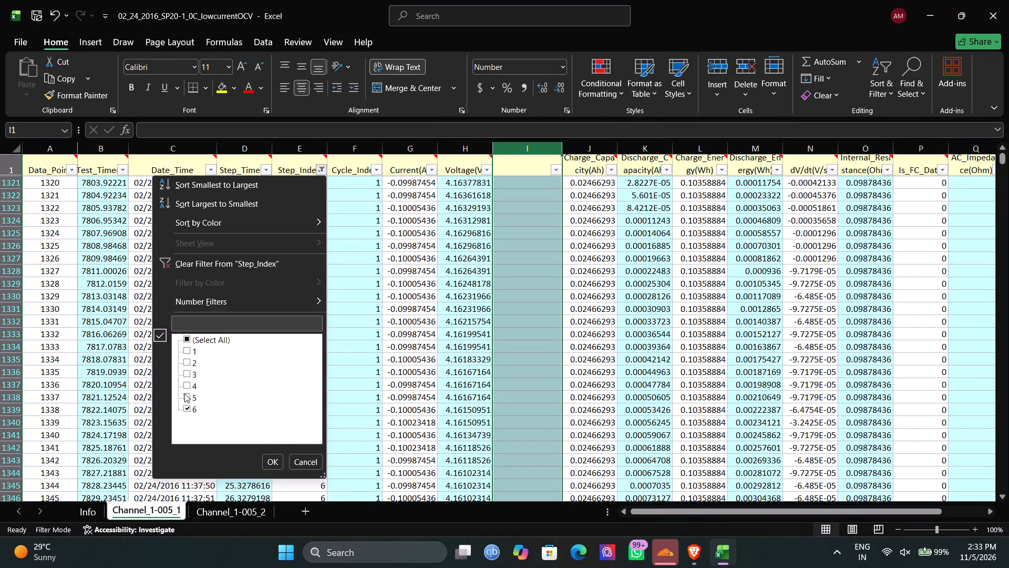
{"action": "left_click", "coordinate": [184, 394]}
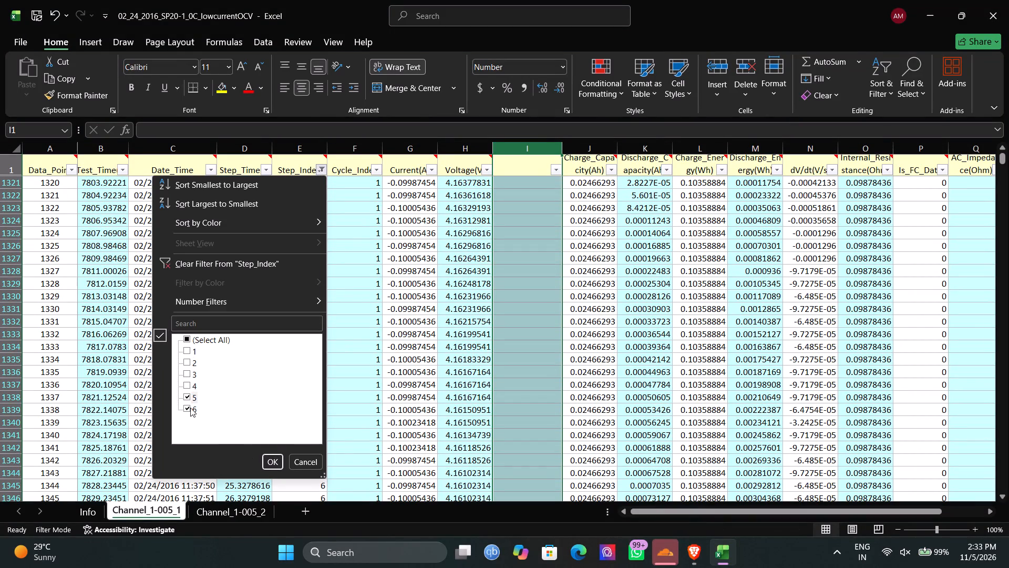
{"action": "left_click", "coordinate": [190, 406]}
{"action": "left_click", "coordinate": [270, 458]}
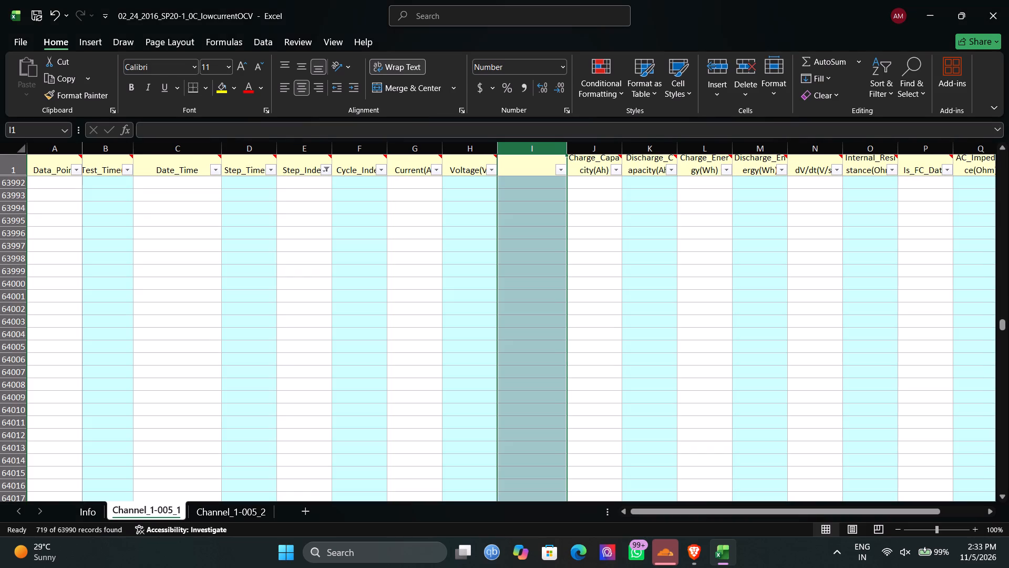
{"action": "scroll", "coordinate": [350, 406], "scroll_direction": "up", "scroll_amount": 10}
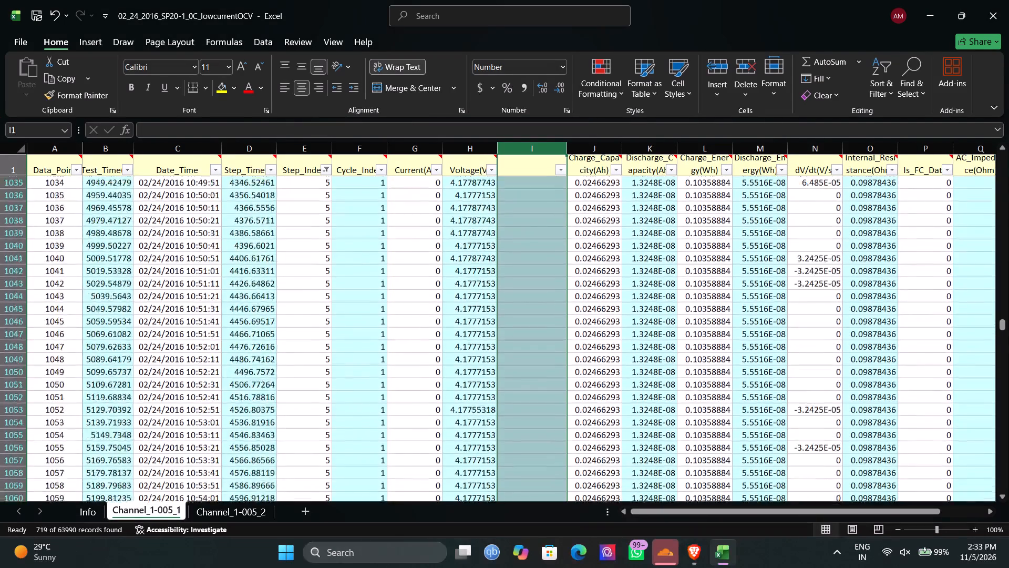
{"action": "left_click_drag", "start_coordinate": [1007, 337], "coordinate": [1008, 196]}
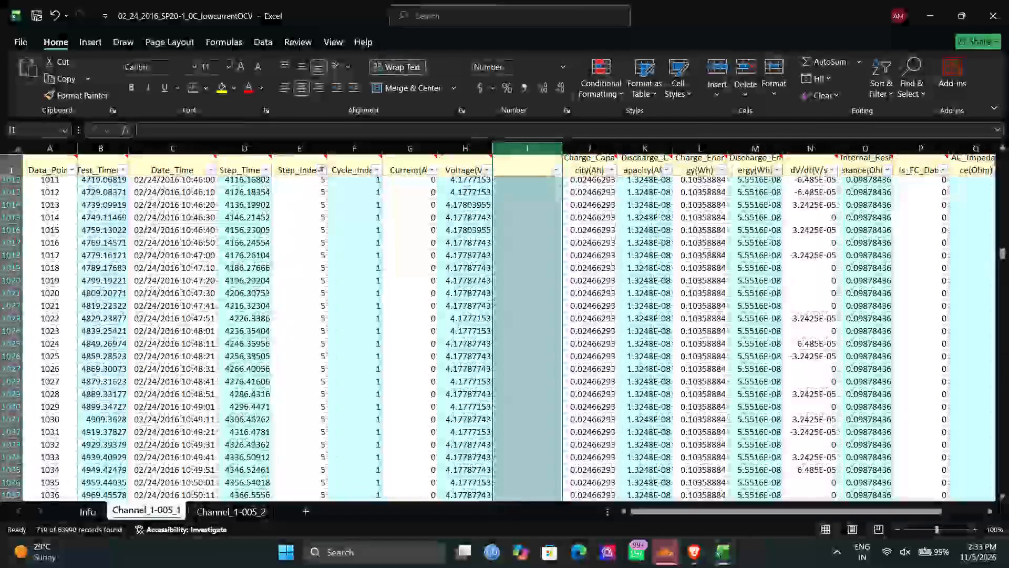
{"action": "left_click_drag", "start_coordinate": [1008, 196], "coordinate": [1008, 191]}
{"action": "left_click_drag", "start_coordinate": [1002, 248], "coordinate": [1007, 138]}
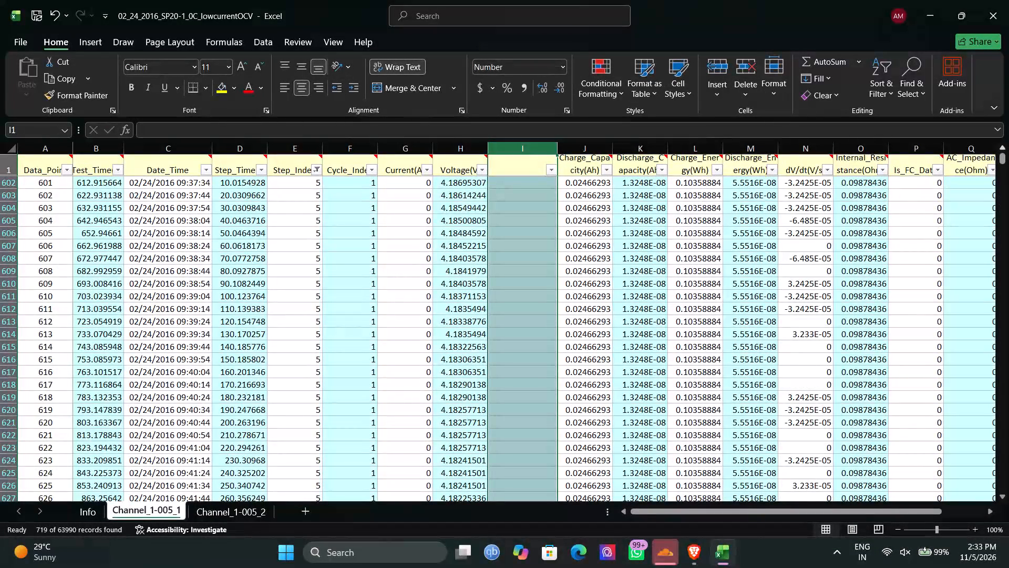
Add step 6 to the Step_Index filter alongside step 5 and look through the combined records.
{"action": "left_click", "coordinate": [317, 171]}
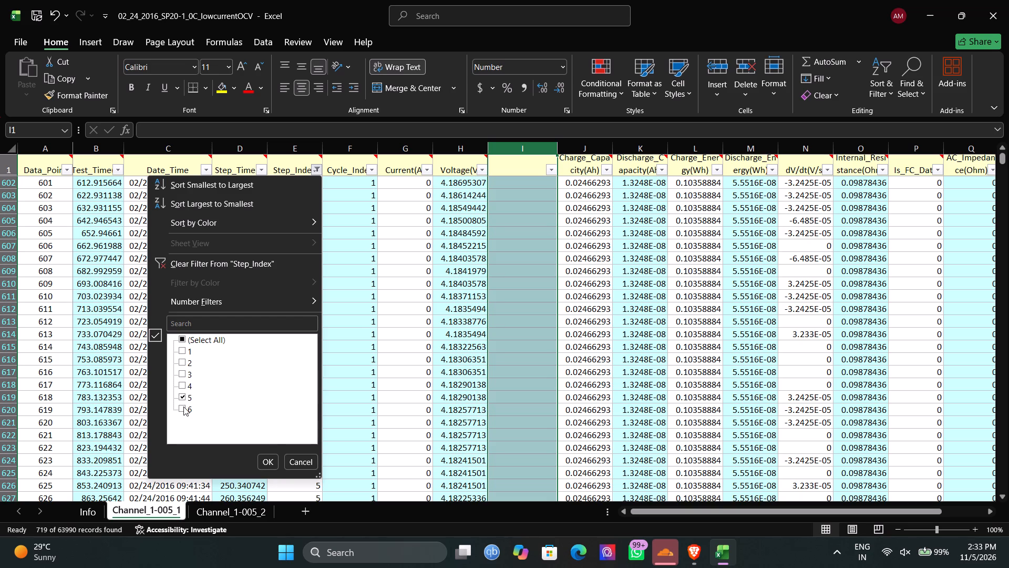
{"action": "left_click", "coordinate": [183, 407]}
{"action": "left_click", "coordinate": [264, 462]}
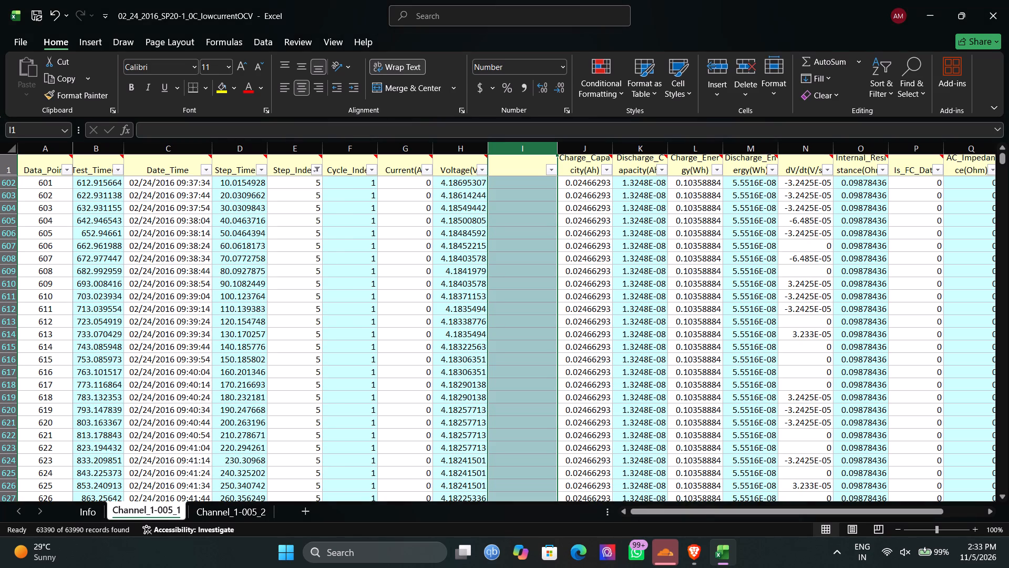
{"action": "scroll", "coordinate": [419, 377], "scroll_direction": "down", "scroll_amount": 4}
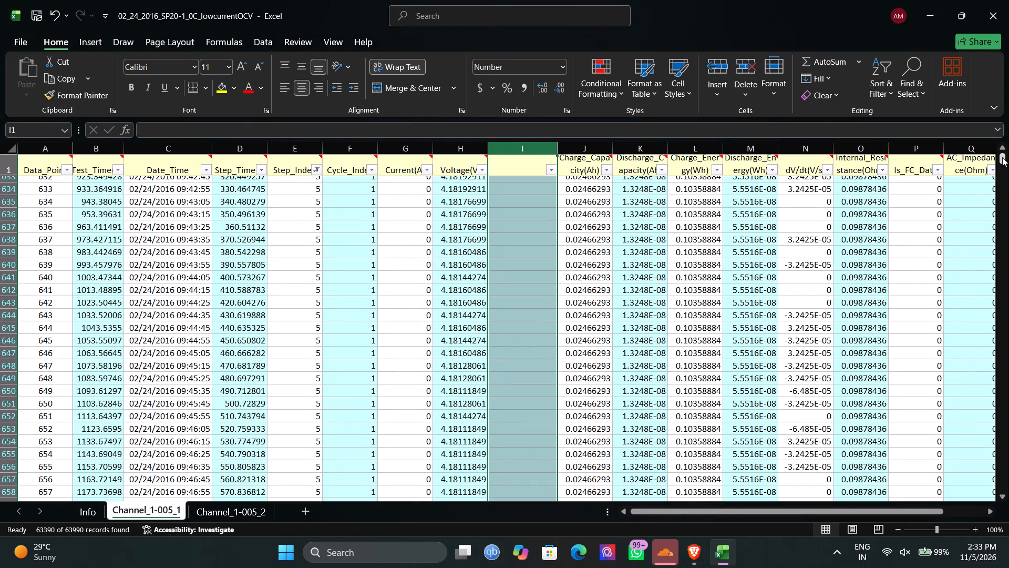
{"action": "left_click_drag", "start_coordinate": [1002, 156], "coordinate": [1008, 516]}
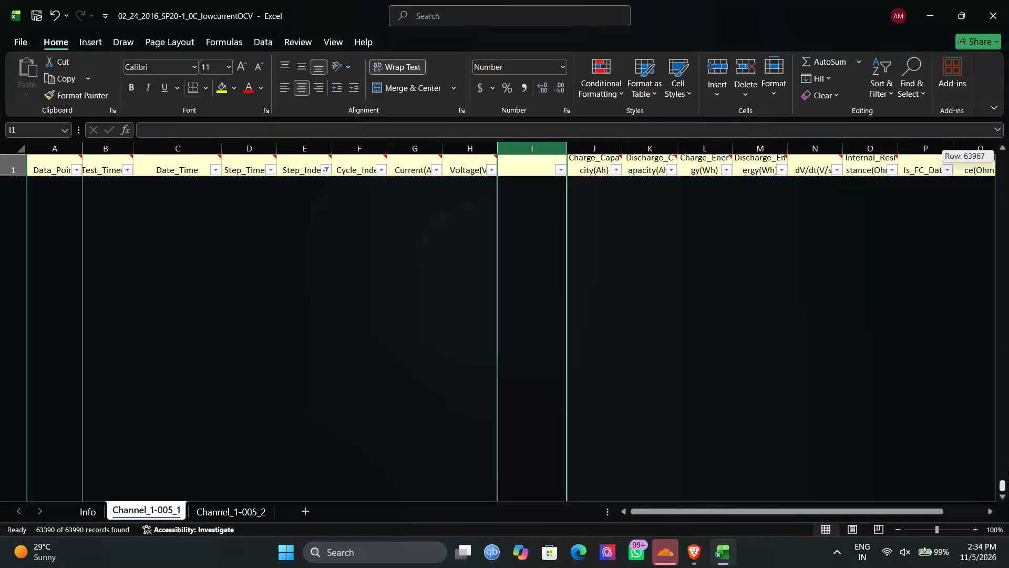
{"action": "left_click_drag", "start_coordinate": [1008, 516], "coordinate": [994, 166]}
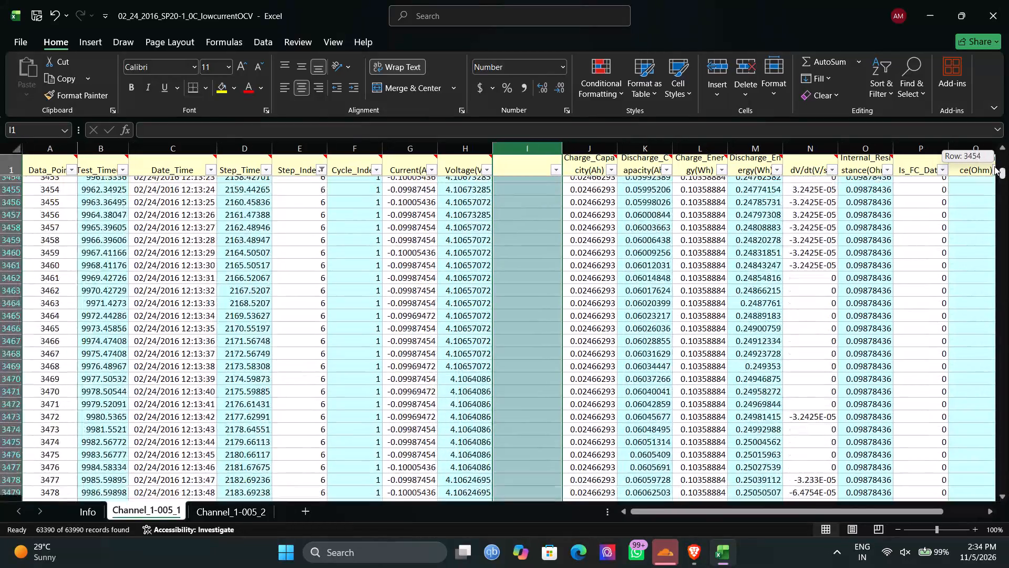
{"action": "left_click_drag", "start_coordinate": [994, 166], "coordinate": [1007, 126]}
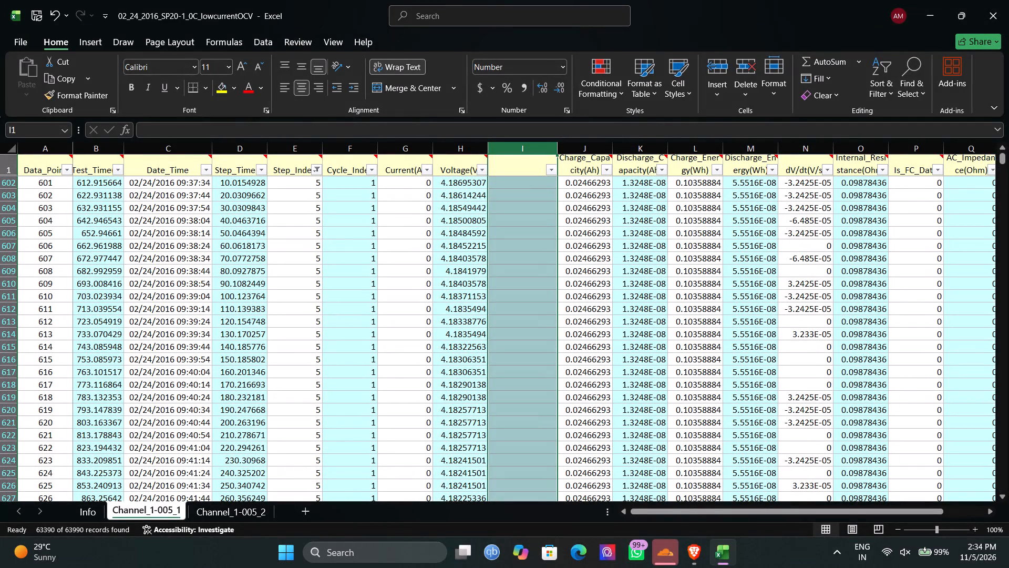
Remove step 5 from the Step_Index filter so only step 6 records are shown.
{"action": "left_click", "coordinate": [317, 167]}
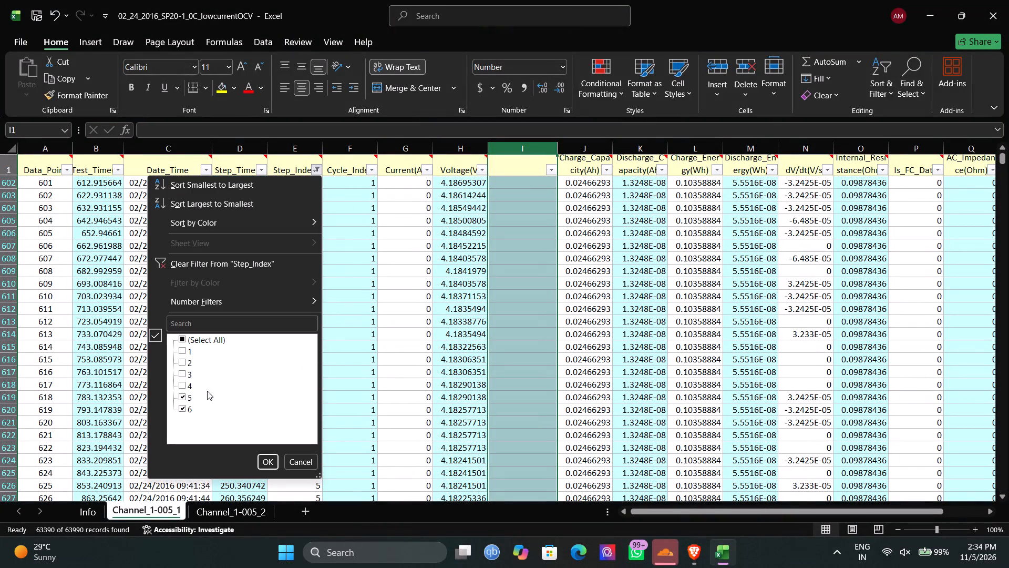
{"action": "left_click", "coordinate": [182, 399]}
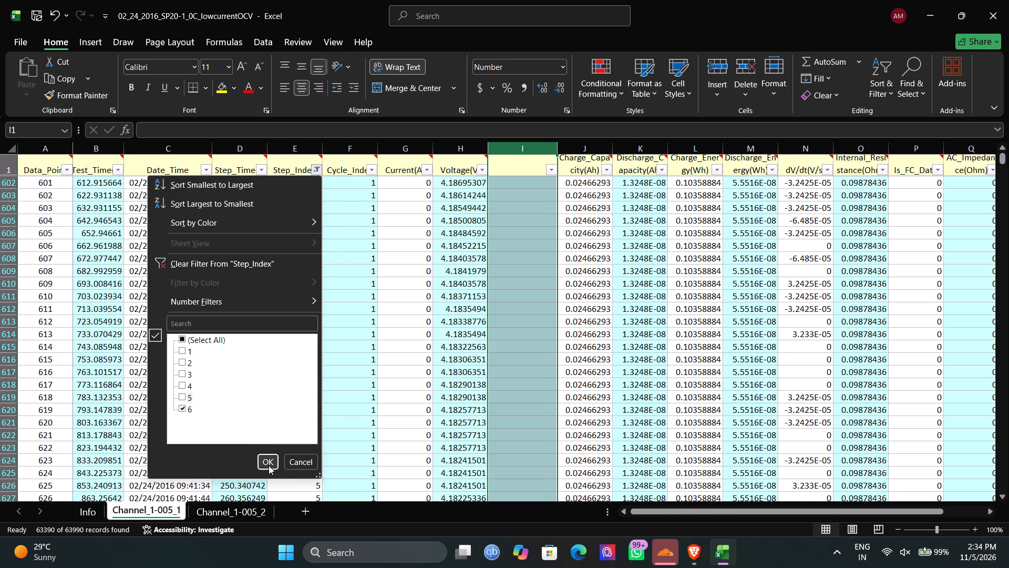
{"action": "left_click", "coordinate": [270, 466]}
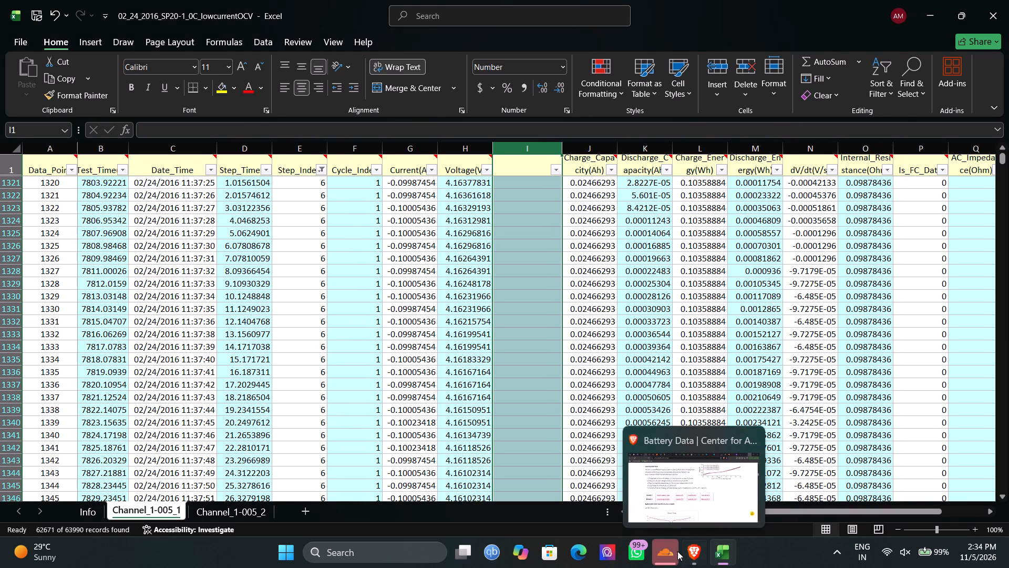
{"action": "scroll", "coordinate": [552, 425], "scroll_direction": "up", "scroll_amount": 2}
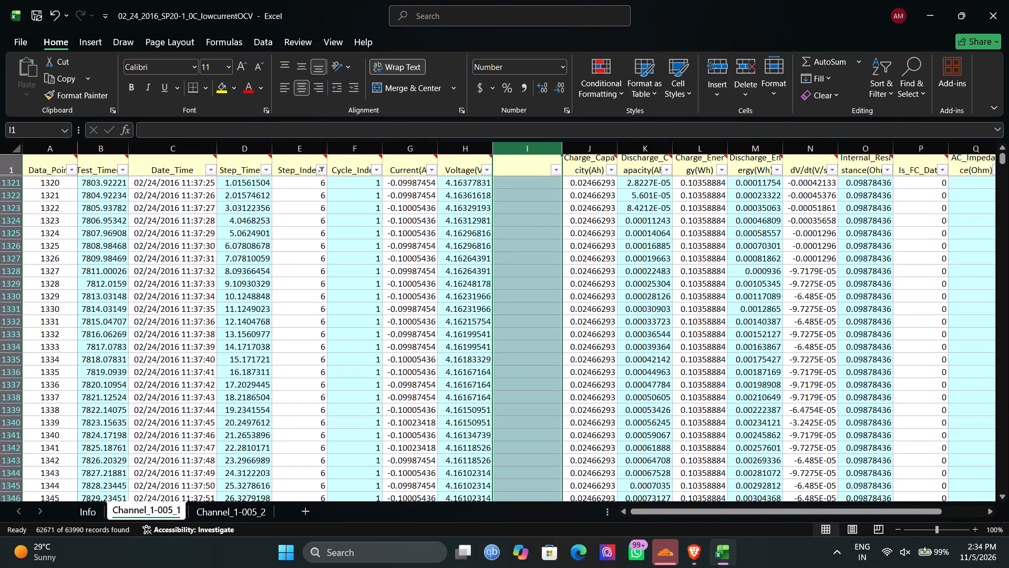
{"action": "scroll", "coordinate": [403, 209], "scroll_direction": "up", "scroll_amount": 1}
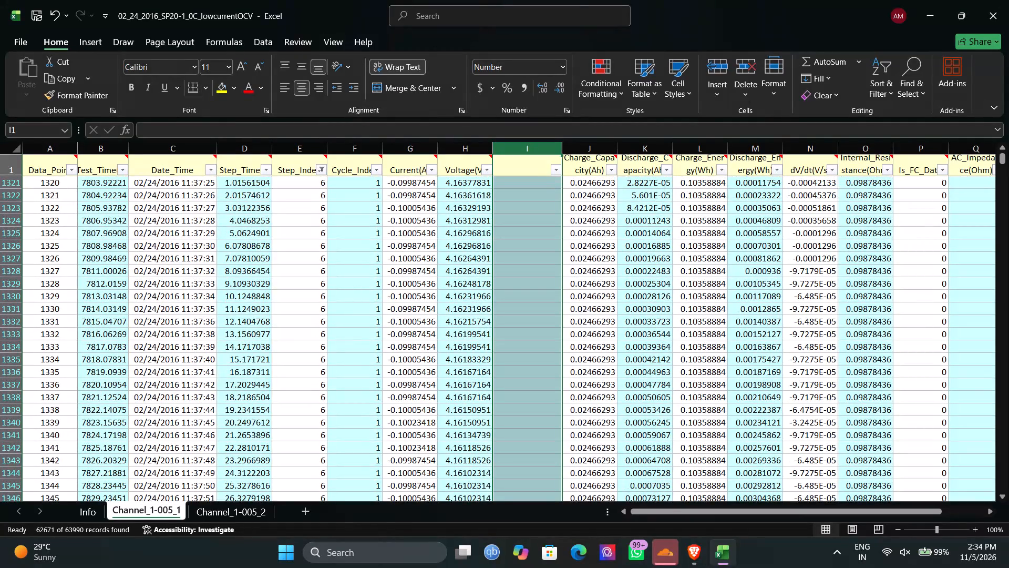
Filter Step_Index to show only step 5 and look over its records from the first row.
{"action": "left_click", "coordinate": [321, 173]}
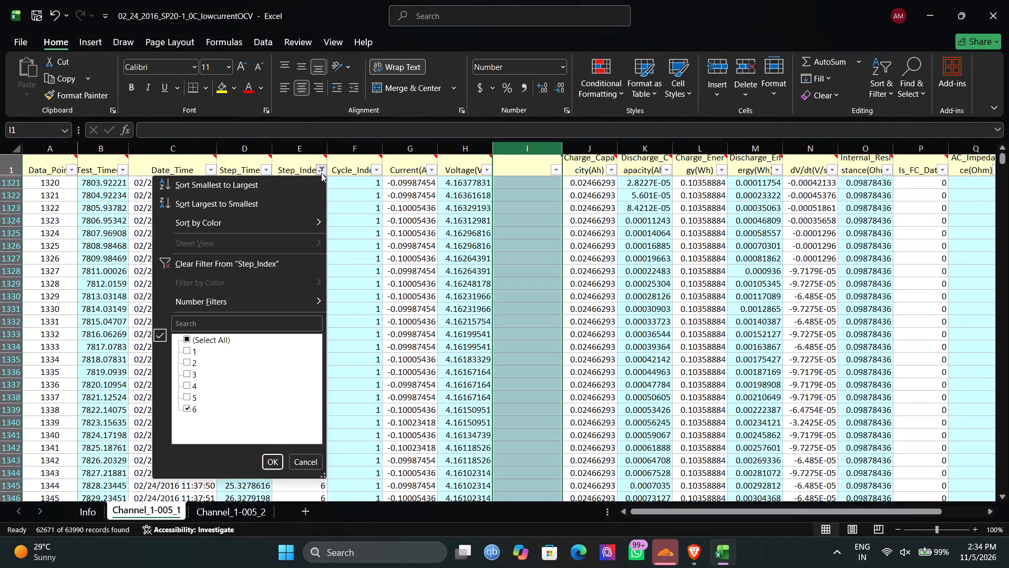
{"action": "left_click", "coordinate": [188, 393]}
{"action": "left_click", "coordinate": [258, 458]}
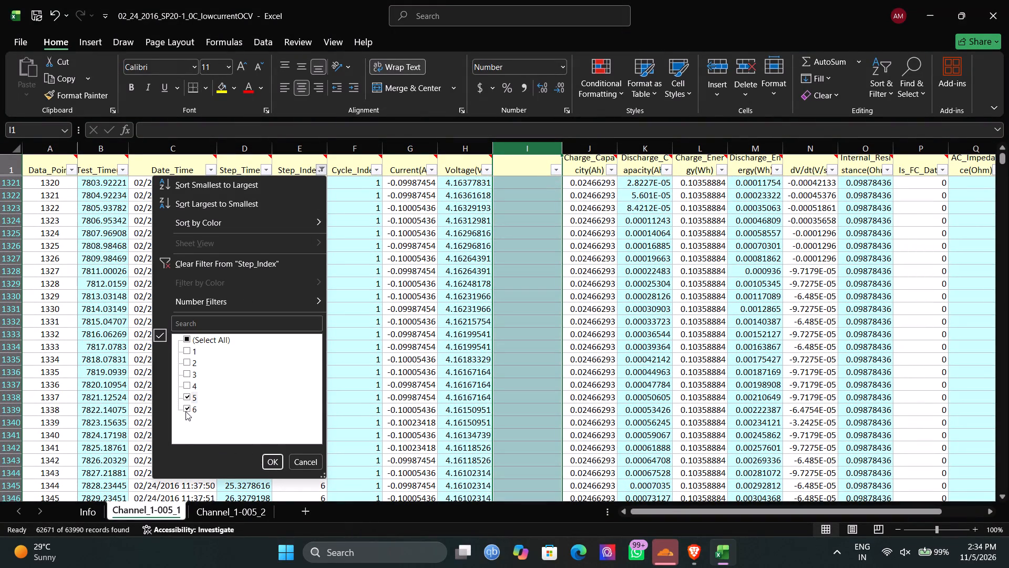
{"action": "left_click", "coordinate": [186, 408]}
{"action": "left_click", "coordinate": [272, 463]}
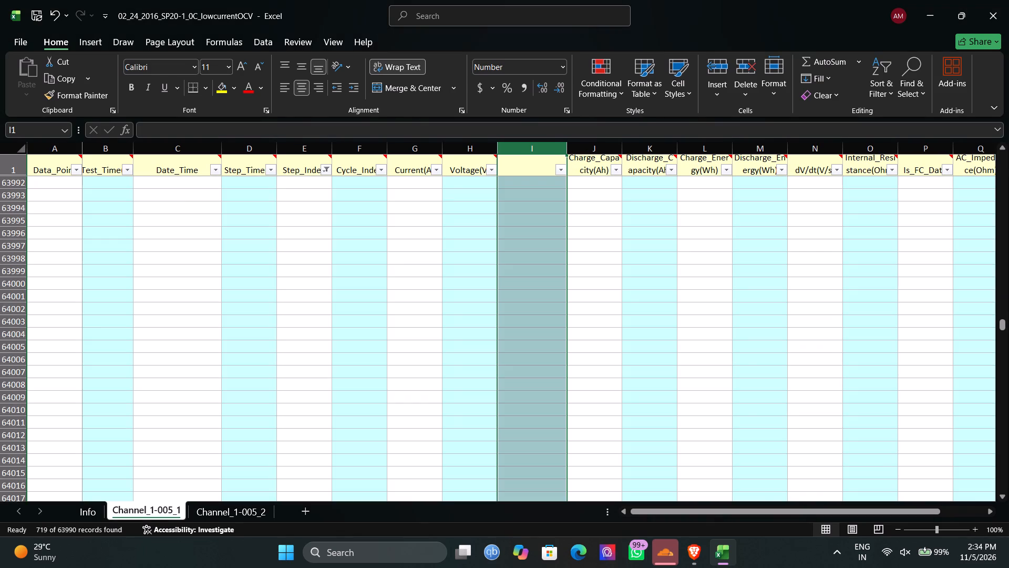
{"action": "scroll", "coordinate": [365, 418], "scroll_direction": "up", "scroll_amount": 5}
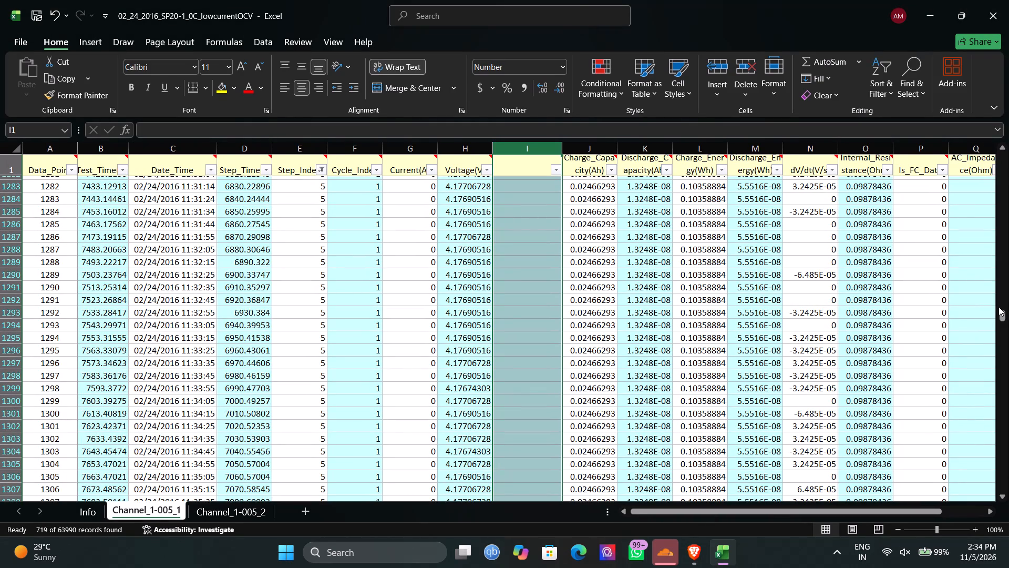
{"action": "left_click_drag", "start_coordinate": [1001, 312], "coordinate": [1008, 128]}
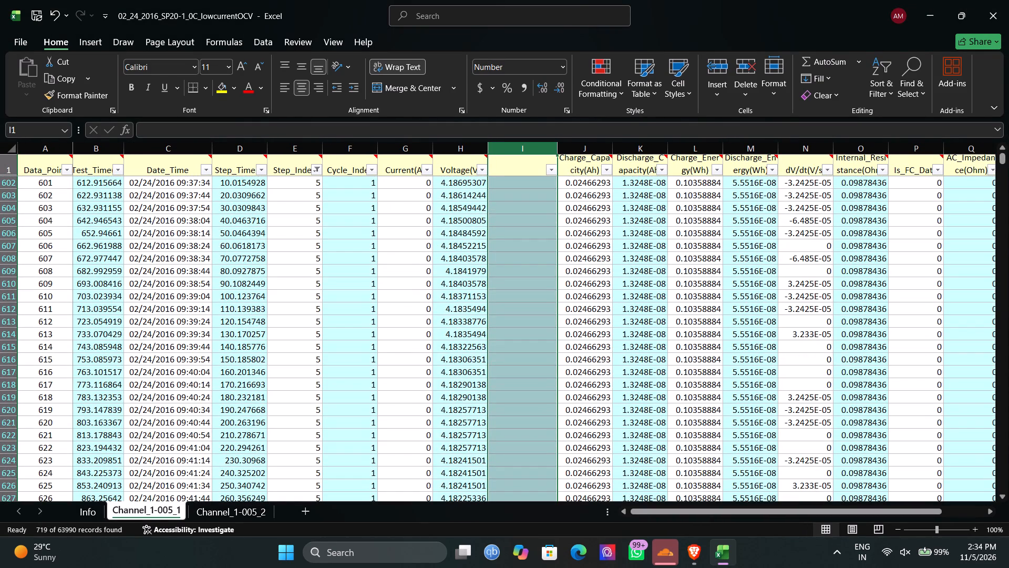
{"action": "scroll", "coordinate": [650, 313], "scroll_direction": "up", "scroll_amount": 1}
{"action": "scroll", "coordinate": [650, 313], "scroll_direction": "down", "scroll_amount": 4}
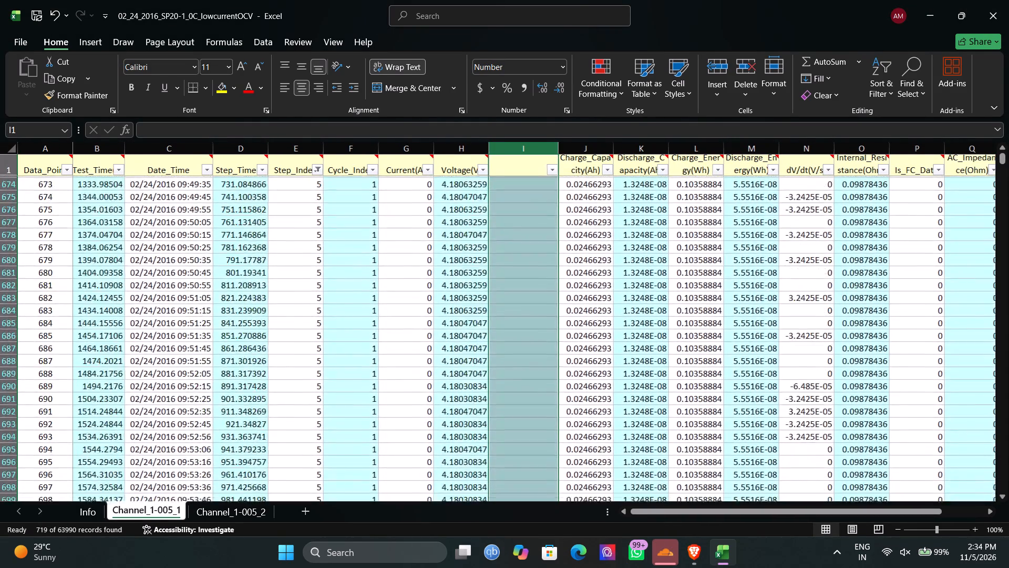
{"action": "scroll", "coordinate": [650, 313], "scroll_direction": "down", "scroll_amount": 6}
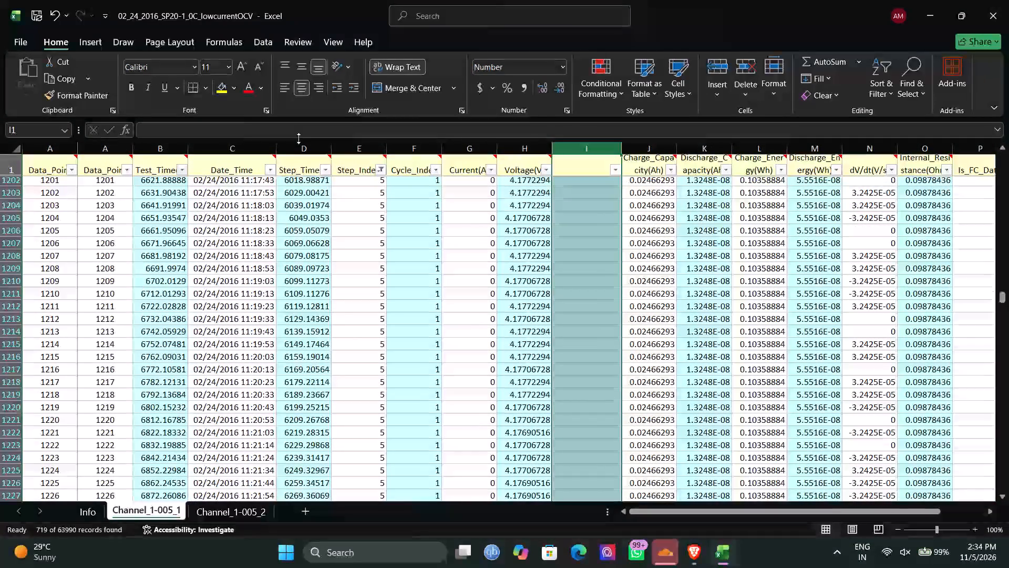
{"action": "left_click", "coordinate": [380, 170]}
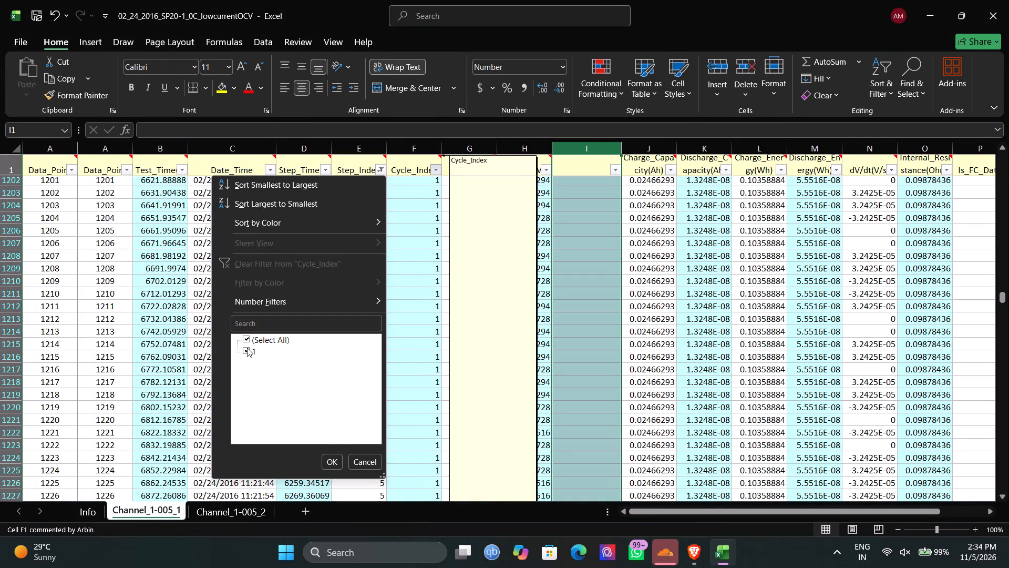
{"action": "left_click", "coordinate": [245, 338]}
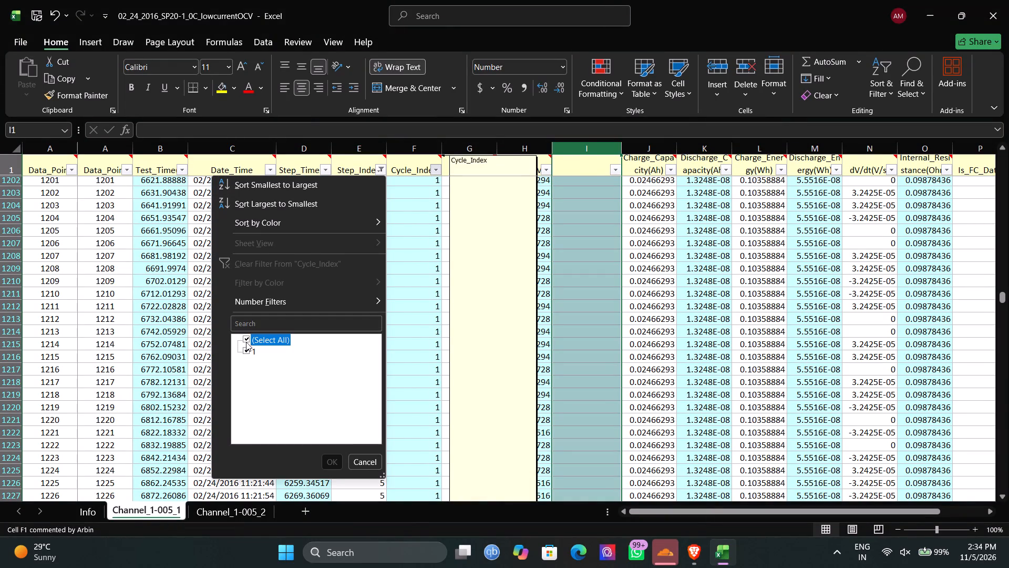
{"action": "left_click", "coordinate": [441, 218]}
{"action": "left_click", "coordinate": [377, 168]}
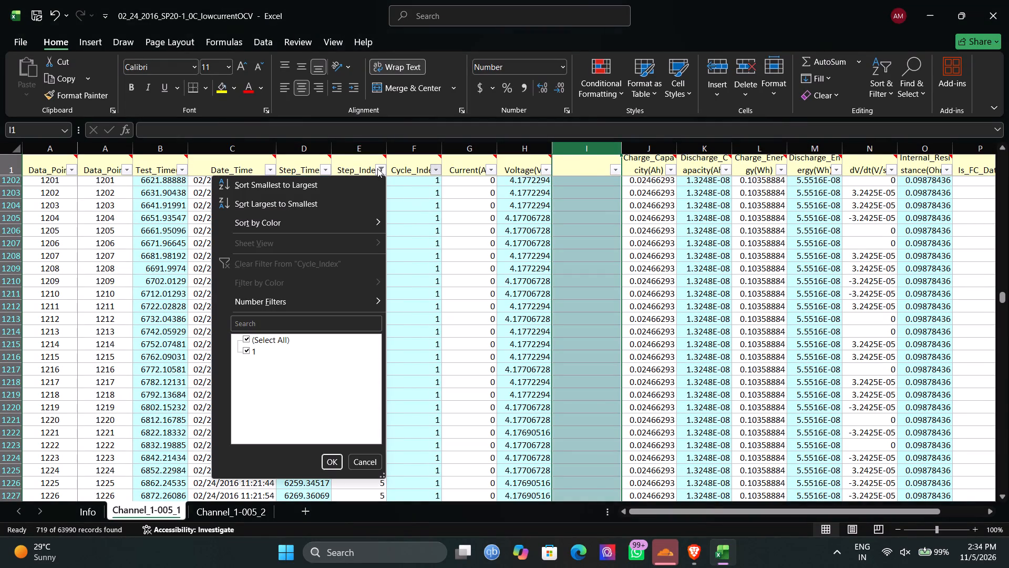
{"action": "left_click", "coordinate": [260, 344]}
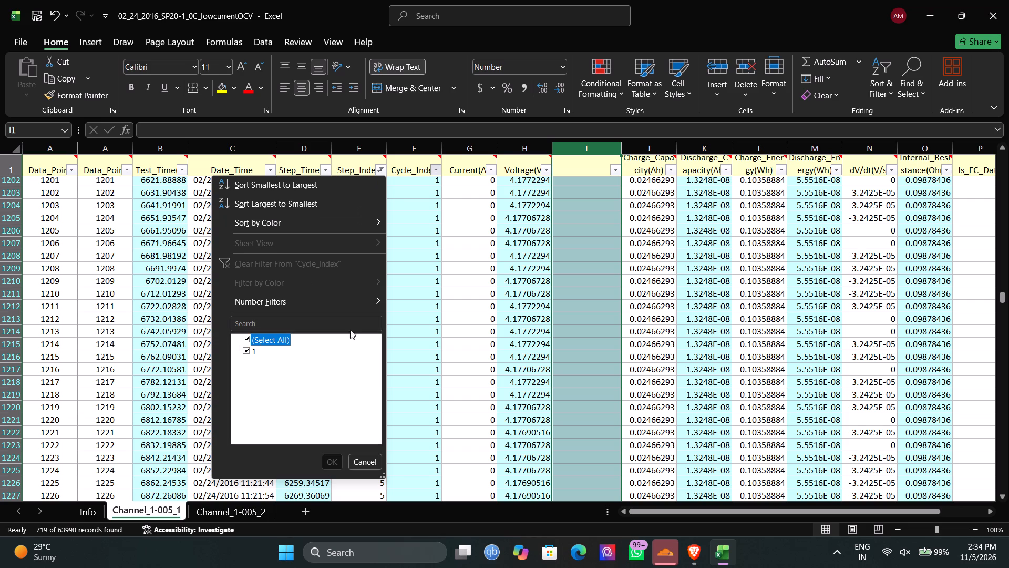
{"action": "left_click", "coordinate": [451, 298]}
Change the Step_Index filter from step 5 to step 6 so only step 6 records are listed.
{"action": "scroll", "coordinate": [451, 298], "scroll_direction": "up", "scroll_amount": 12}
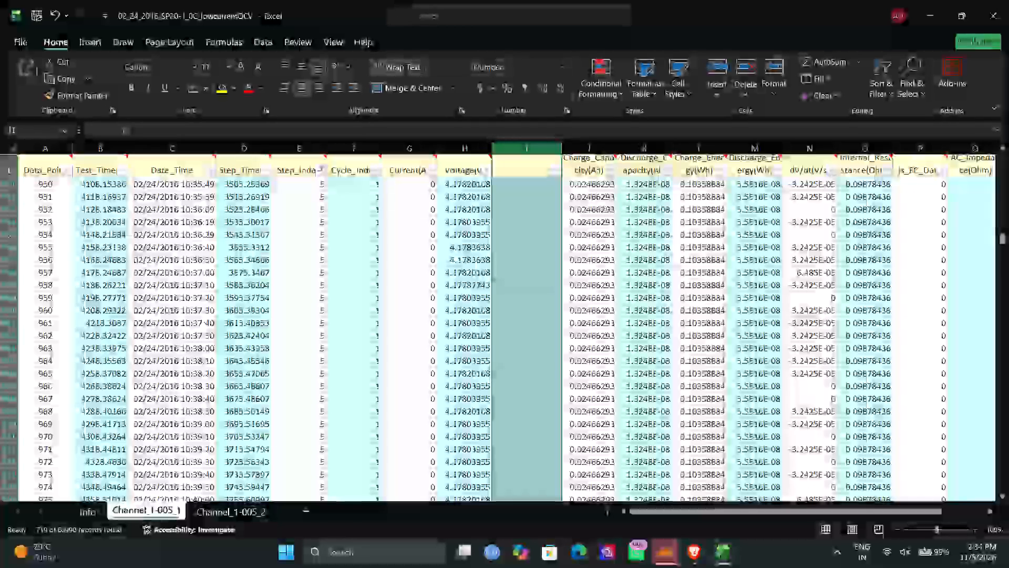
{"action": "left_click_drag", "start_coordinate": [1004, 241], "coordinate": [1008, 106]}
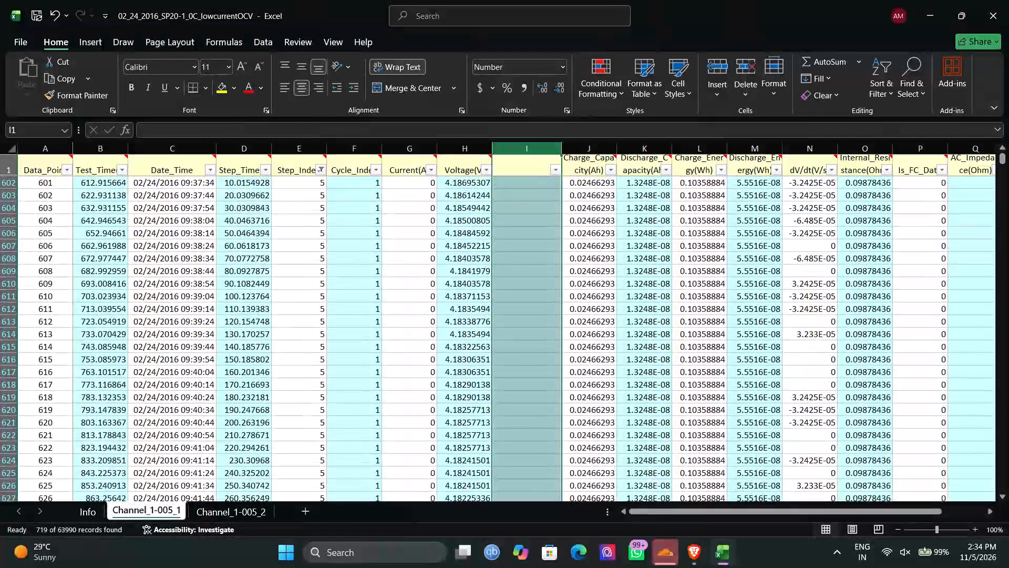
{"action": "left_click", "coordinate": [320, 168]}
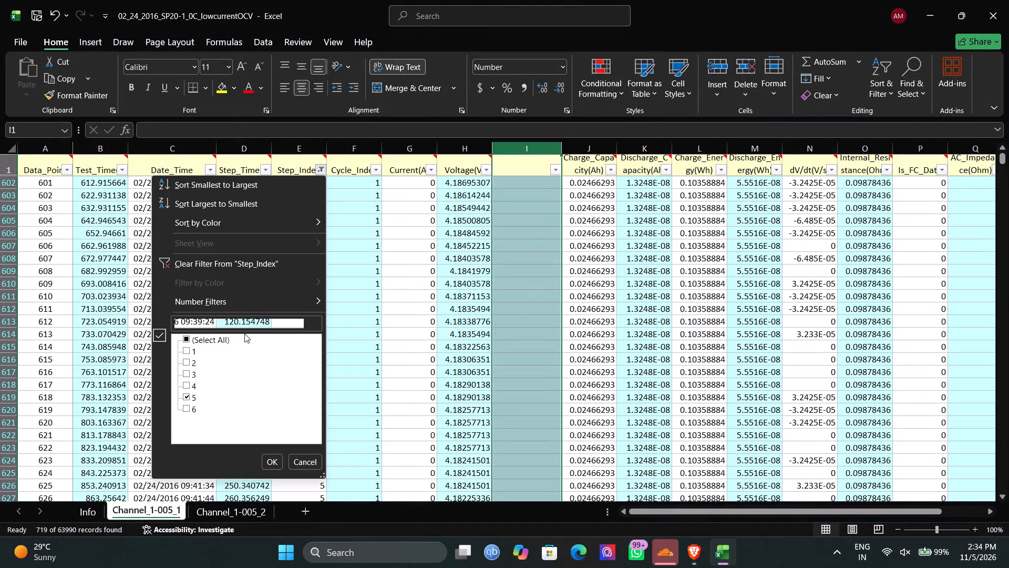
{"action": "left_click", "coordinate": [189, 405]}
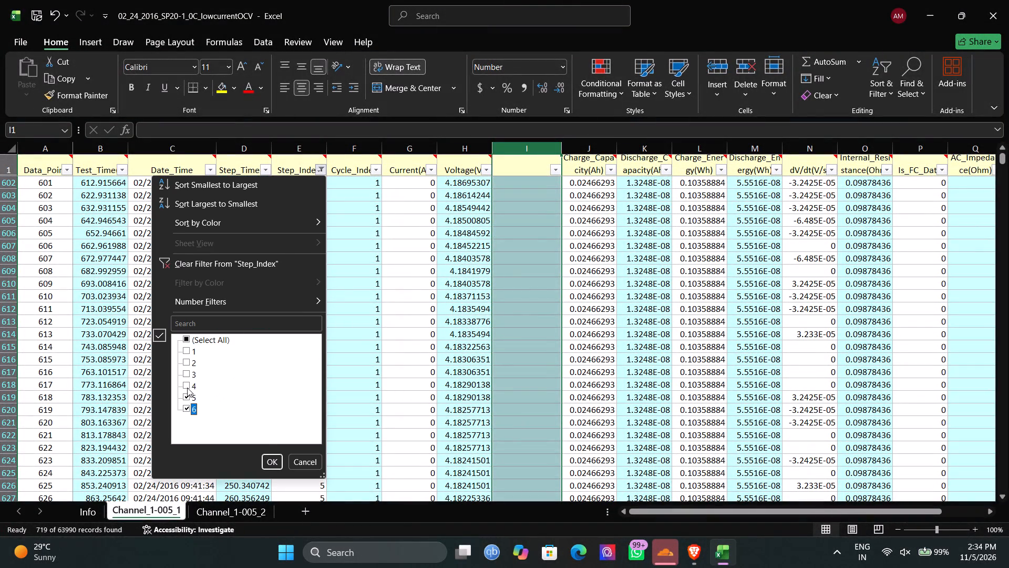
{"action": "left_click", "coordinate": [189, 397]}
{"action": "left_click", "coordinate": [273, 466]}
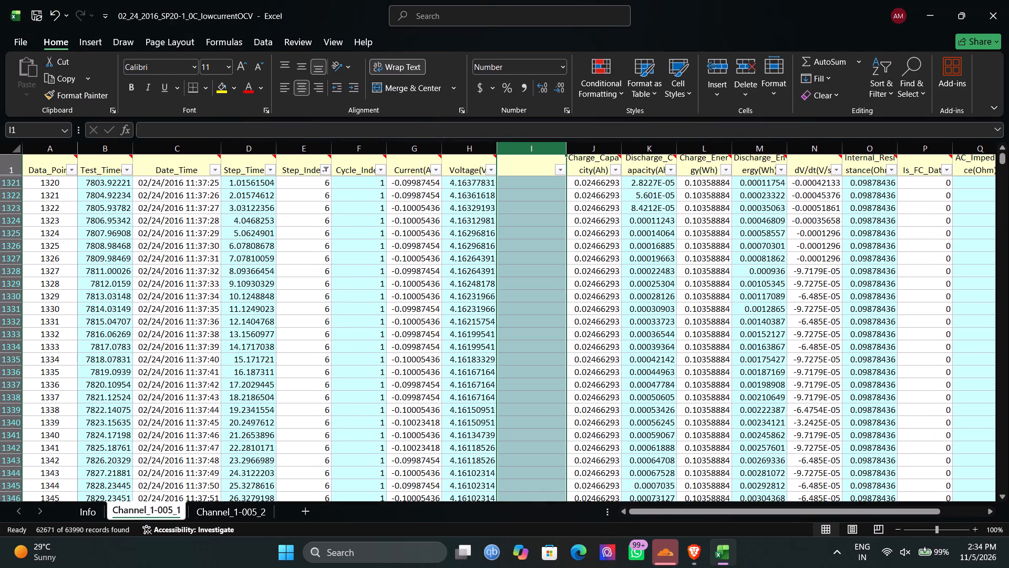
{"action": "left_click", "coordinate": [696, 547]}
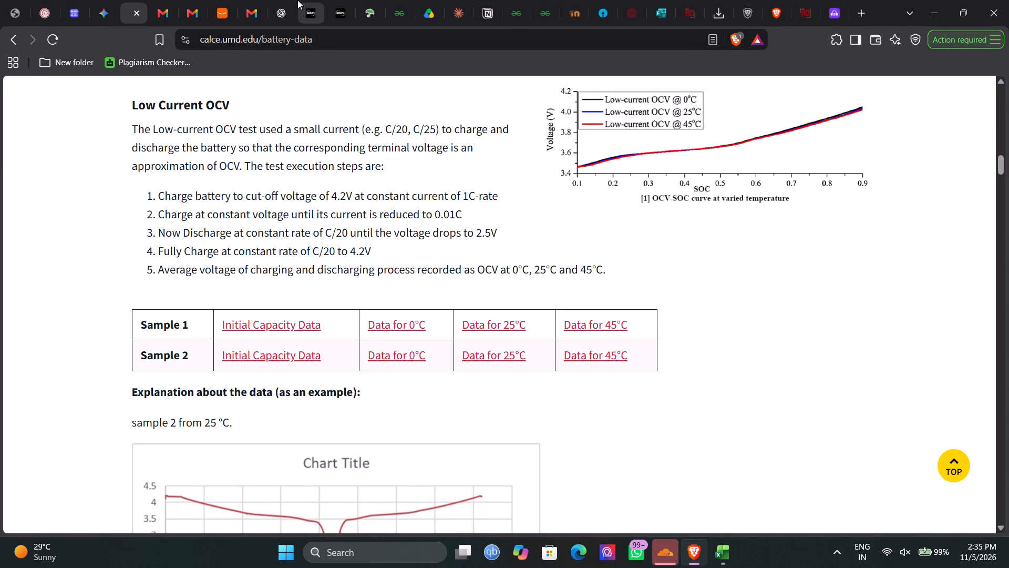
{"action": "left_click", "coordinate": [284, 9]}
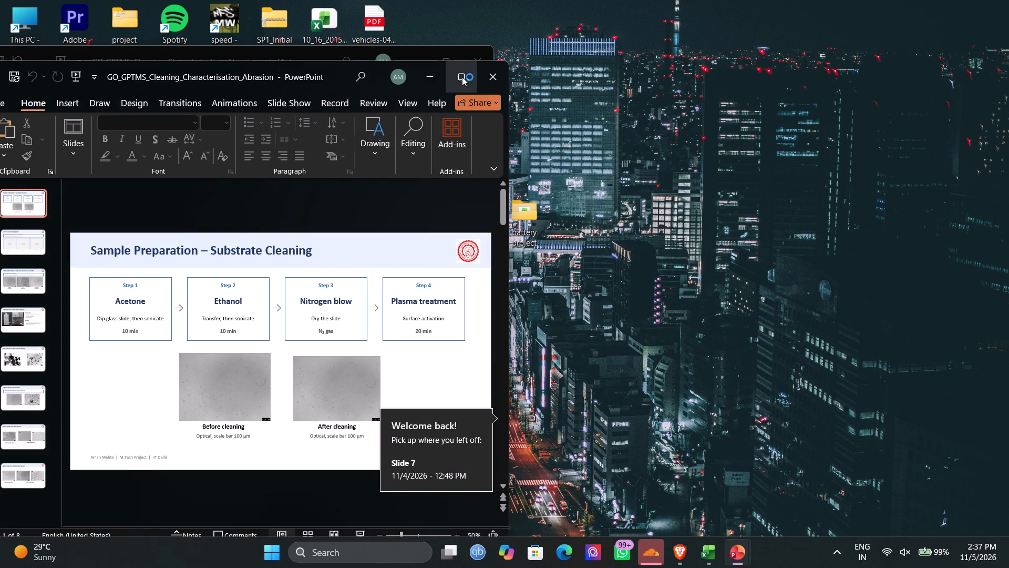
{"action": "left_click", "coordinate": [460, 77]}
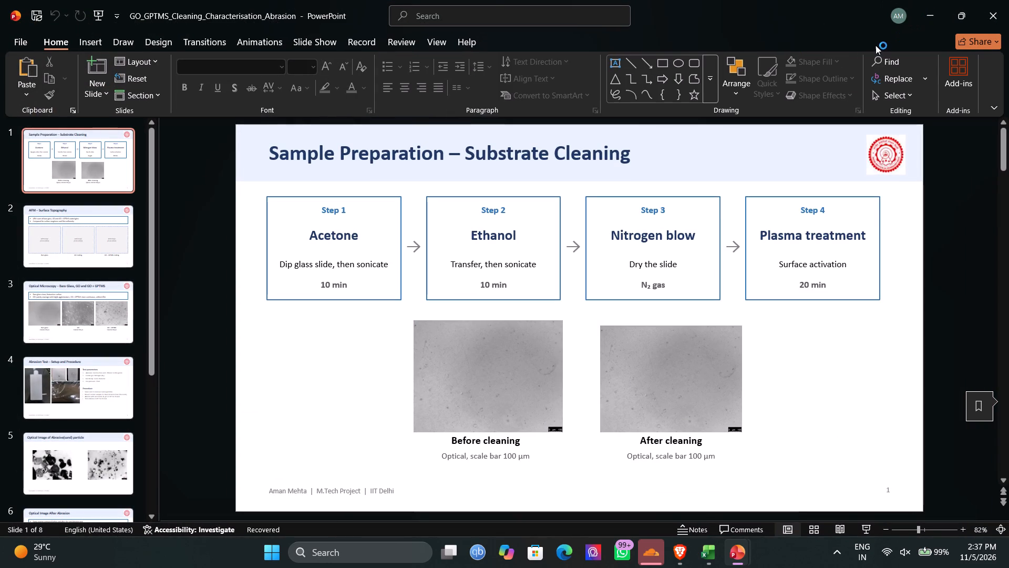
{"action": "left_click", "coordinate": [862, 526]}
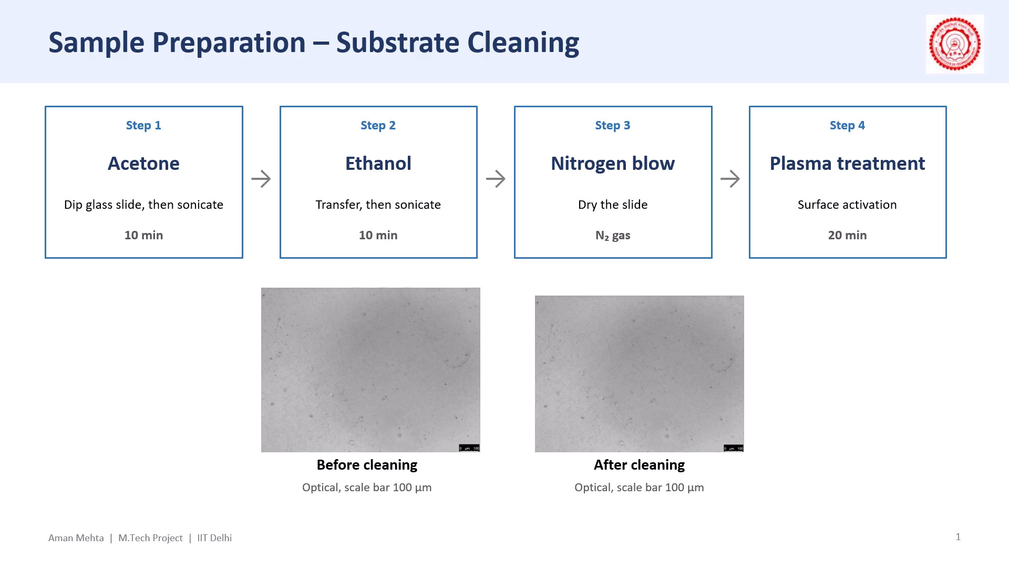
Review the slides in order, from Sample Preparation – Substrate Cleaning through Optical Image of Go+Gptms After Abrasion, to the end of the show.
{"action": "key", "text": "Right"}
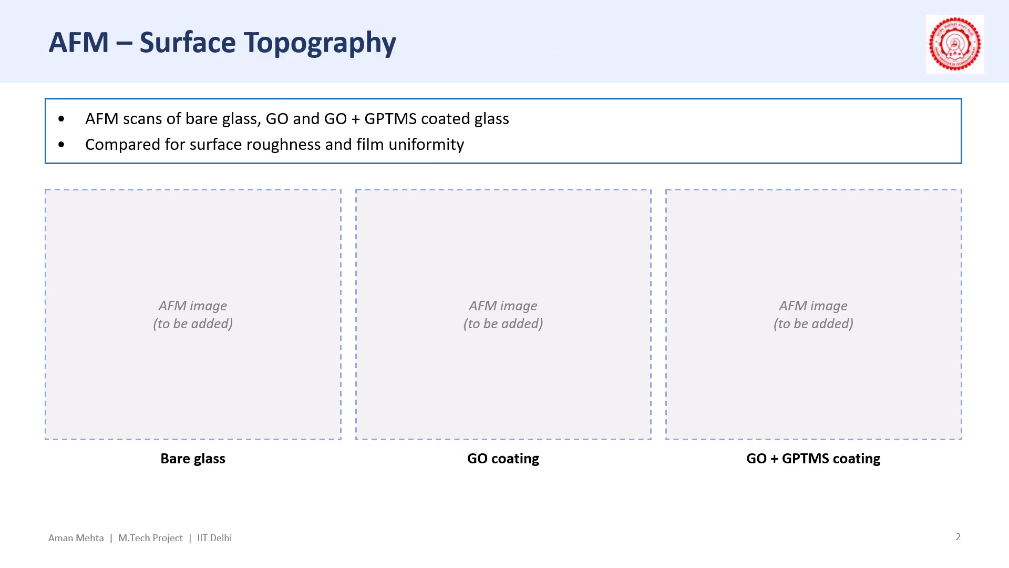
{"action": "key", "text": "Left"}
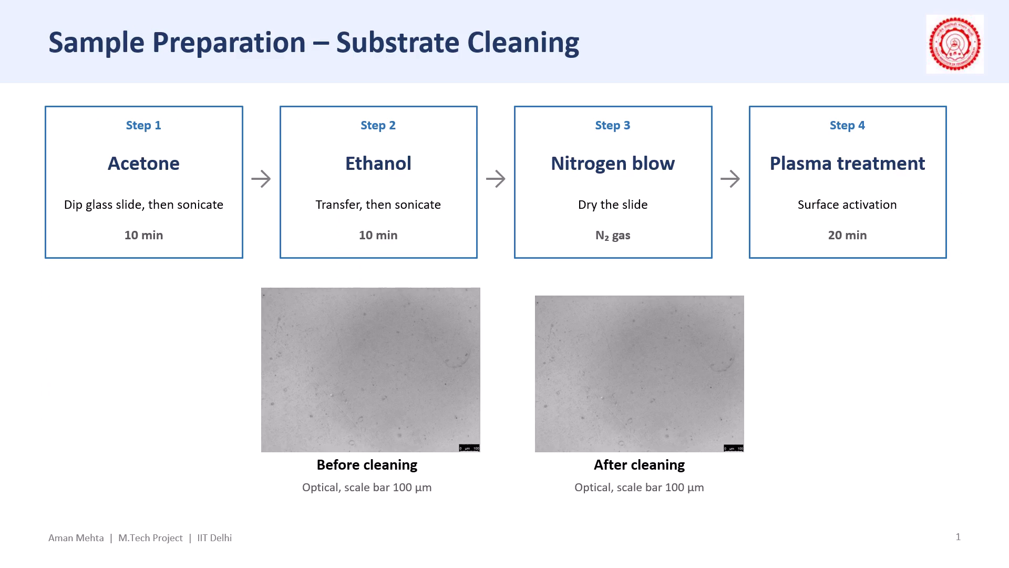
{"action": "key", "text": "Right"}
{"action": "key", "text": "Right"}
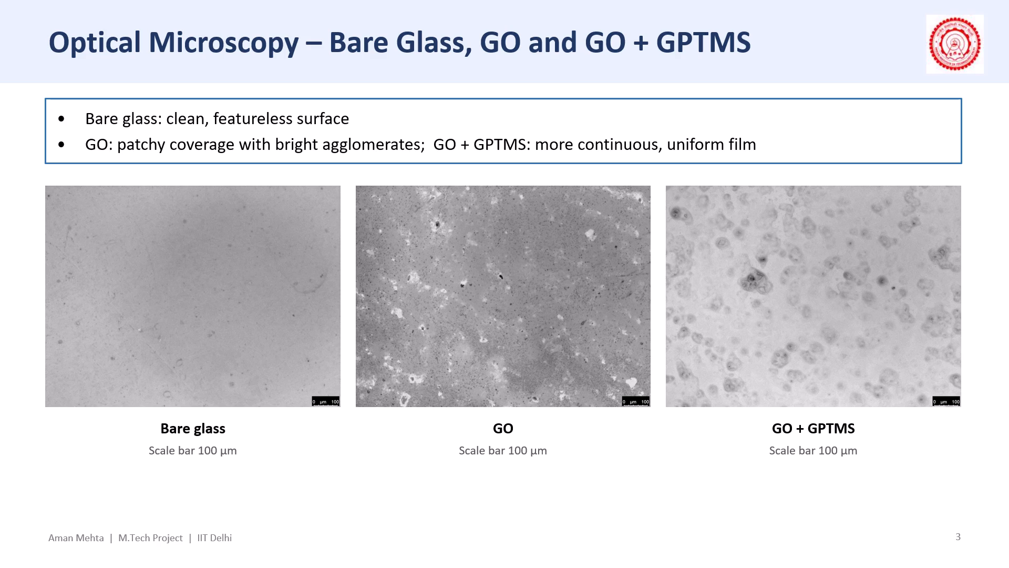
{"action": "key", "text": "Right"}
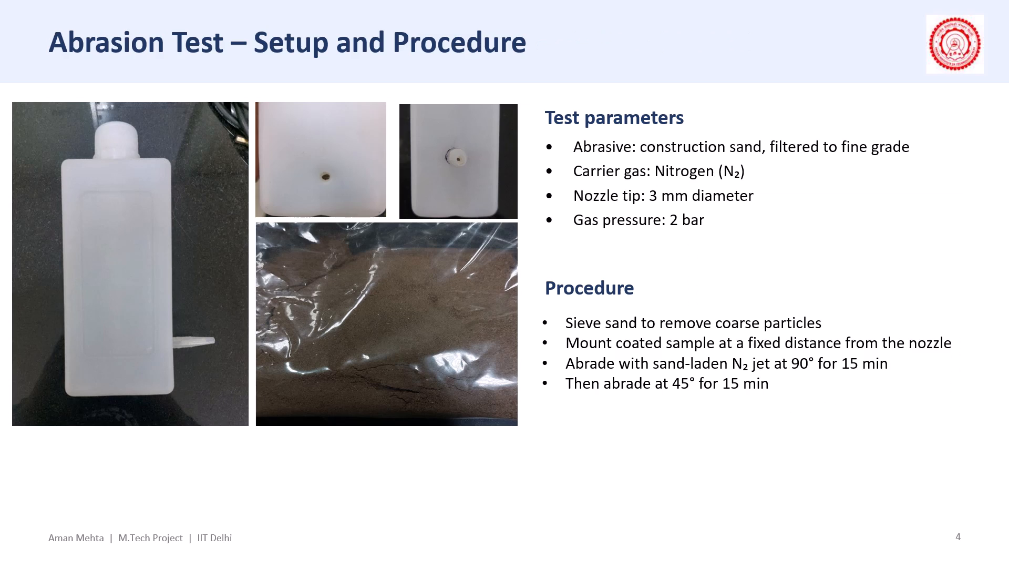
{"action": "key", "text": "Right"}
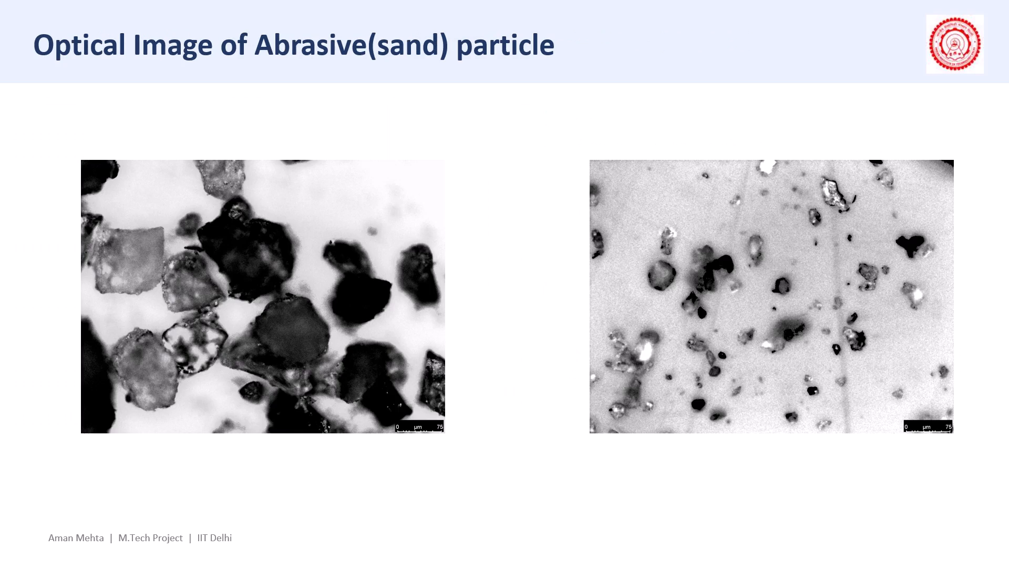
{"action": "key", "text": "Right"}
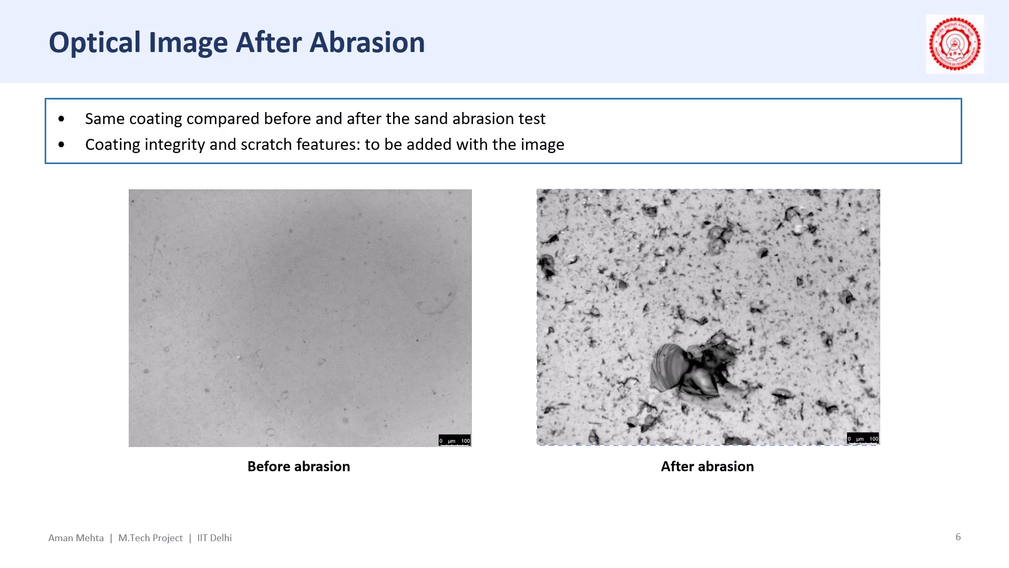
{"action": "key", "text": "Right"}
{"action": "key", "text": "Left"}
{"action": "key", "text": "Right"}
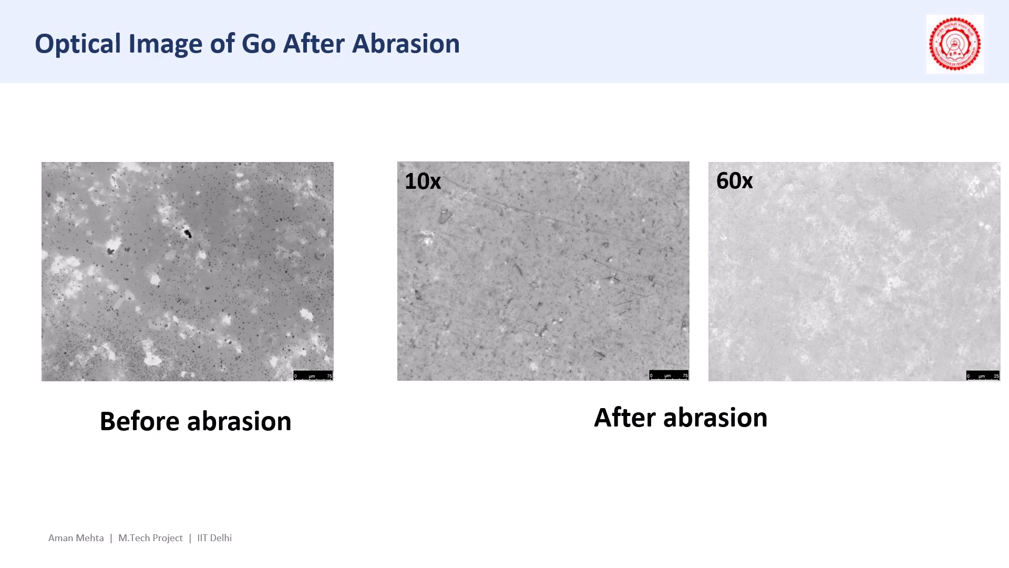
{"action": "key", "text": "Right"}
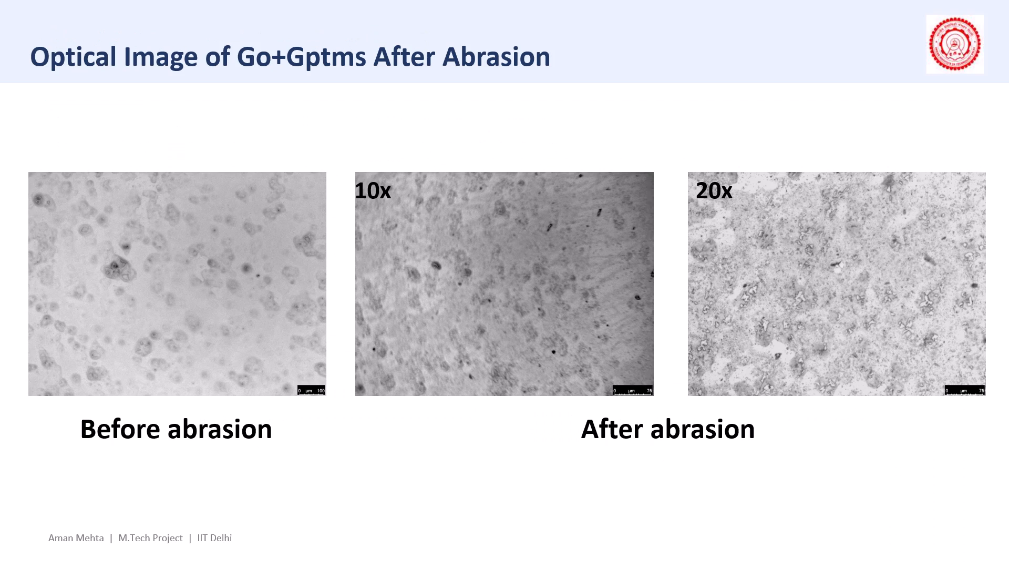
{"action": "key", "text": "Right"}
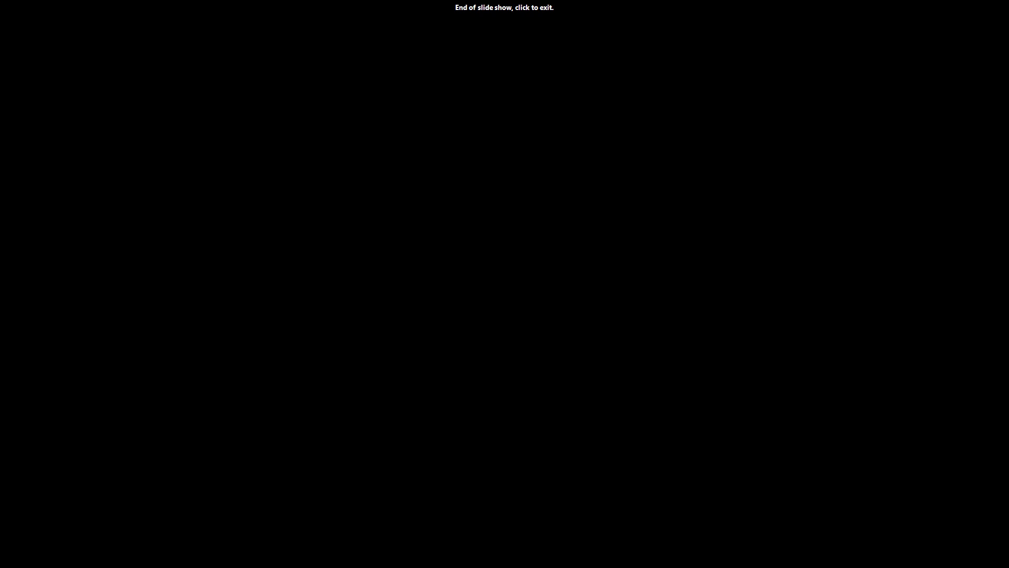
Go back through the abrasion slides, re-examining the test setup and procedure, the sand particle images and the before/after abrasion images.
{"action": "key", "text": "Left"}
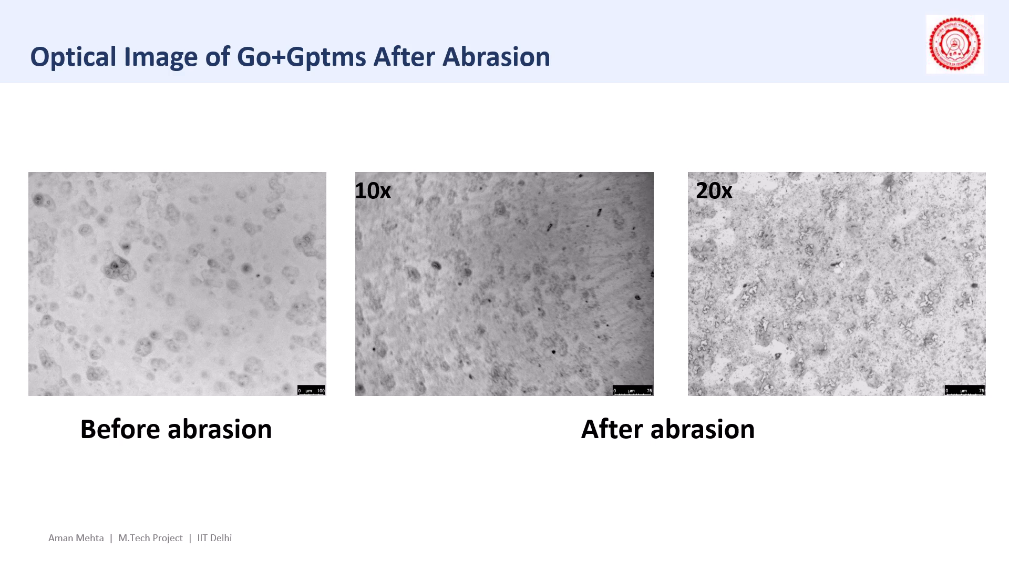
{"action": "key", "text": "Left"}
{"action": "key", "text": "Left"}
{"action": "key", "text": "Left"}
{"action": "key", "text": "Left"}
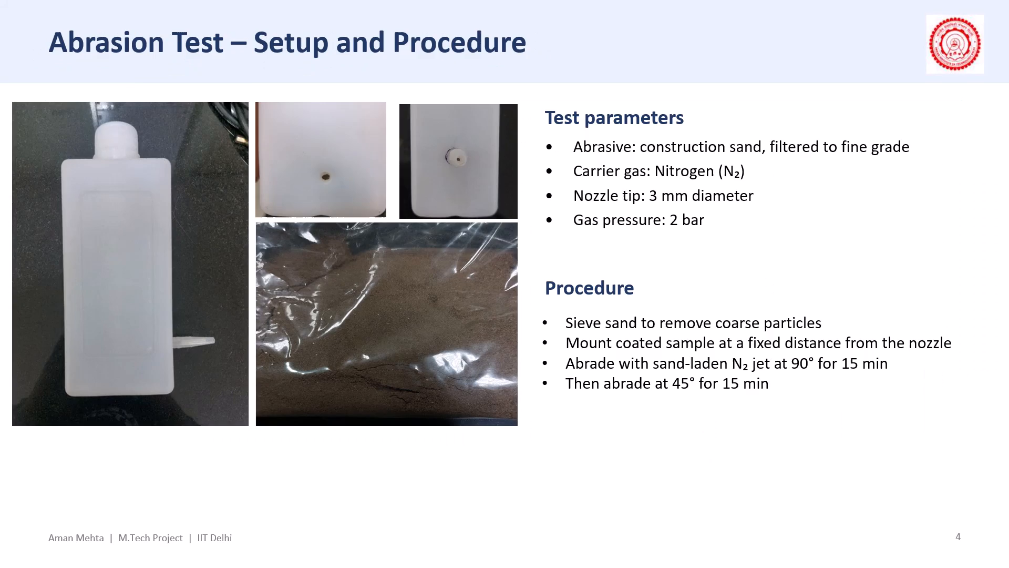
{"action": "key", "text": "Left"}
{"action": "key", "text": "Right"}
{"action": "key", "text": "Right"}
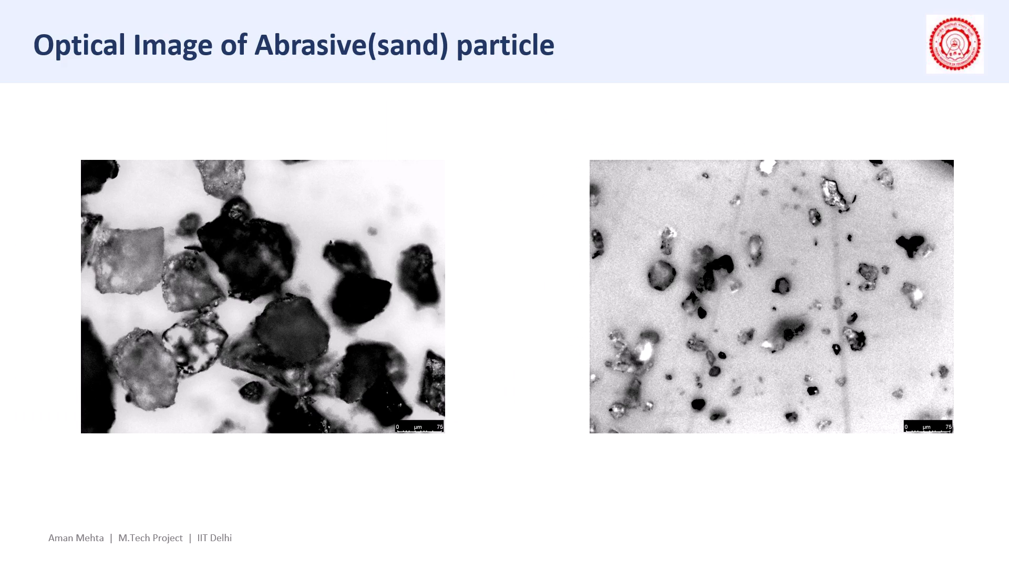
{"action": "key", "text": "Up"}
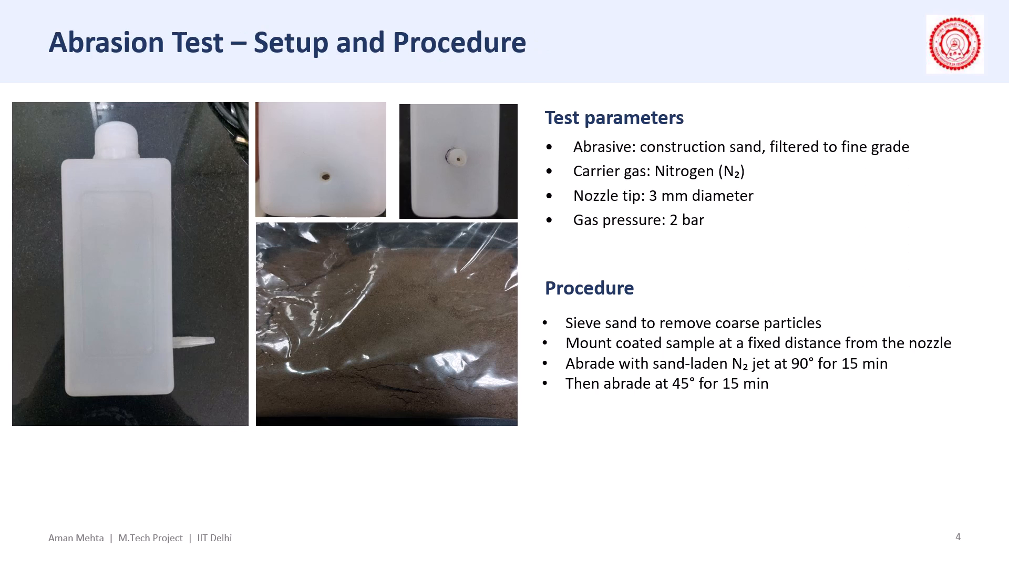
{"action": "key", "text": "Down"}
{"action": "key", "text": "Down"}
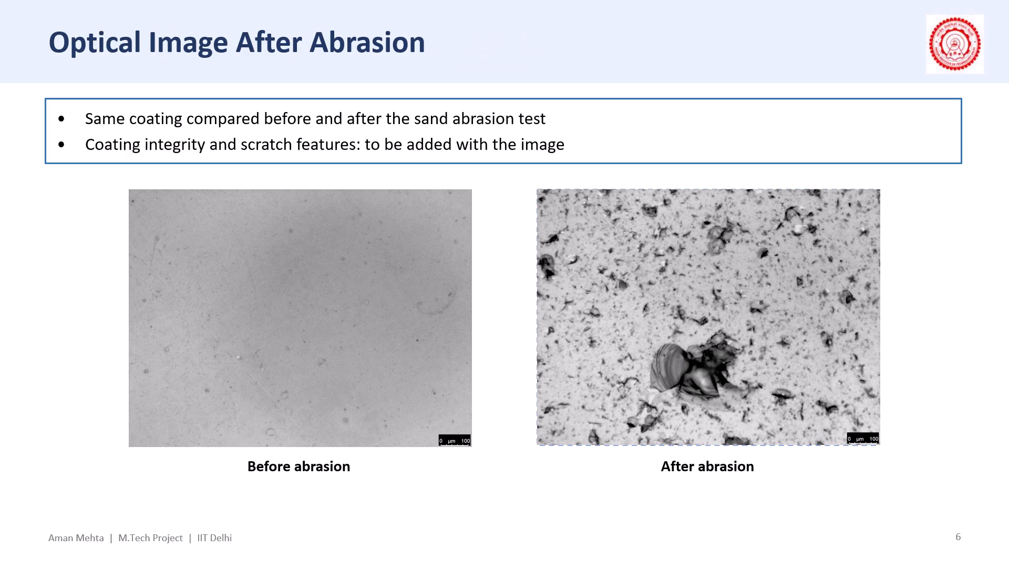
{"action": "key", "text": "Down"}
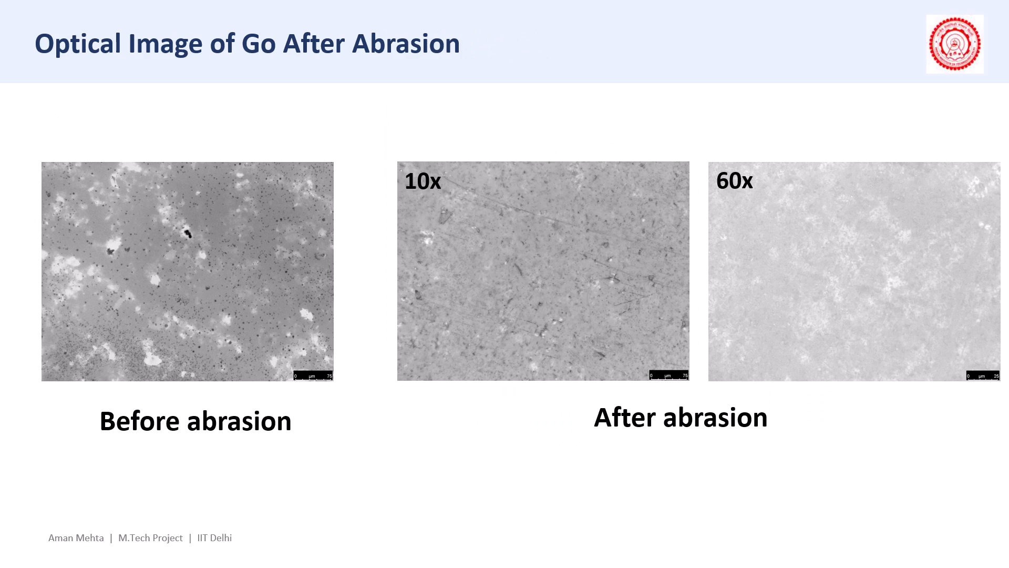
{"action": "key", "text": "Down"}
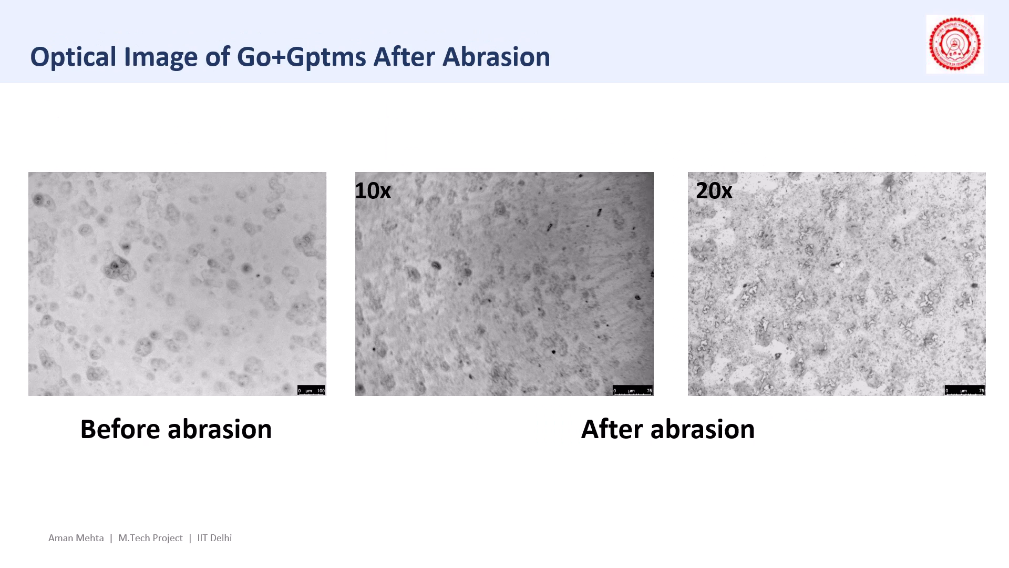
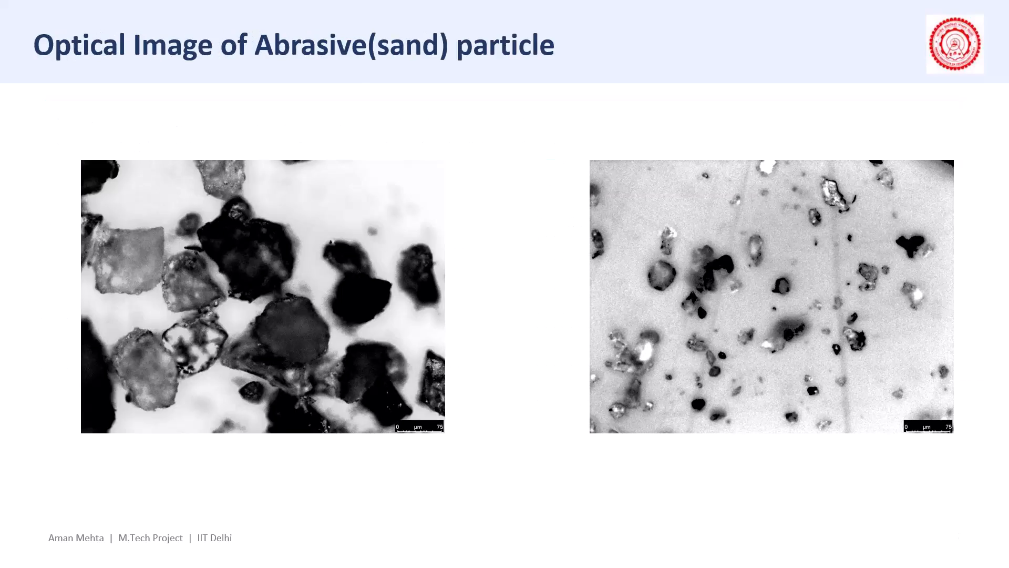
Go back through the slides past AFM – Surface Topography, and return via the abrasion test setup to Optical Image of Go After Abrasion.
{"action": "key", "text": "Right"}
{"action": "key", "text": "Left"}
{"action": "key", "text": "Left"}
{"action": "key", "text": "Left"}
{"action": "key", "text": "Left"}
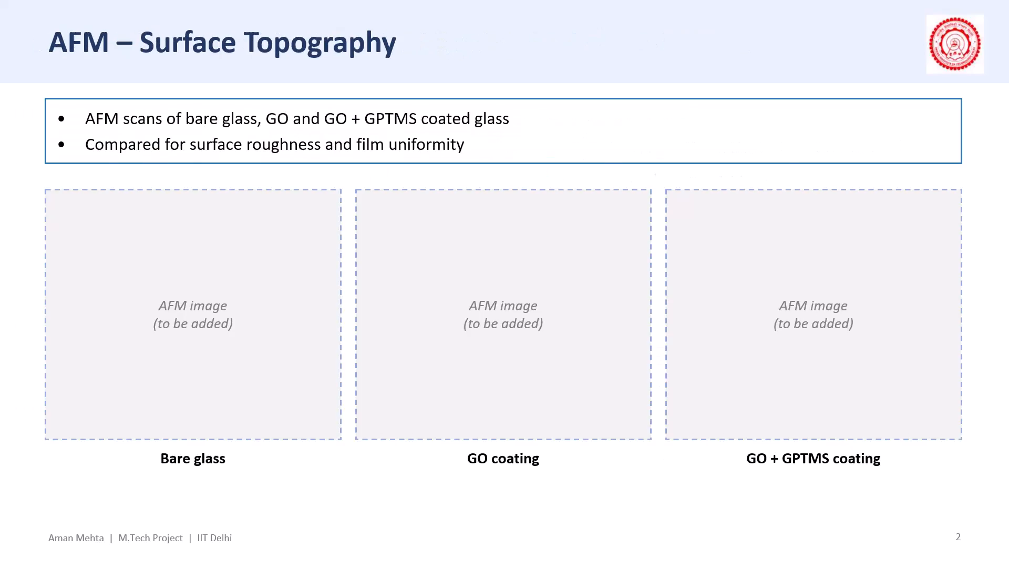
{"action": "key", "text": "Left"}
{"action": "key", "text": "Right"}
{"action": "key", "text": "Right"}
{"action": "key", "text": "Right"}
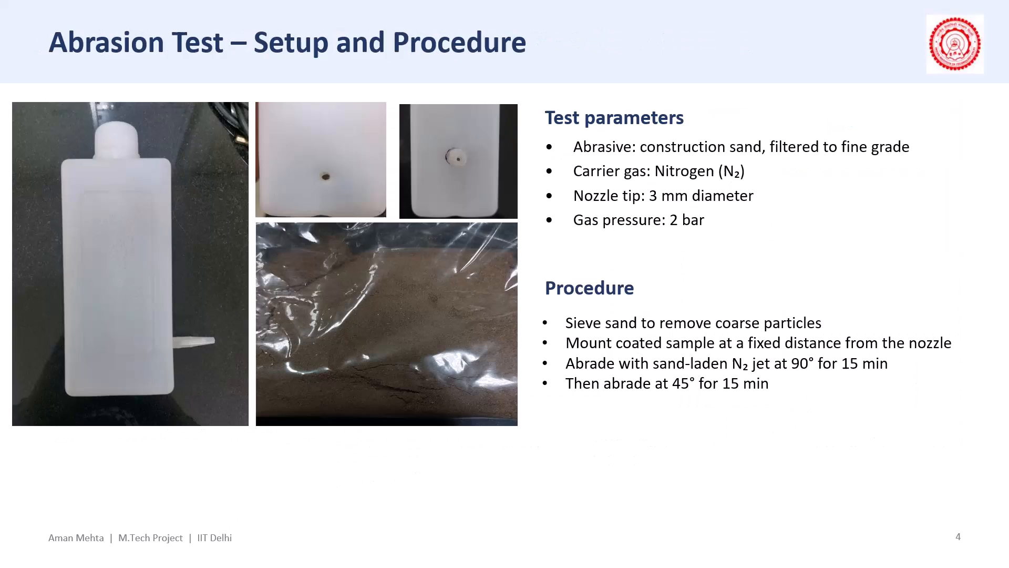
{"action": "key", "text": "Right"}
{"action": "key", "text": "Right"}
{"action": "key", "text": "Right"}
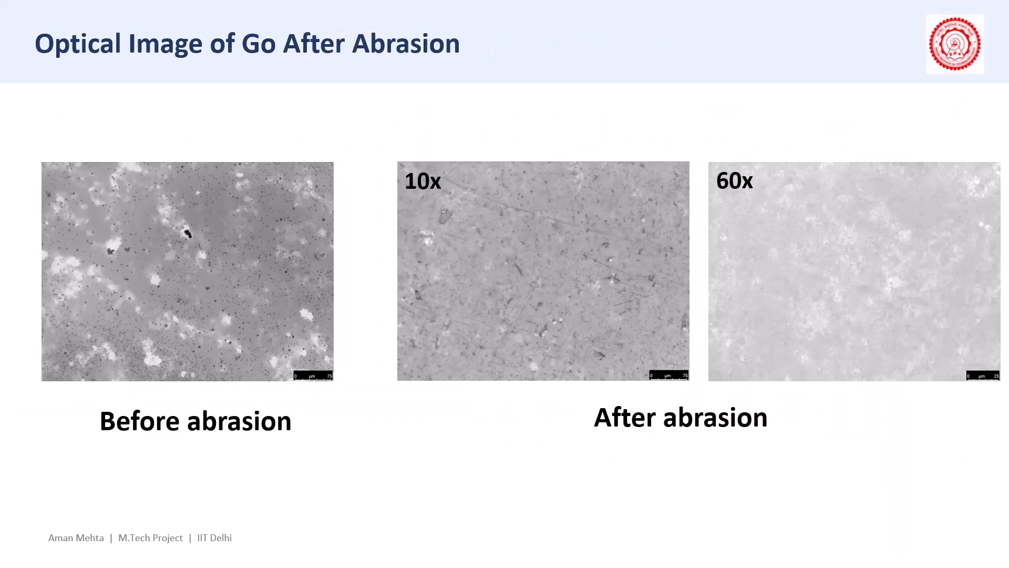
End the slide show and close both GO_GPTMS_Cleaning_Characterisation_Abrasion windows, discarding the changes to the autosaved copy.
{"action": "key", "text": "Escape"}
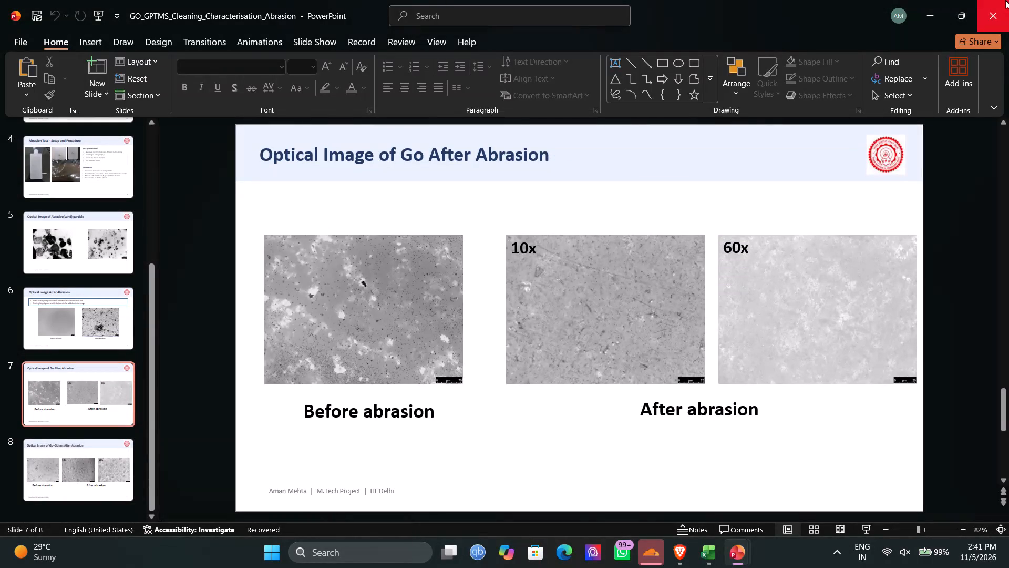
{"action": "left_click", "coordinate": [1005, 0]}
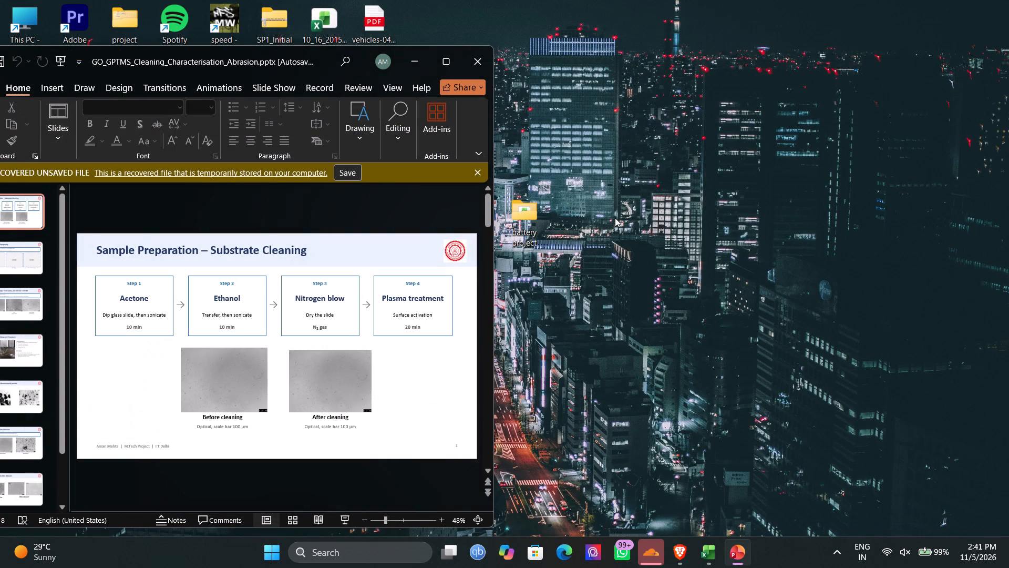
{"action": "left_click", "coordinate": [483, 72]}
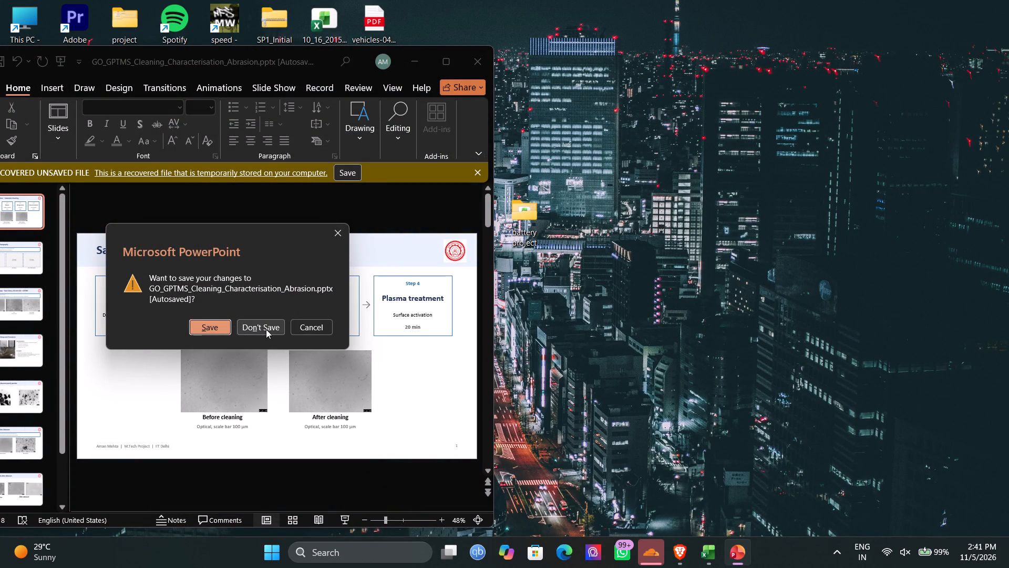
{"action": "left_click", "coordinate": [263, 328]}
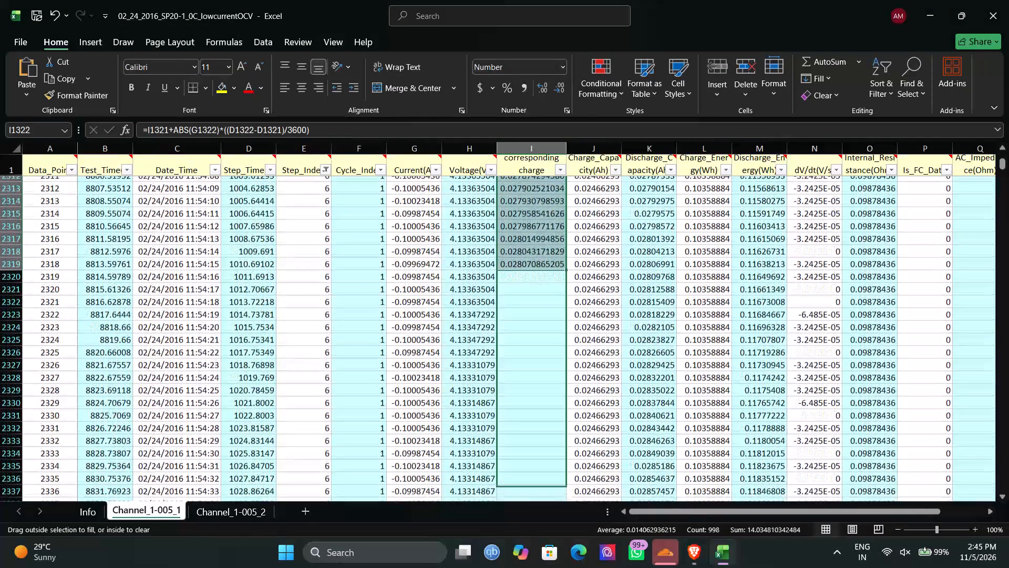
{"action": "left_click_drag", "start_coordinate": [564, 515], "coordinate": [557, 510]}
{"action": "key", "text": "ctrl+d"}
{"action": "key", "text": "ctrl+d"}
{"action": "key", "text": "ctrl+d"}
{"action": "key", "text": "ctrl+d"}
{"action": "key", "text": "ctrl+d"}
{"action": "key", "text": "ctrl+d"}
{"action": "key", "text": "ctrl+d"}
{"action": "key", "text": "ctrl+d"}
{"action": "key", "text": "ctrl+d"}
{"action": "key", "text": "ctrl+d"}
{"action": "key", "text": "ctrl+d"}
{"action": "key", "text": "ctrl+d"}
{"action": "key", "text": "ctrl+d"}
{"action": "key", "text": "ctrl+d"}
{"action": "key", "text": "ctrl+d"}
{"action": "key", "text": "ctrl+d"}
{"action": "key", "text": "ctrl+d"}
{"action": "key", "text": "ctrl+d"}
{"action": "key", "text": "ctrl+d"}
{"action": "key", "text": "ctrl+d"}
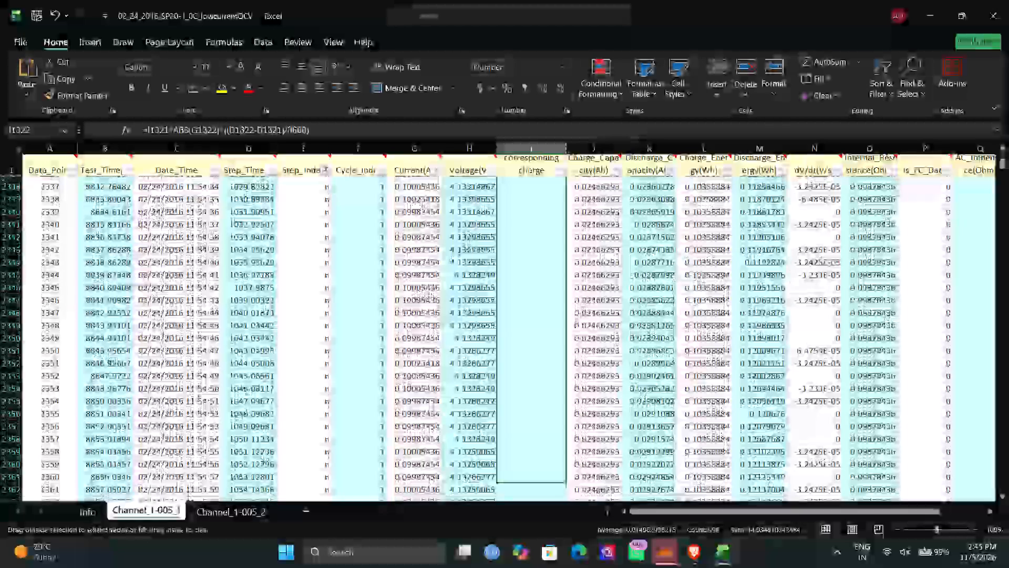
{"action": "left_click_drag", "start_coordinate": [557, 510], "coordinate": [585, 567]}
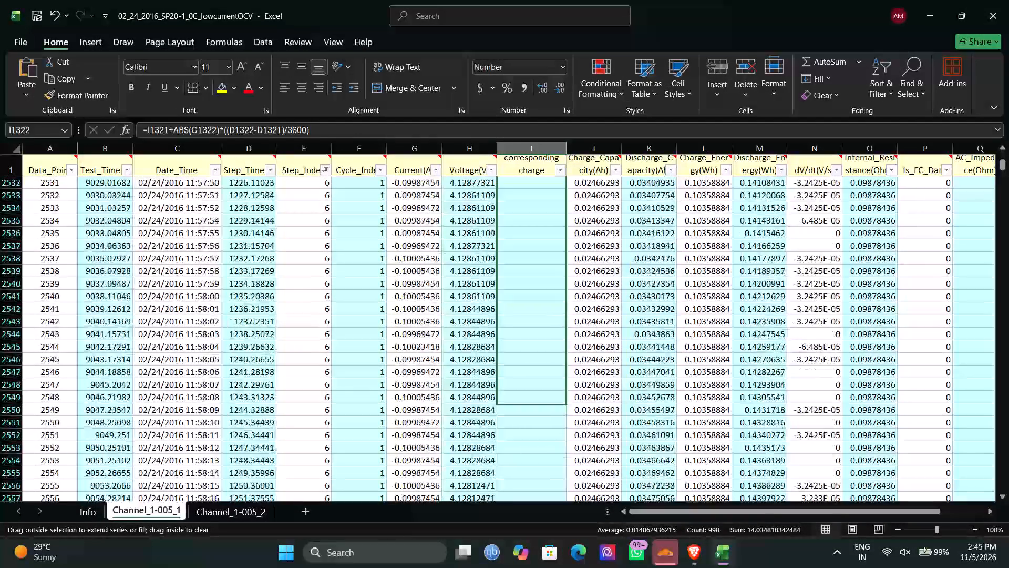
{"action": "left_click_drag", "start_coordinate": [585, 567], "coordinate": [585, 567]}
Extend the cumulative charge formula in column I from row 2597 down to row 17878.
{"action": "scroll", "coordinate": [535, 465], "scroll_direction": "down", "scroll_amount": 1}
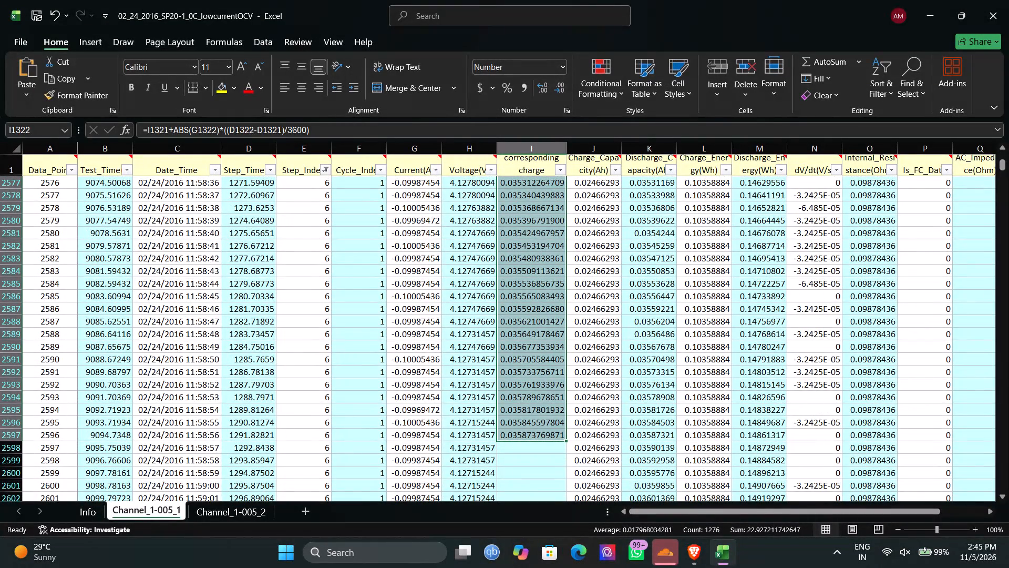
{"action": "left_click_drag", "start_coordinate": [563, 440], "coordinate": [562, 567]}
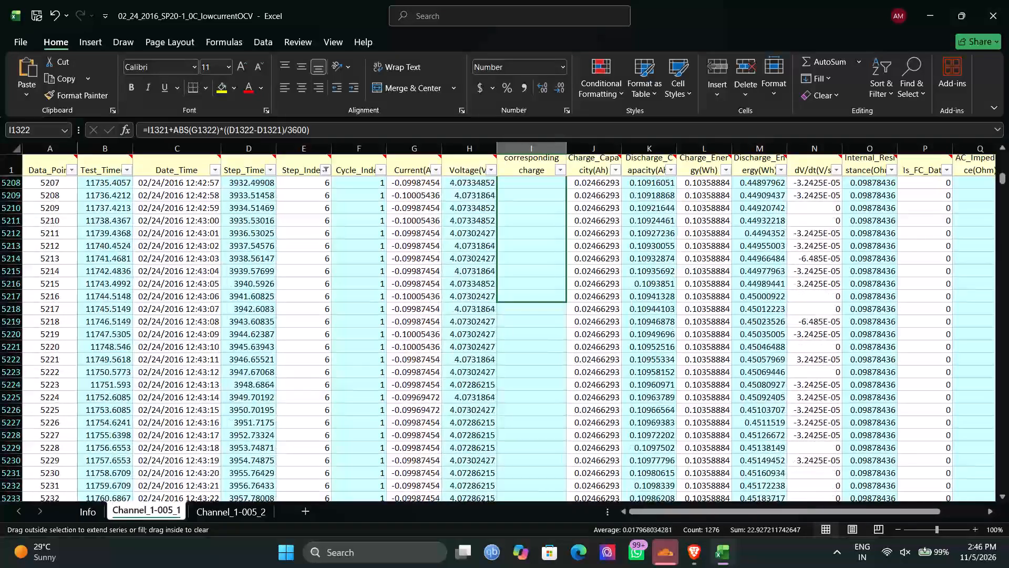
{"action": "left_click_drag", "start_coordinate": [562, 567], "coordinate": [558, 567]}
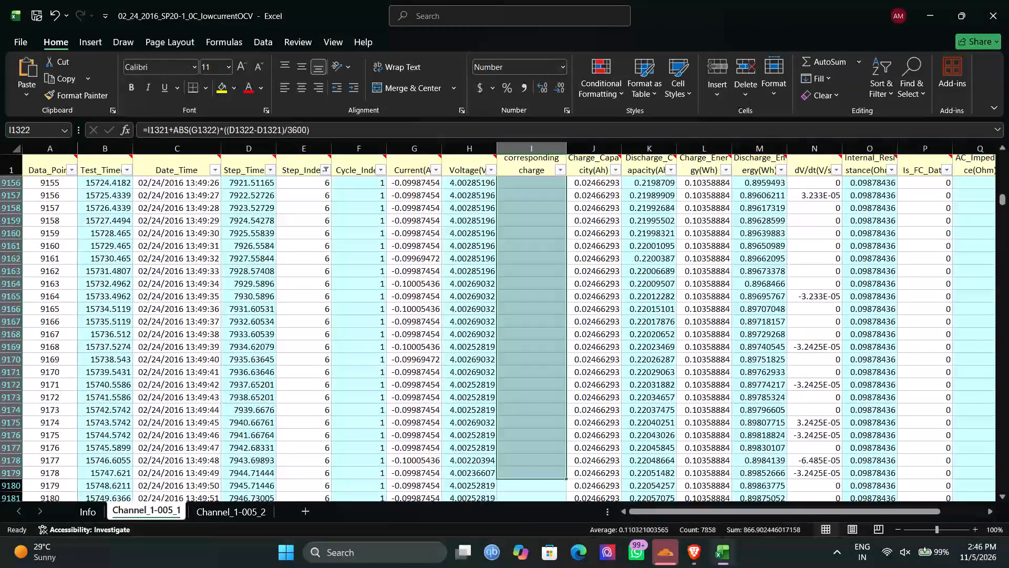
{"action": "scroll", "coordinate": [478, 438], "scroll_direction": "down", "scroll_amount": 1}
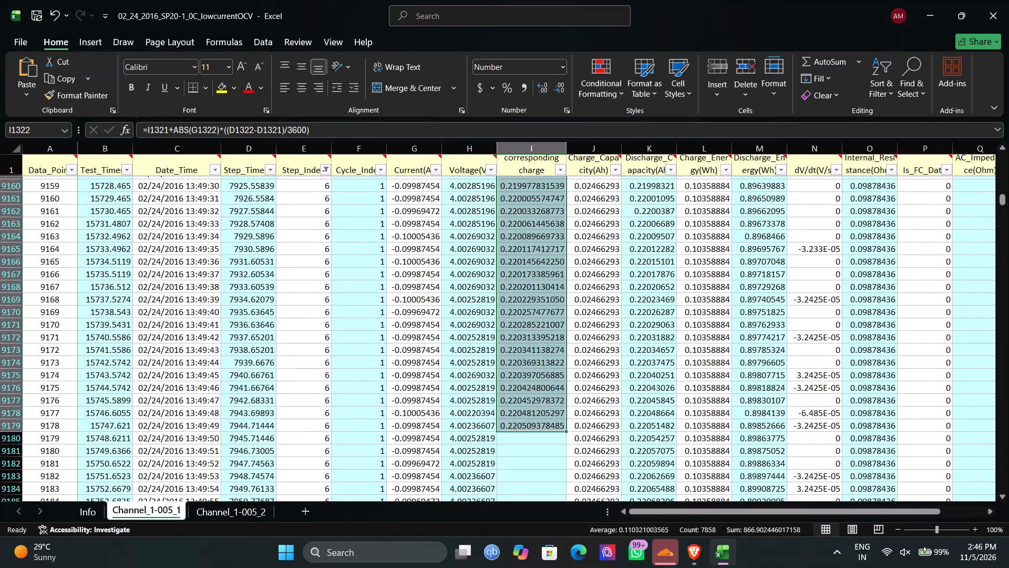
{"action": "left_click_drag", "start_coordinate": [565, 430], "coordinate": [580, 567]}
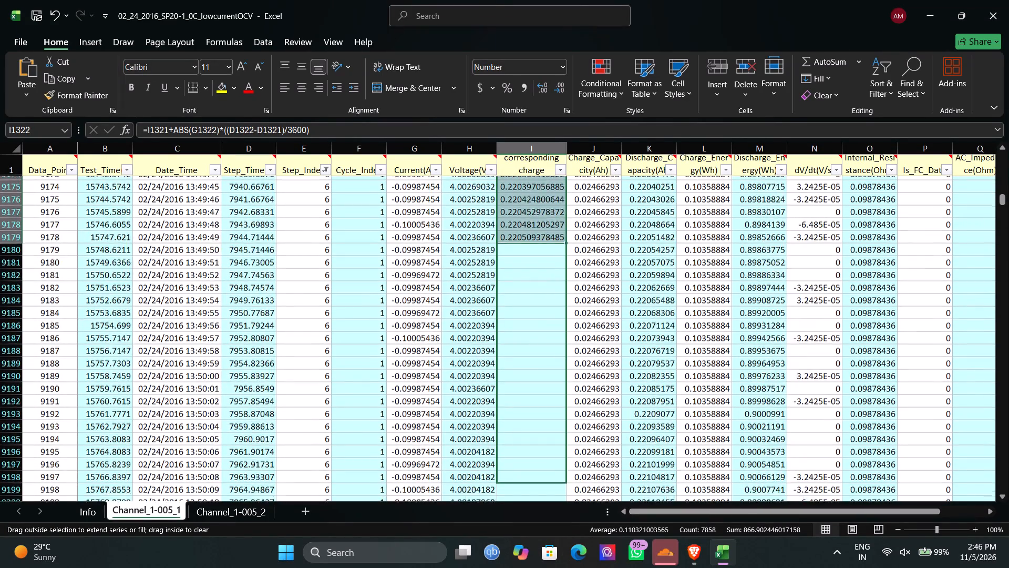
{"action": "left_click_drag", "start_coordinate": [580, 567], "coordinate": [614, 567]}
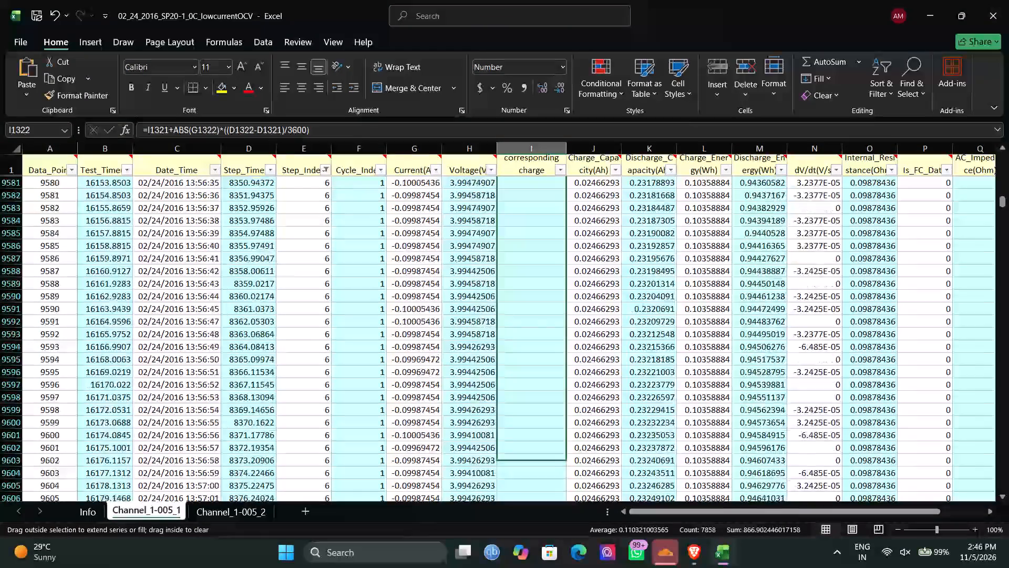
{"action": "left_click_drag", "start_coordinate": [614, 567], "coordinate": [635, 567]}
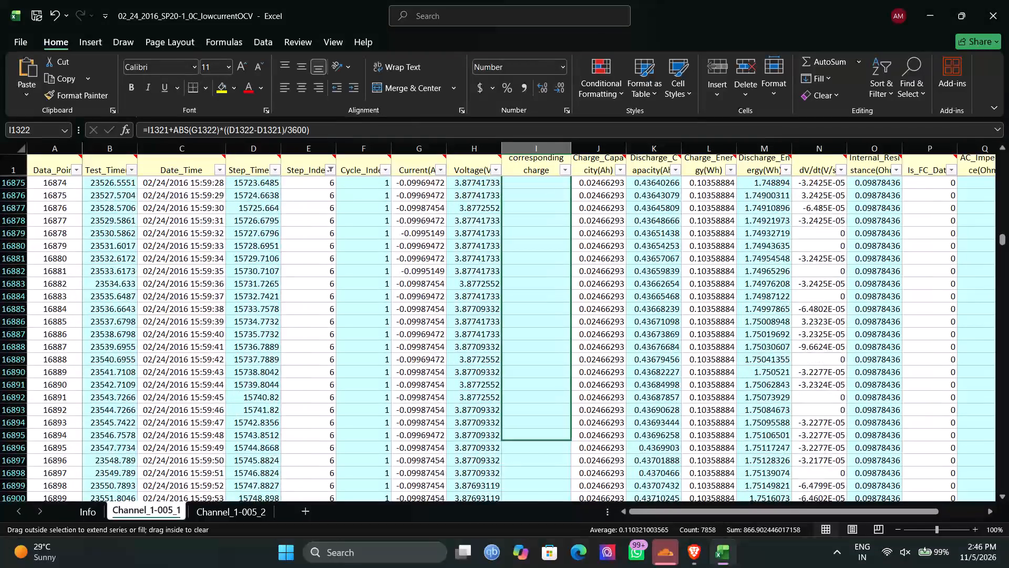
{"action": "left_click_drag", "start_coordinate": [635, 567], "coordinate": [641, 567]}
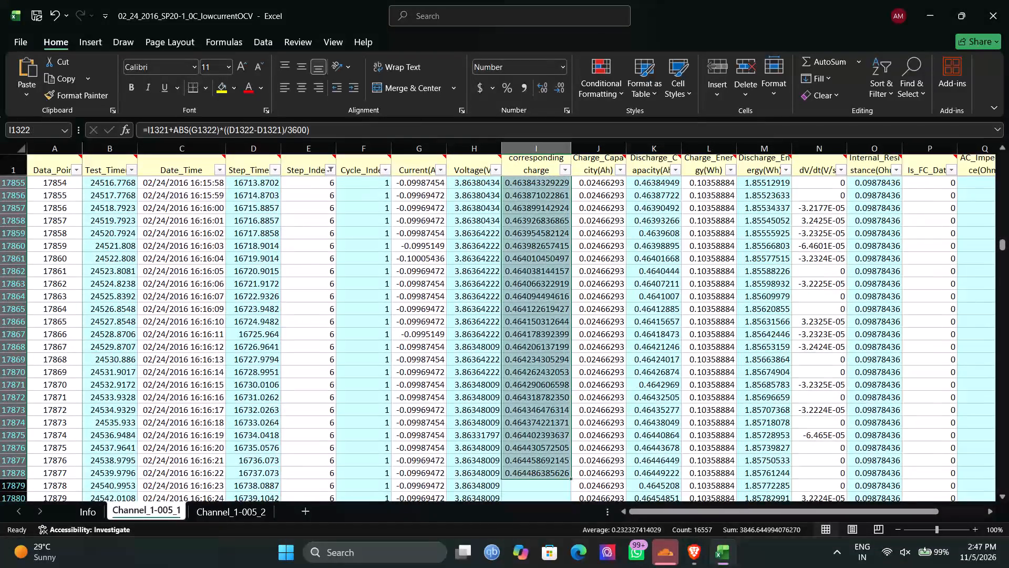
Extend the cumulative charge formula in column I from row 17878 down to row 32224.
{"action": "scroll", "coordinate": [574, 468], "scroll_direction": "down", "scroll_amount": 1}
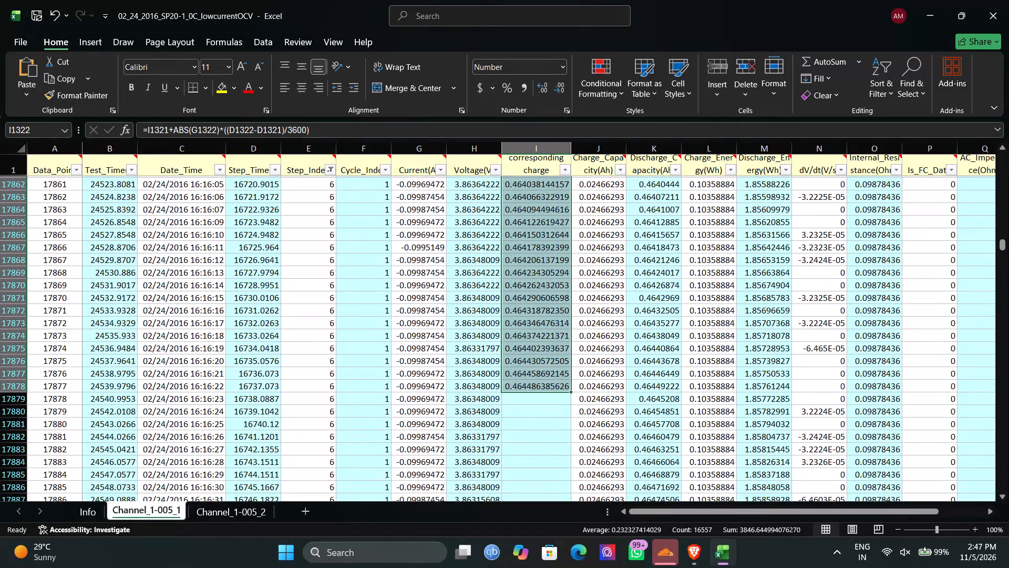
{"action": "left_click_drag", "start_coordinate": [571, 390], "coordinate": [580, 567]}
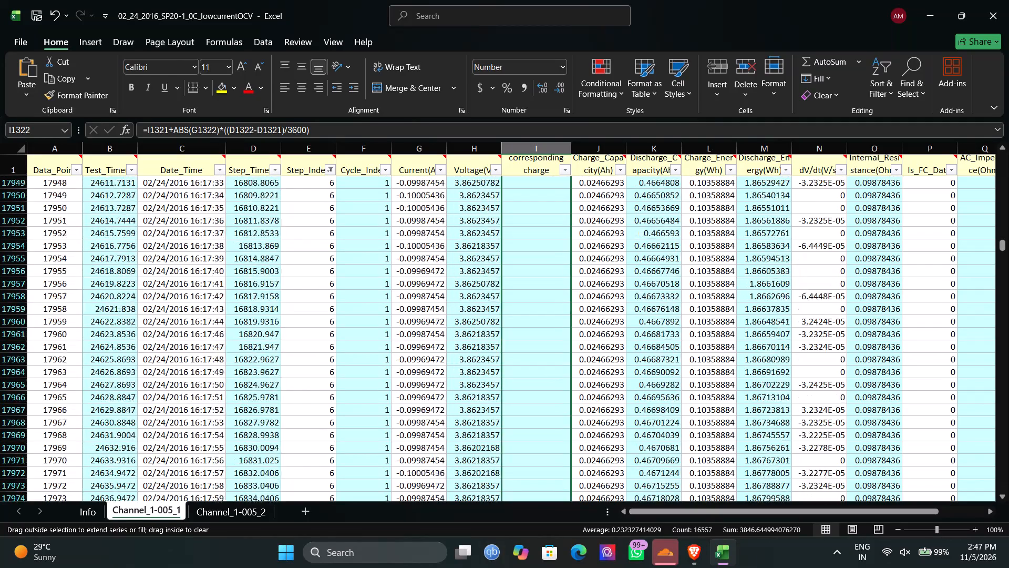
{"action": "left_click_drag", "start_coordinate": [580, 567], "coordinate": [582, 567]}
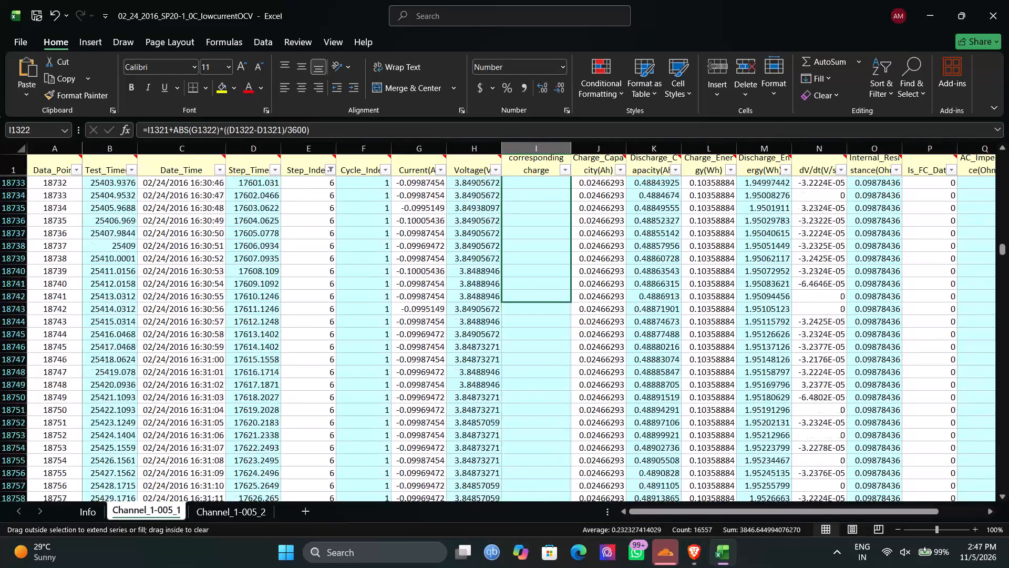
{"action": "left_click_drag", "start_coordinate": [582, 567], "coordinate": [583, 567]}
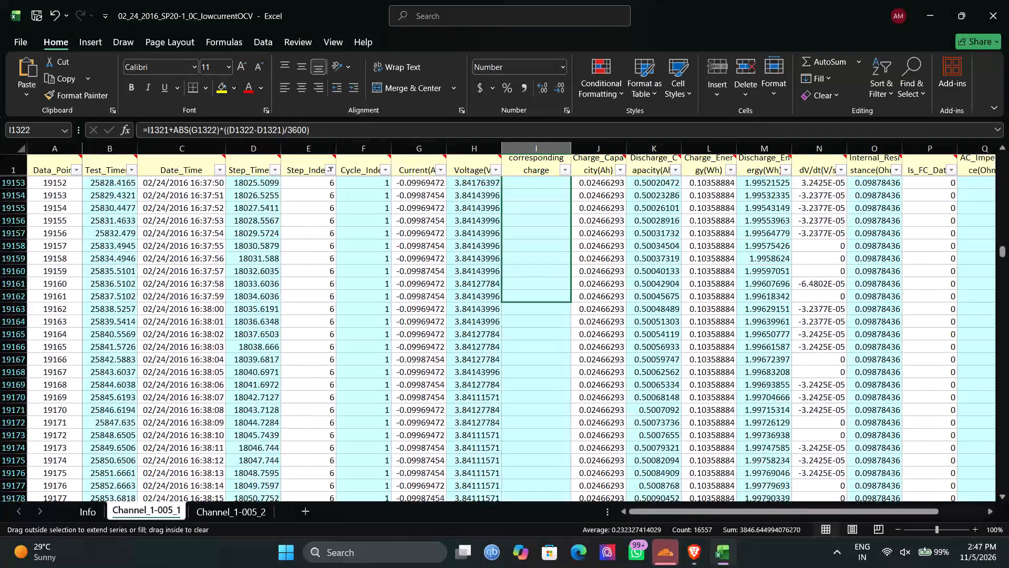
{"action": "left_click_drag", "start_coordinate": [583, 567], "coordinate": [583, 567]}
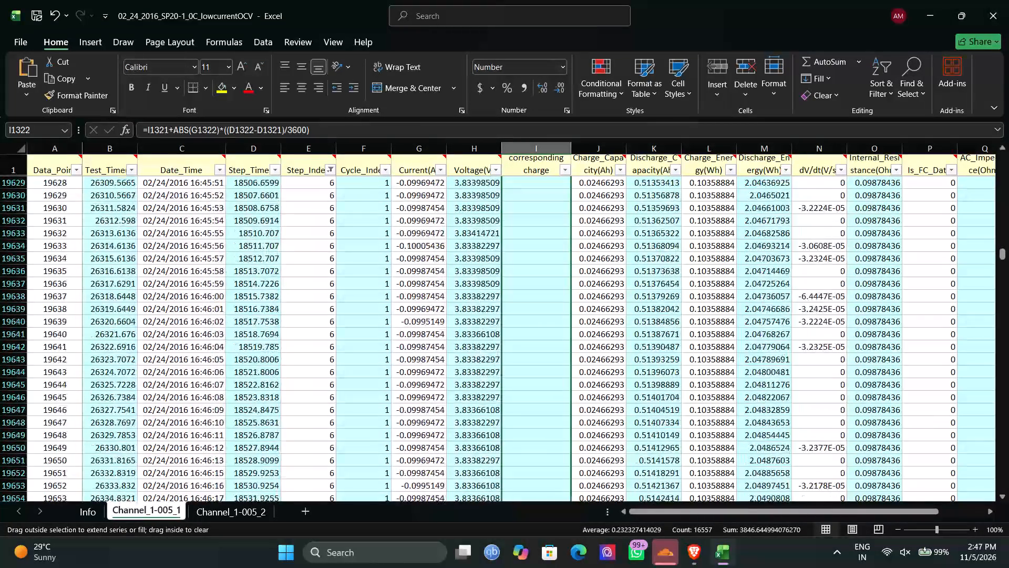
{"action": "left_click_drag", "start_coordinate": [583, 567], "coordinate": [584, 567]}
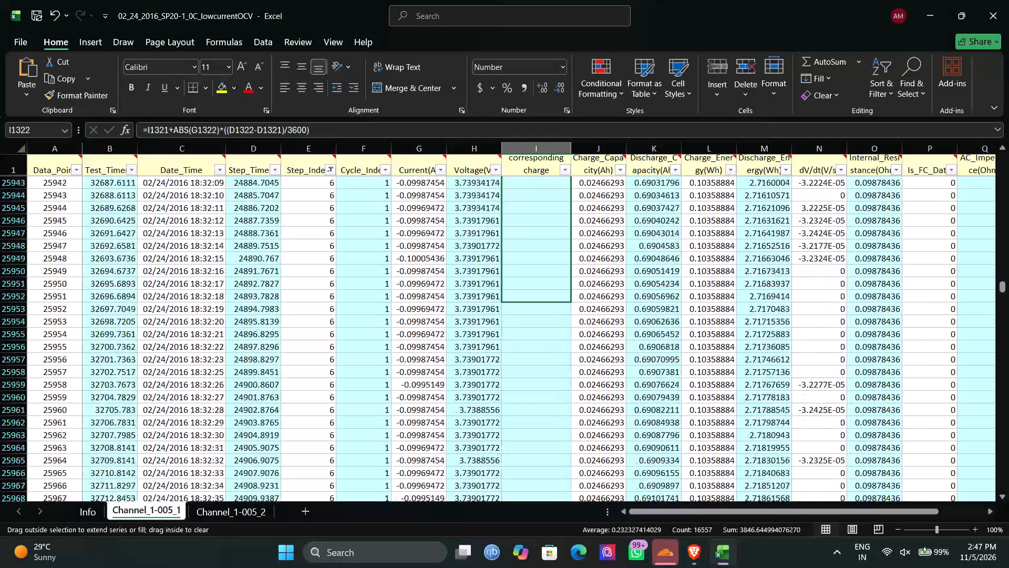
{"action": "left_click_drag", "start_coordinate": [584, 567], "coordinate": [584, 567]}
Extend the cumulative charge formula in column I from row 32224 down to row 44012.
{"action": "scroll", "coordinate": [544, 451], "scroll_direction": "down", "scroll_amount": 1}
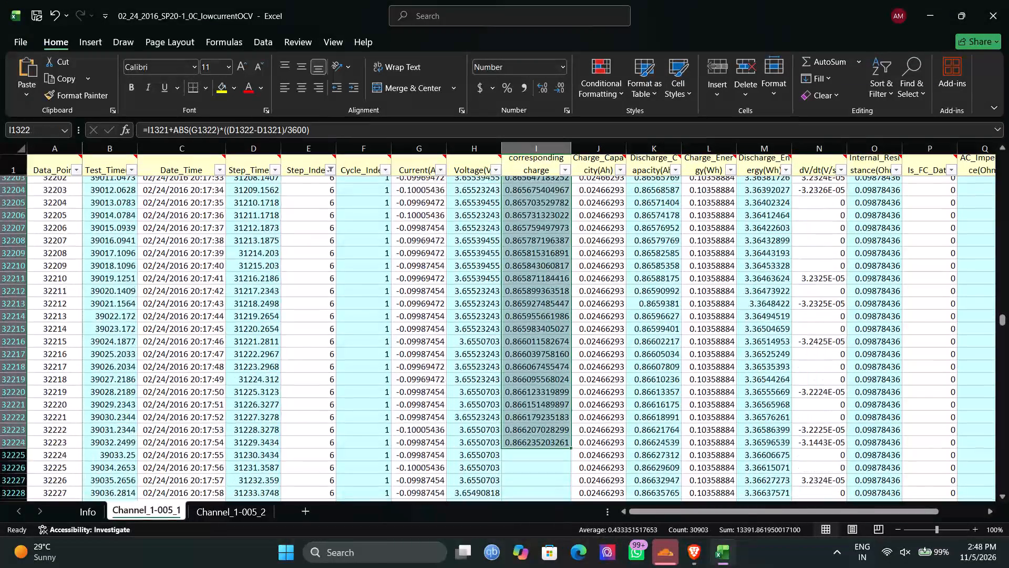
{"action": "scroll", "coordinate": [544, 451], "scroll_direction": "down", "scroll_amount": 1}
{"action": "left_click_drag", "start_coordinate": [570, 383], "coordinate": [567, 549]}
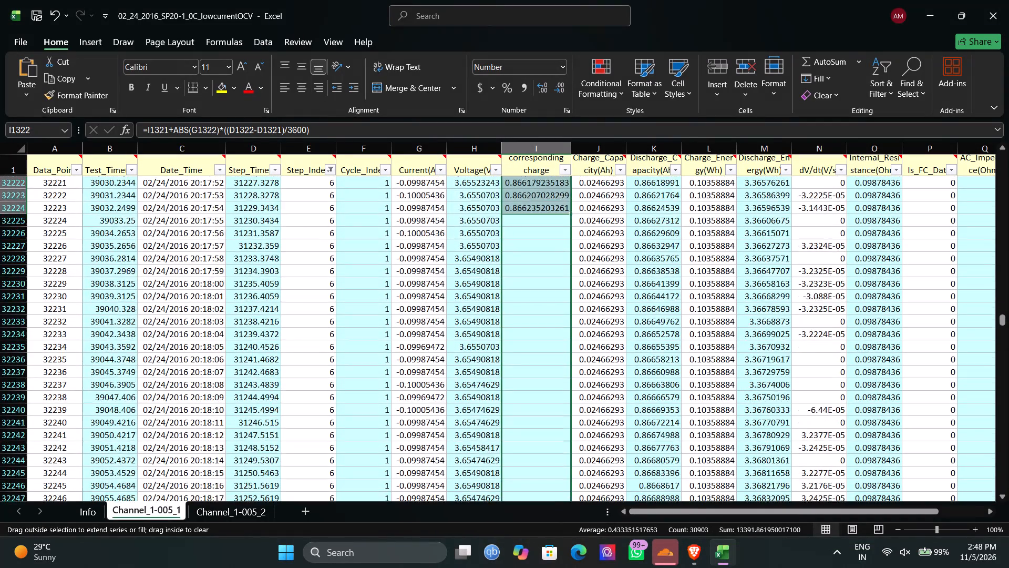
{"action": "left_click_drag", "start_coordinate": [567, 549], "coordinate": [567, 567]}
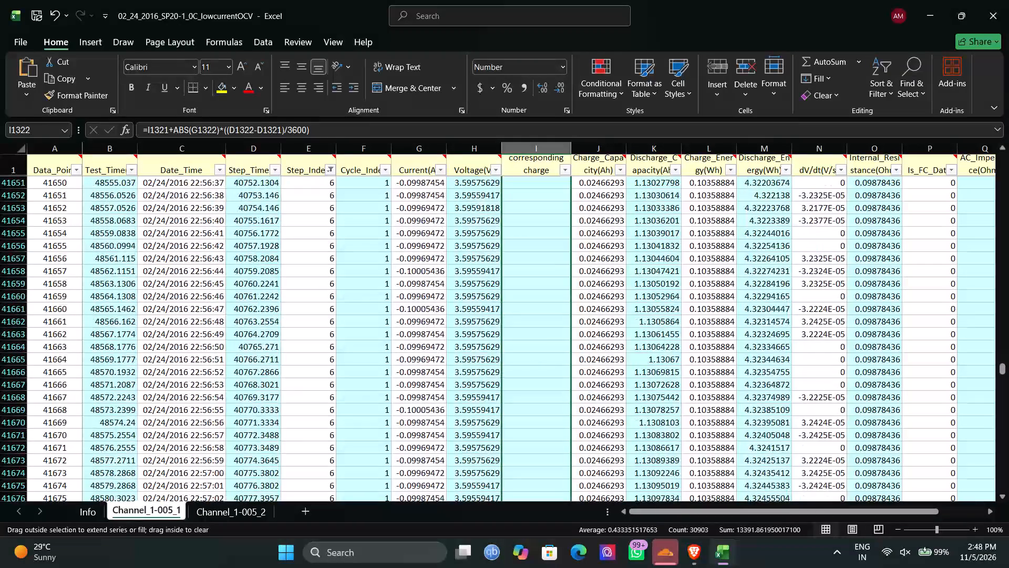
{"action": "left_click_drag", "start_coordinate": [567, 567], "coordinate": [555, 567]}
Extend the cumulative charge formula in column I from row 44012 down to row 51420.
{"action": "scroll", "coordinate": [535, 488], "scroll_direction": "down", "scroll_amount": 2}
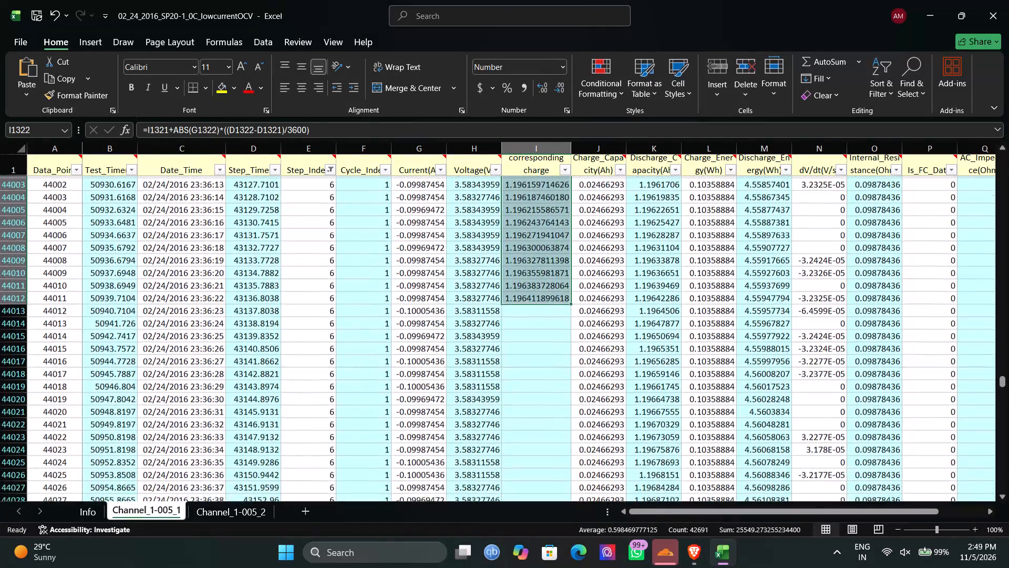
{"action": "left_click_drag", "start_coordinate": [571, 271], "coordinate": [576, 564]}
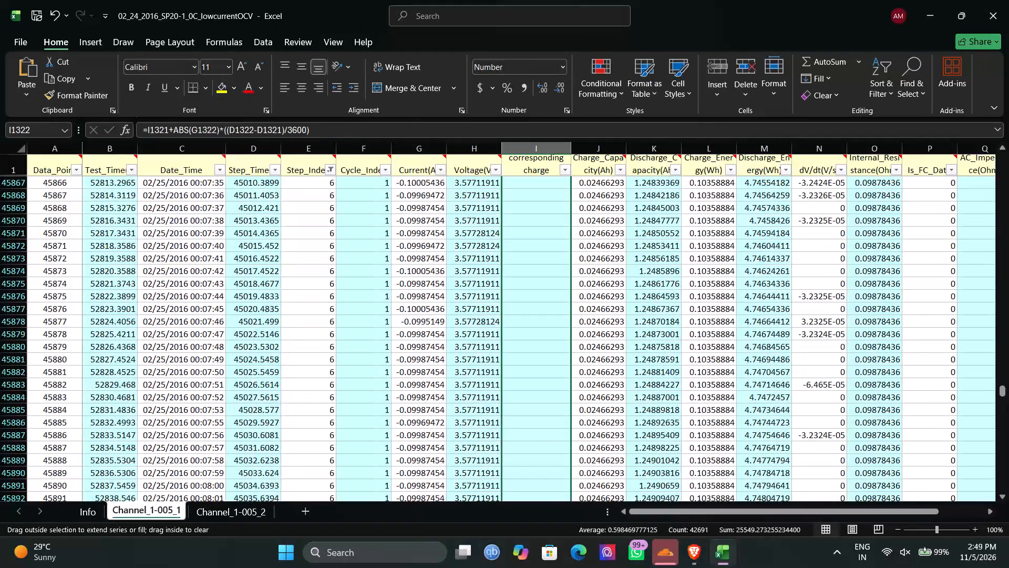
{"action": "left_click_drag", "start_coordinate": [576, 564], "coordinate": [573, 567]}
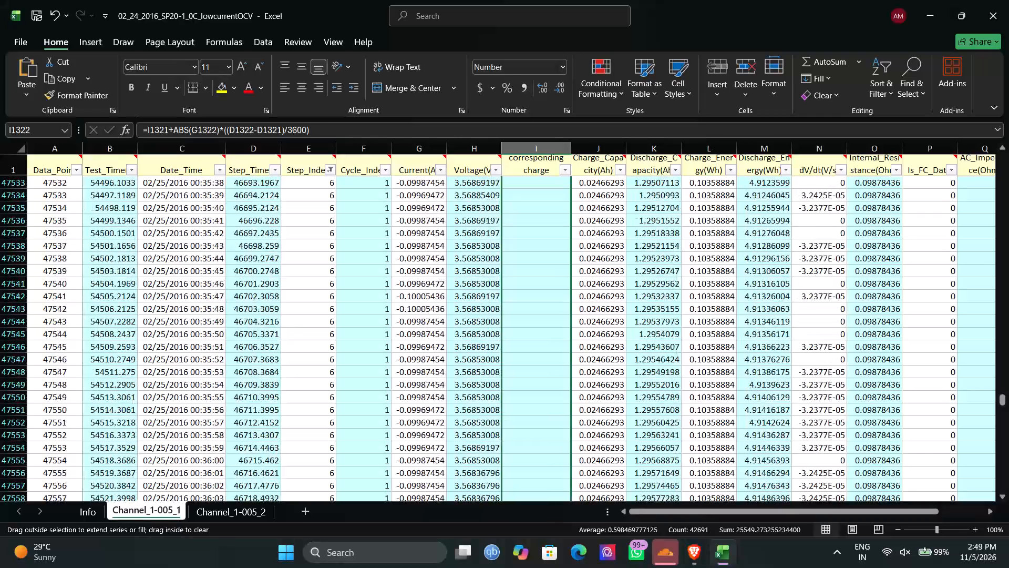
{"action": "left_click_drag", "start_coordinate": [573, 567], "coordinate": [595, 567]}
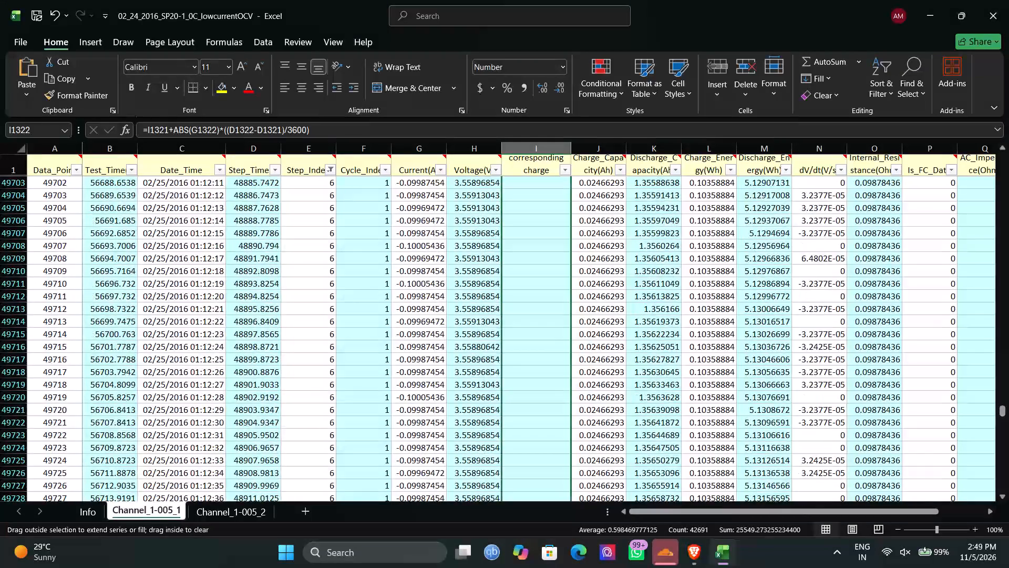
{"action": "left_click_drag", "start_coordinate": [595, 567], "coordinate": [582, 567]}
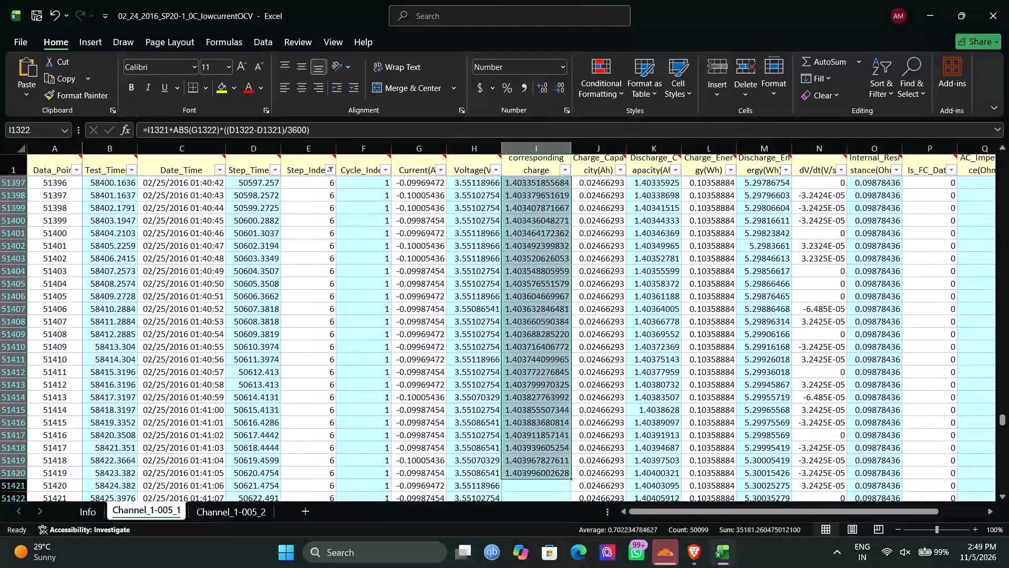
Extend the cumulative charge formula in column I from row 51420 down to row 63993.
{"action": "scroll", "coordinate": [543, 459], "scroll_direction": "down", "scroll_amount": 1}
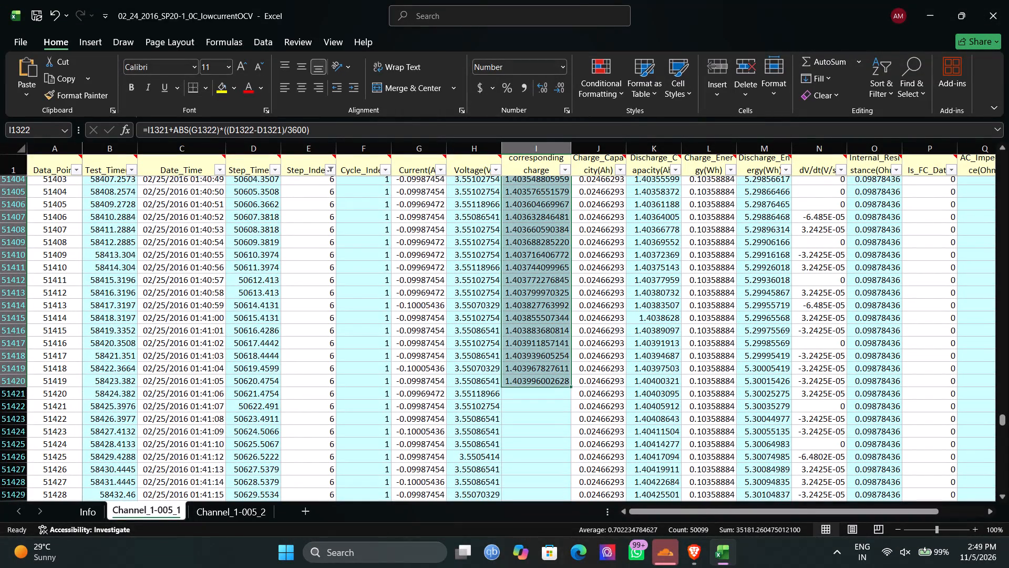
{"action": "left_click_drag", "start_coordinate": [568, 386], "coordinate": [558, 567]}
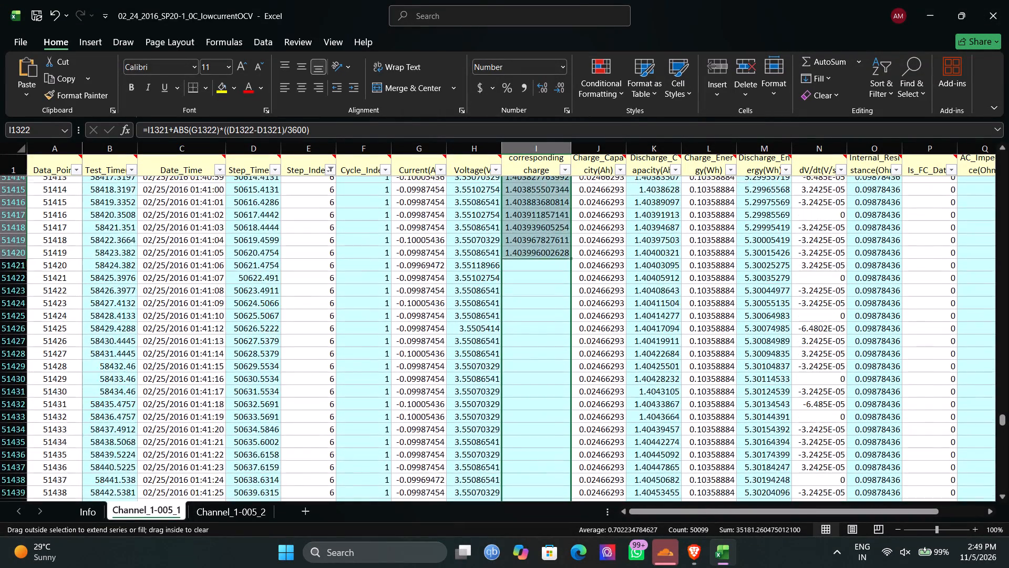
{"action": "left_click_drag", "start_coordinate": [558, 567], "coordinate": [585, 567]}
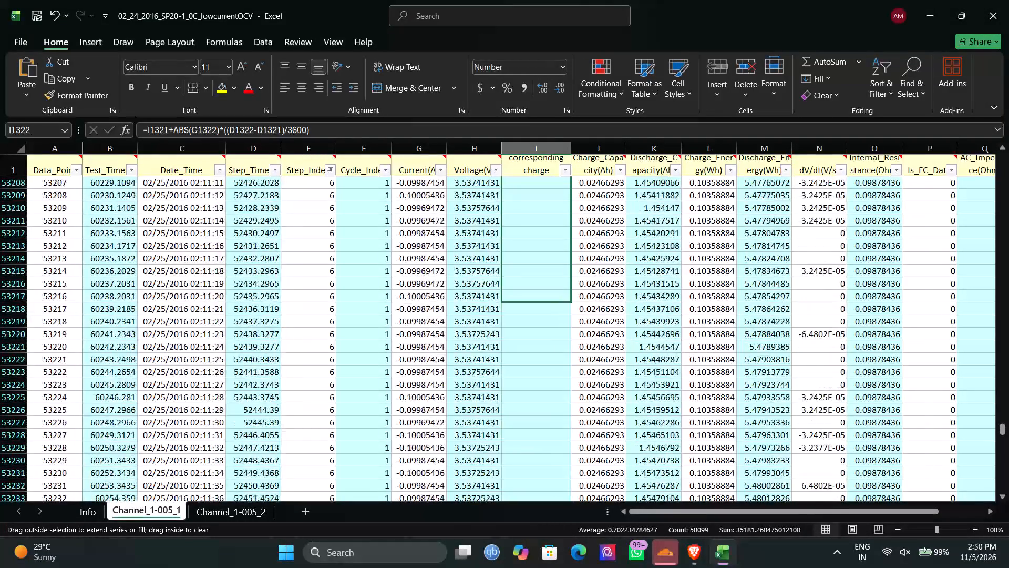
{"action": "left_click_drag", "start_coordinate": [585, 567], "coordinate": [572, 567]}
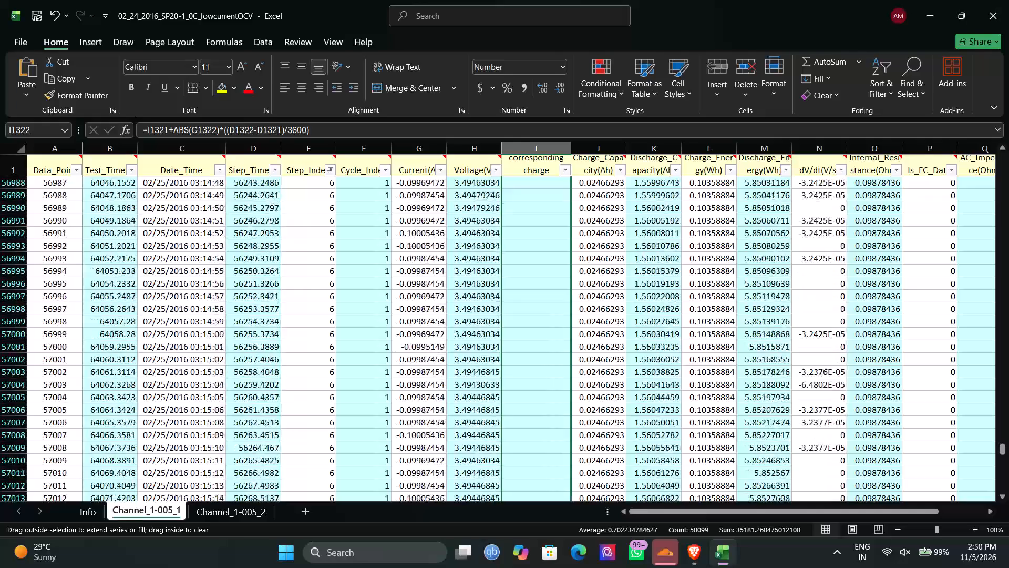
{"action": "left_click_drag", "start_coordinate": [572, 567], "coordinate": [570, 567]}
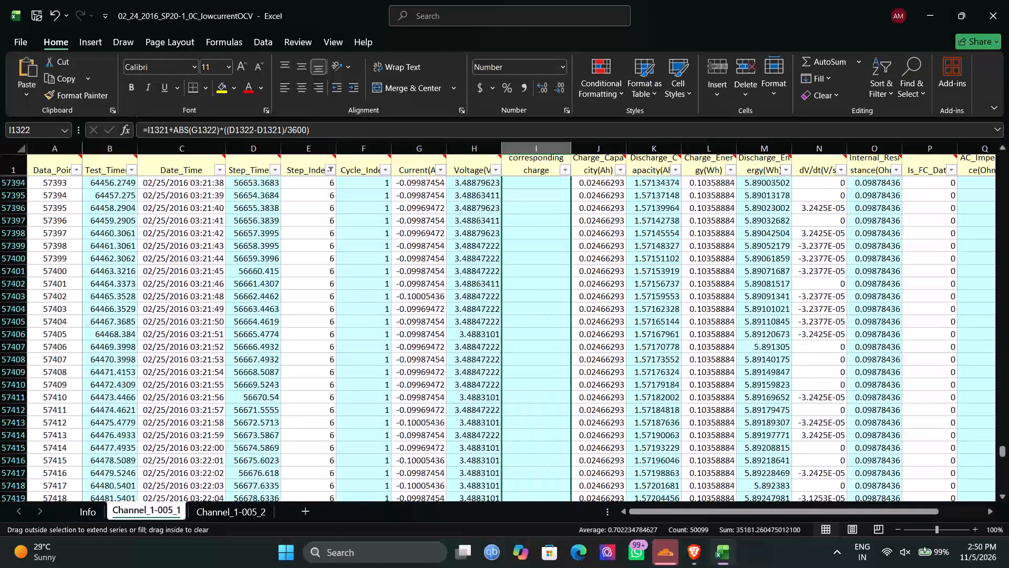
{"action": "left_click_drag", "start_coordinate": [570, 567], "coordinate": [572, 567]}
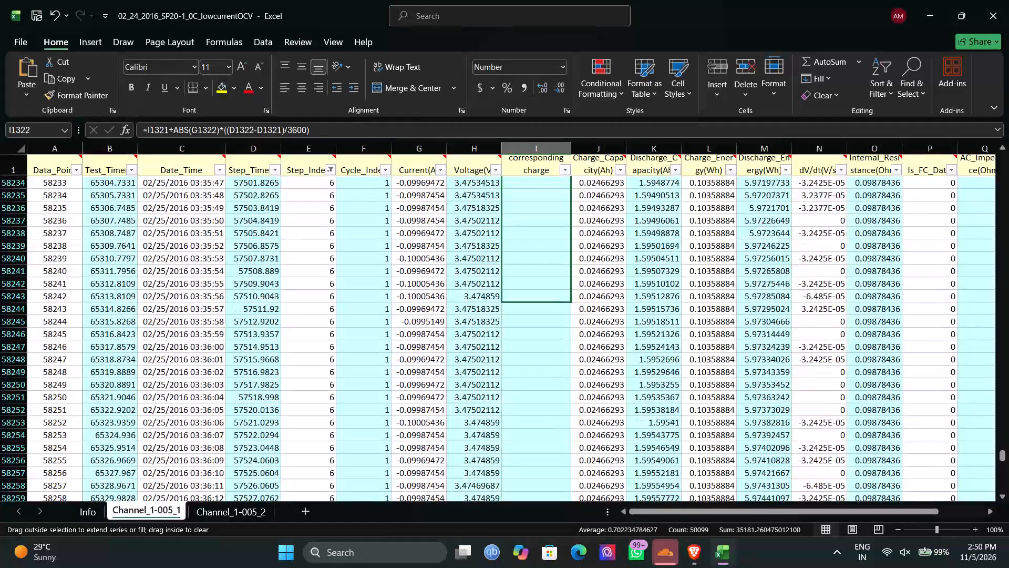
{"action": "left_click_drag", "start_coordinate": [572, 567], "coordinate": [571, 567]}
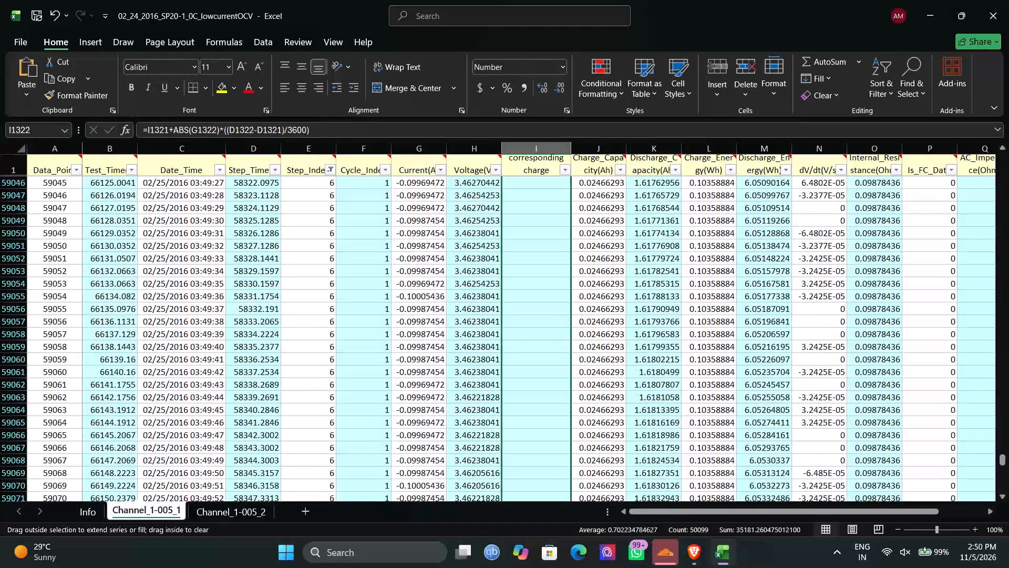
{"action": "left_click_drag", "start_coordinate": [571, 567], "coordinate": [567, 567]}
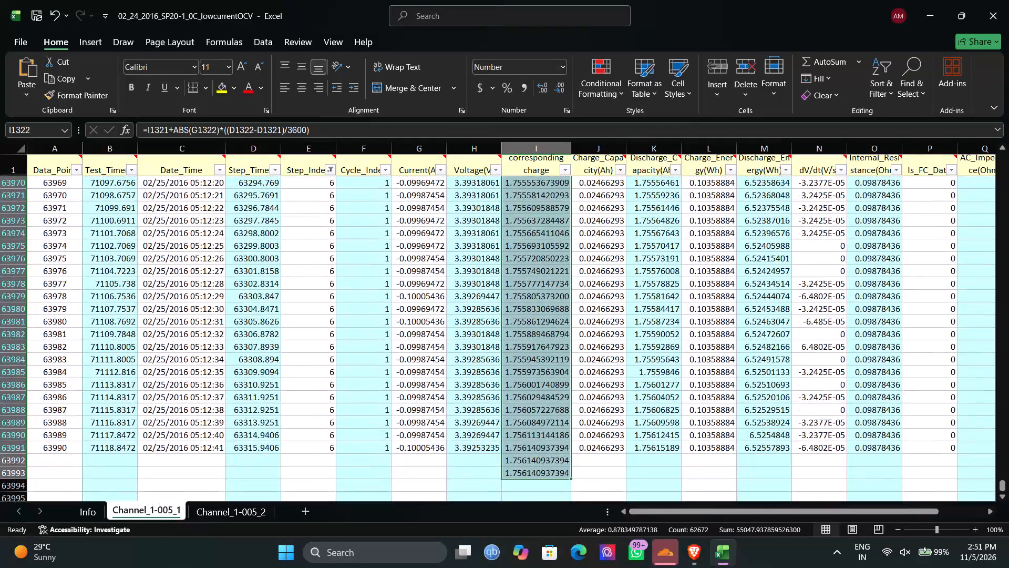
Delete the surplus formula results in I63993 and I63992, below the last data row.
{"action": "scroll", "coordinate": [529, 535], "scroll_direction": "down", "scroll_amount": 1}
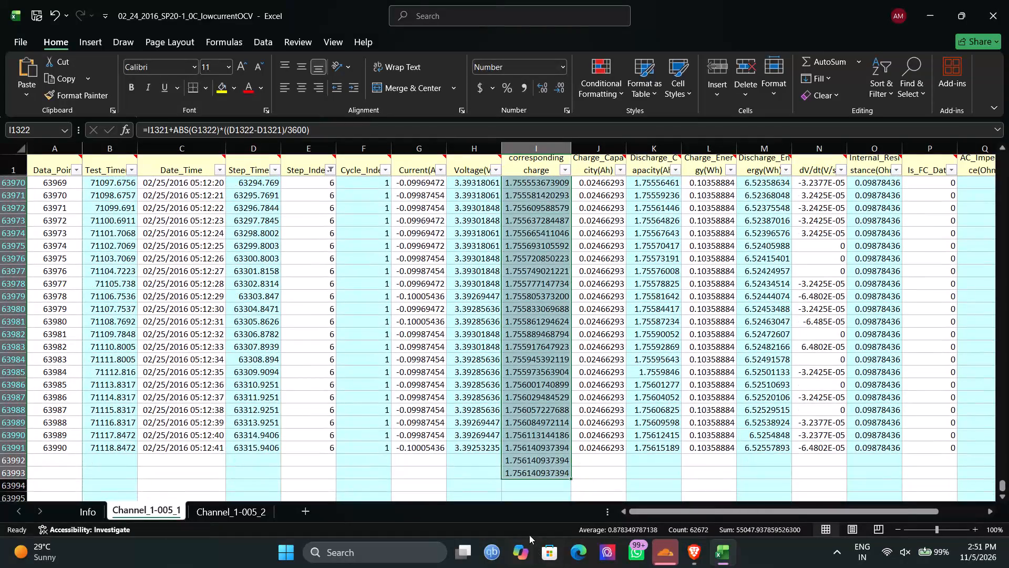
{"action": "left_click", "coordinate": [565, 493]}
{"action": "left_click", "coordinate": [554, 478]}
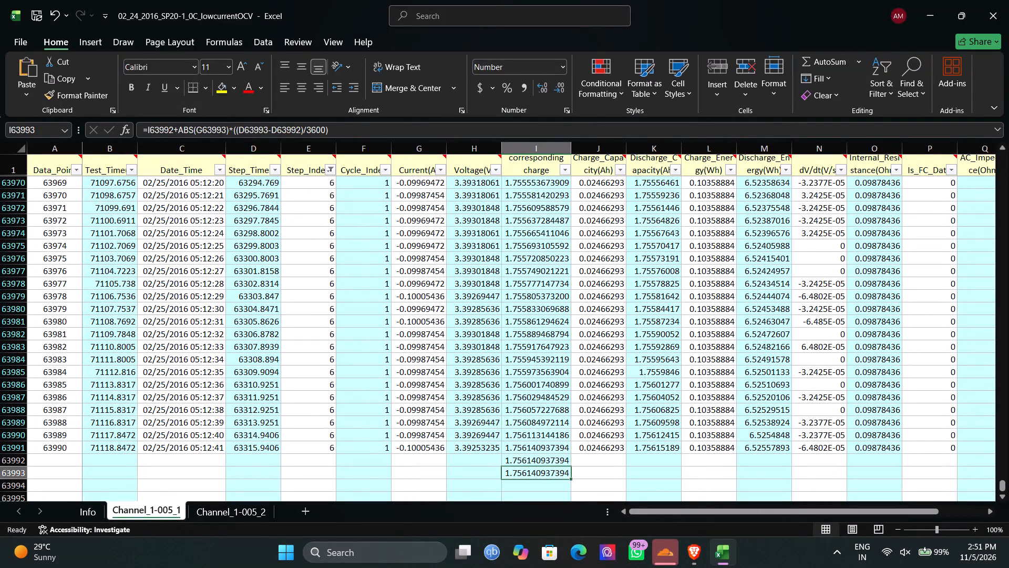
{"action": "key", "text": "Delete"}
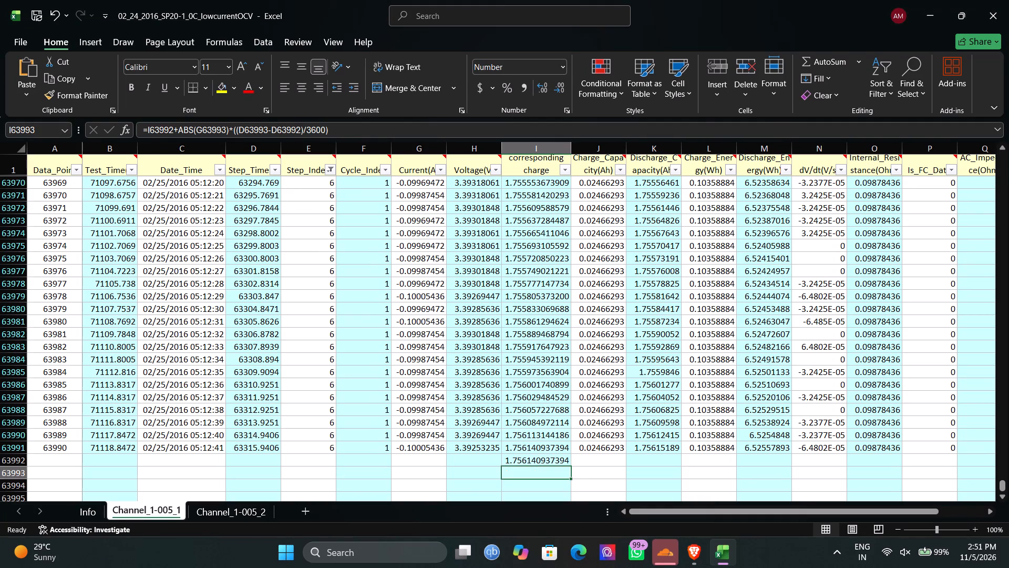
{"action": "left_click", "coordinate": [538, 463]}
{"action": "key", "text": "Delete"}
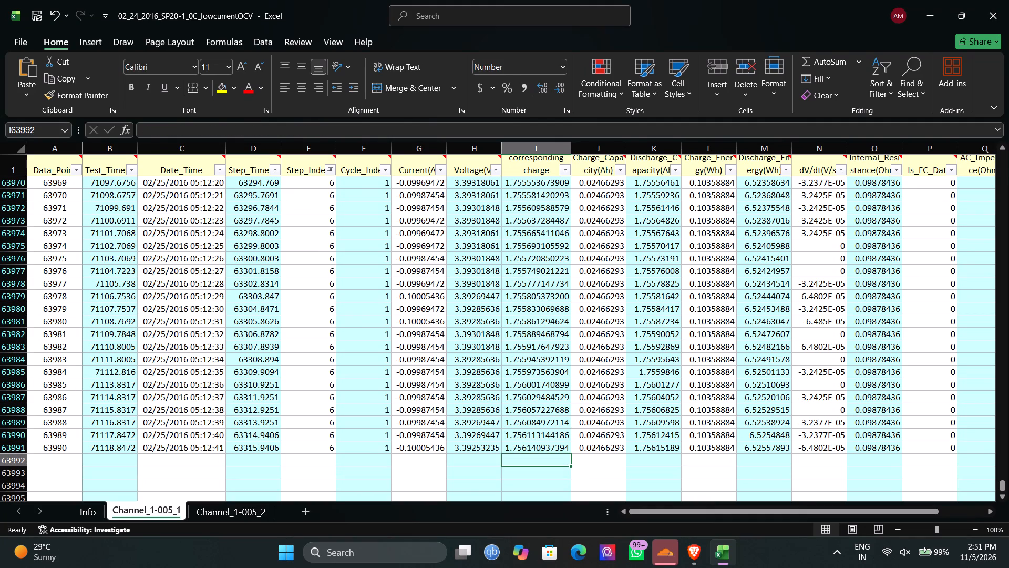
Review the filled corresponding charge column from the last data row back up to row 1321.
{"action": "scroll", "coordinate": [533, 468], "scroll_direction": "up", "scroll_amount": 8}
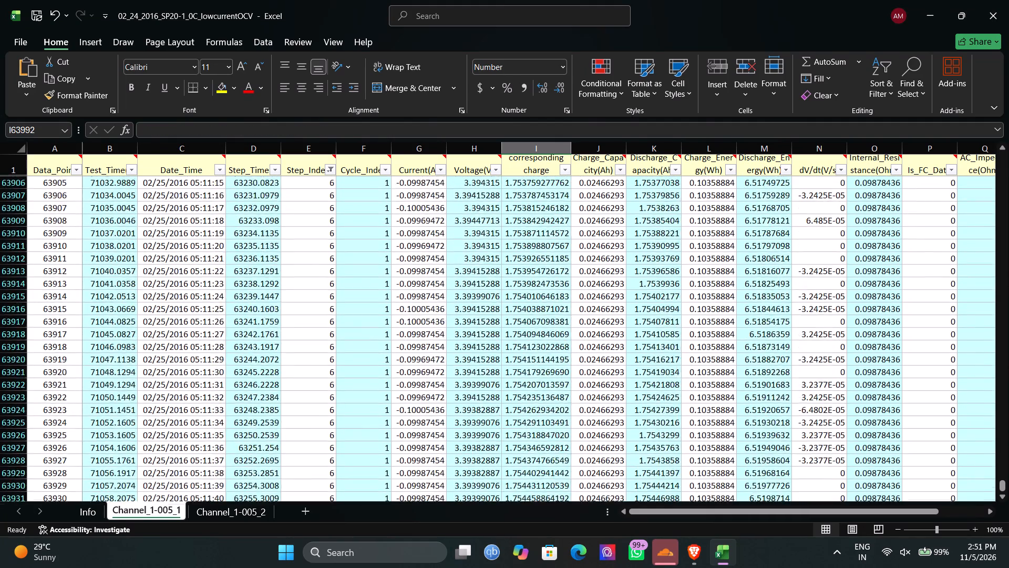
{"action": "scroll", "coordinate": [533, 468], "scroll_direction": "up", "scroll_amount": 8}
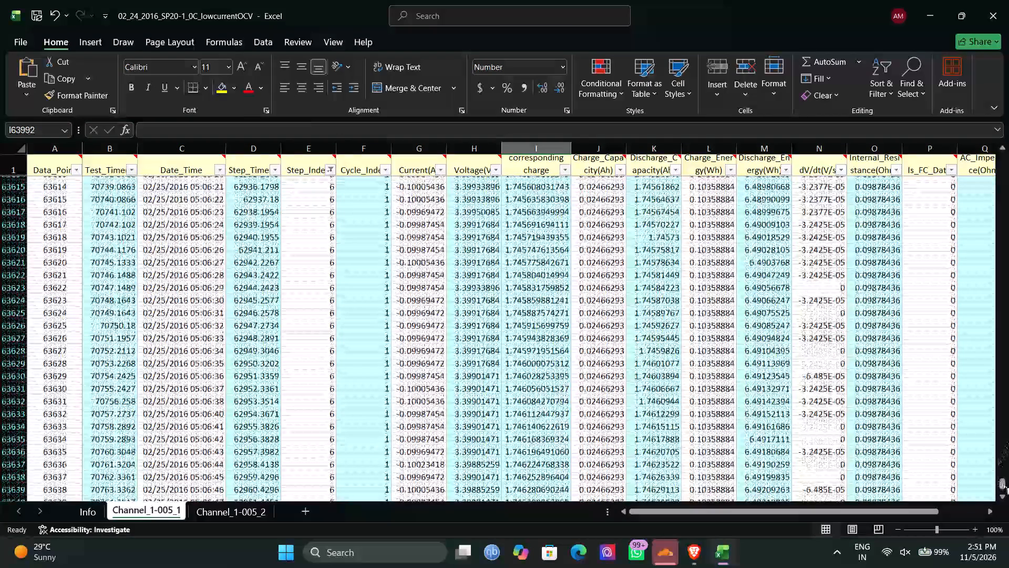
{"action": "left_click_drag", "start_coordinate": [1007, 486], "coordinate": [1008, 231]}
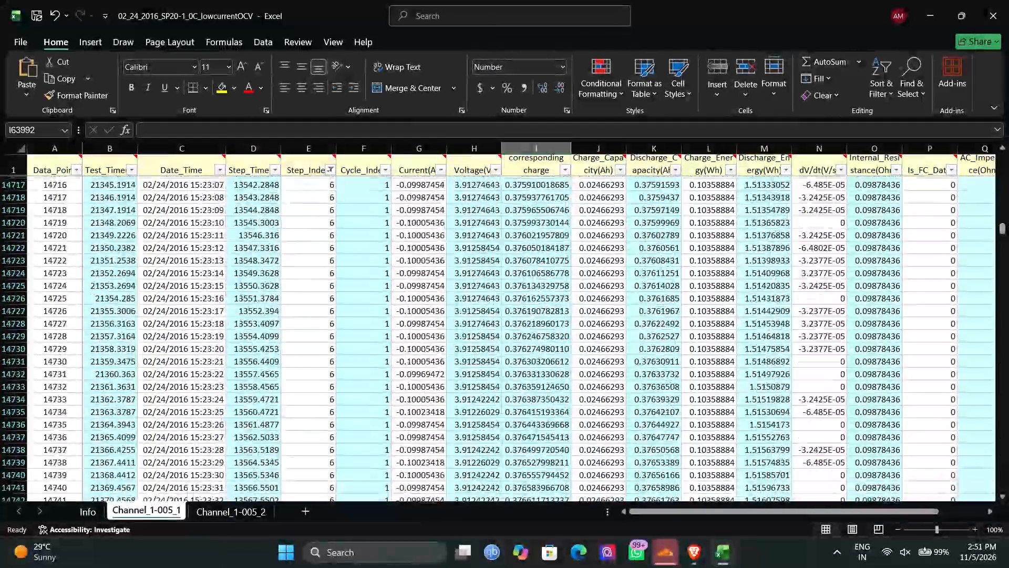
{"action": "left_click_drag", "start_coordinate": [1007, 229], "coordinate": [1005, 166]}
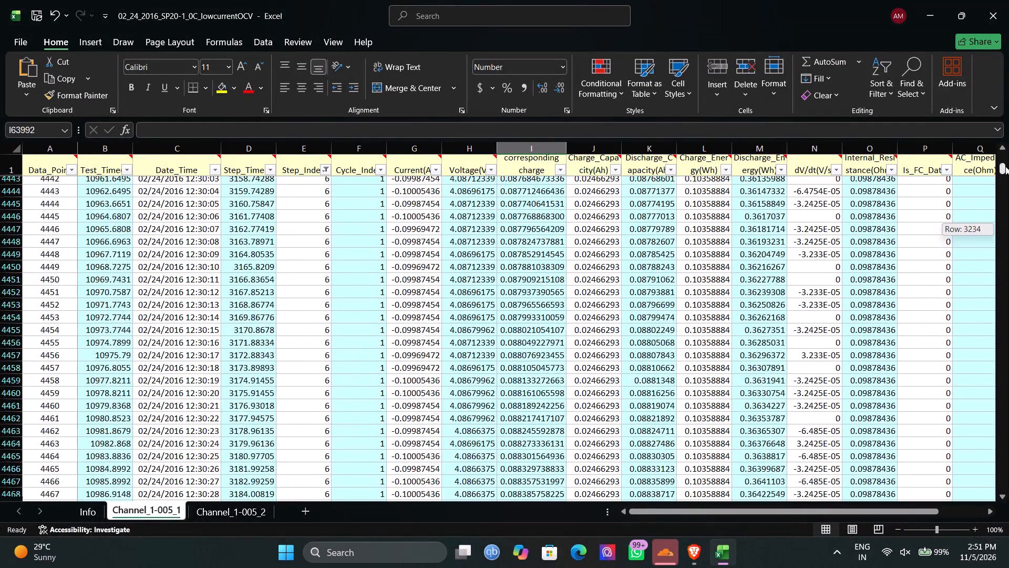
{"action": "left_click_drag", "start_coordinate": [1005, 166], "coordinate": [1007, 150]}
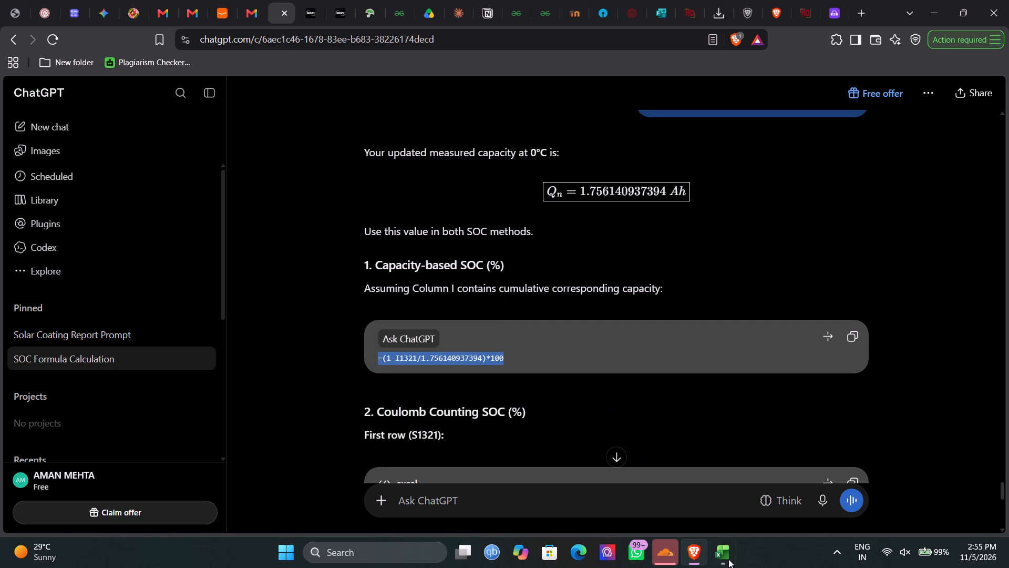
Switch to the 0C_lowcurrentOCV workbook in Excel and enter =(1-I1321/1.756140937394)*100 in S1321, the first step 6 row.
{"action": "left_click", "coordinate": [691, 499]}
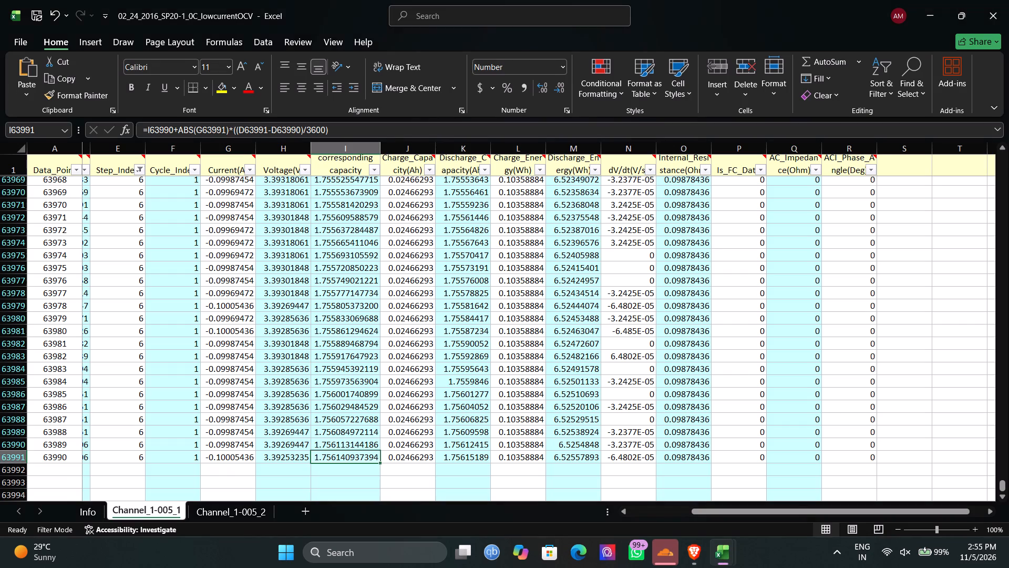
{"action": "scroll", "coordinate": [773, 265], "scroll_direction": "up", "scroll_amount": 2}
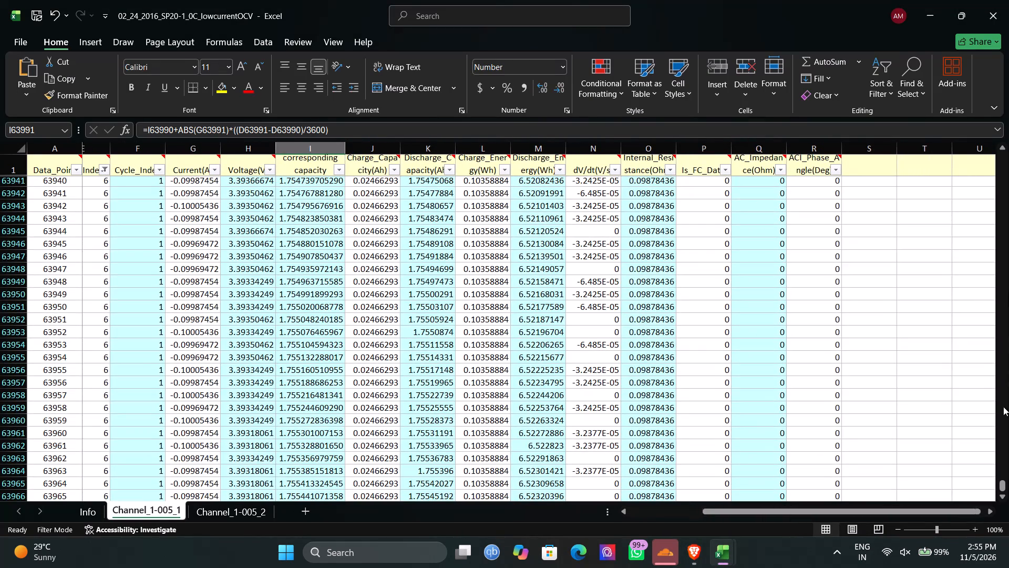
{"action": "left_click_drag", "start_coordinate": [1004, 484], "coordinate": [1005, 158]}
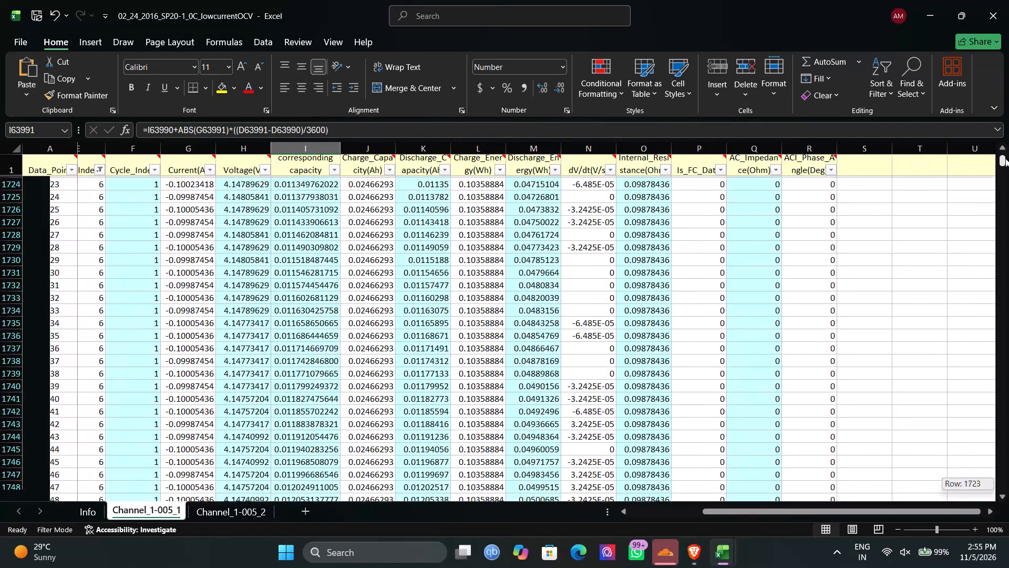
{"action": "left_click_drag", "start_coordinate": [1005, 158], "coordinate": [1005, 157]}
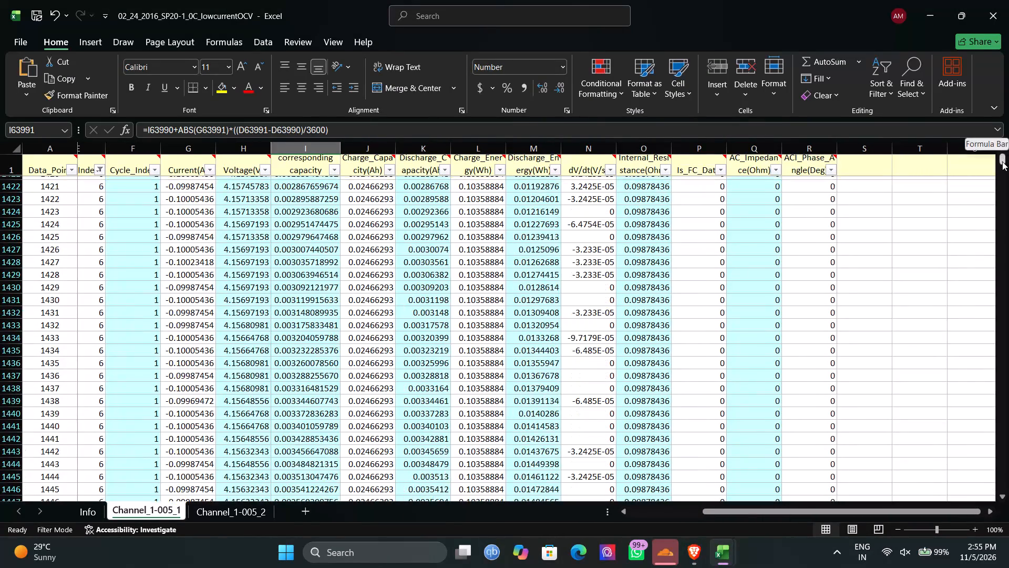
{"action": "left_click_drag", "start_coordinate": [1001, 158], "coordinate": [1000, 139]}
{"action": "left_click_drag", "start_coordinate": [1001, 155], "coordinate": [1000, 131]}
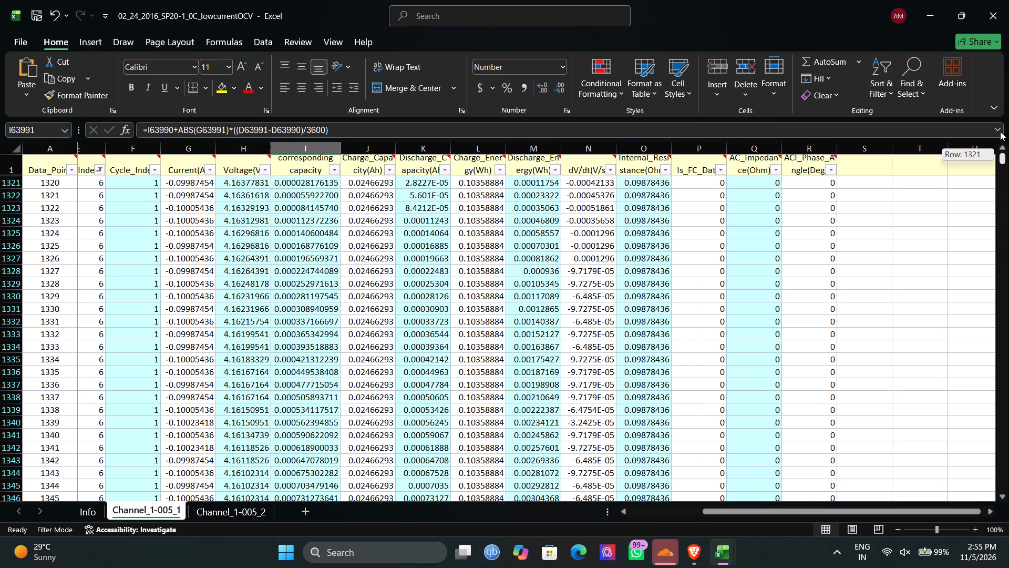
{"action": "left_click_drag", "start_coordinate": [1000, 131], "coordinate": [1002, 118]}
{"action": "scroll", "coordinate": [783, 244], "scroll_direction": "up", "scroll_amount": 1}
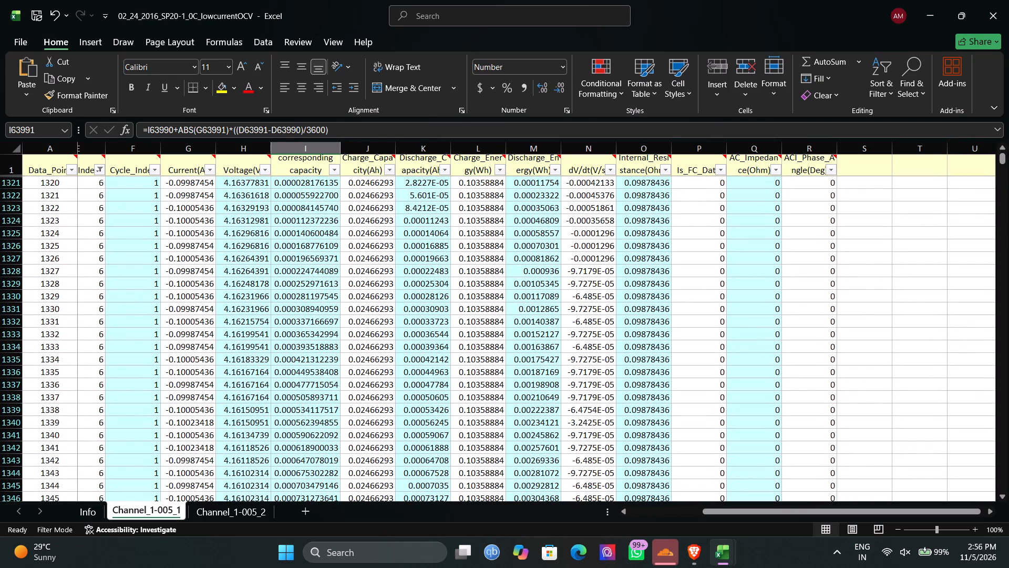
{"action": "left_click", "coordinate": [852, 186]}
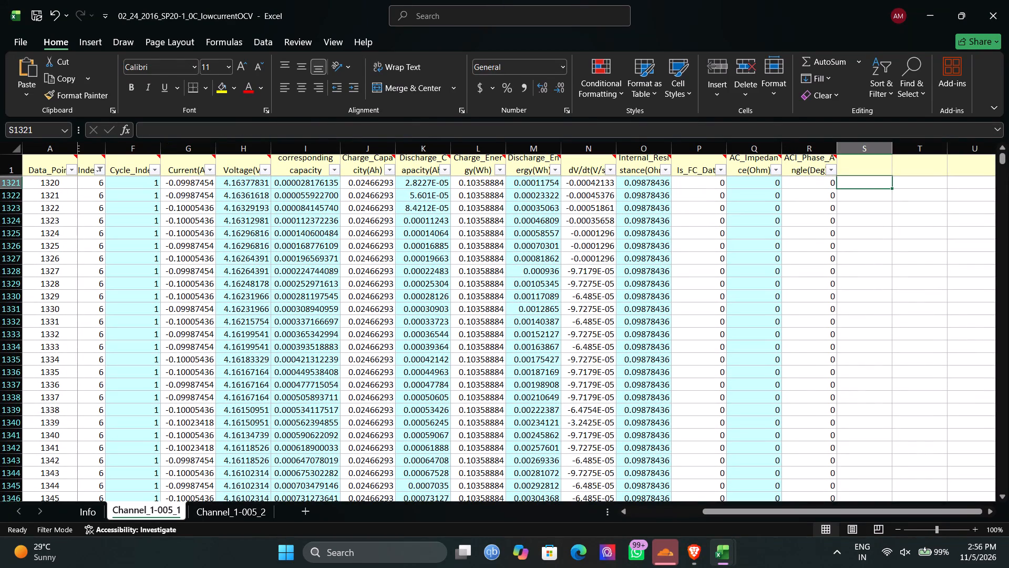
{"action": "left_click", "coordinate": [162, 129]}
{"action": "key", "text": "ctrl+v"}
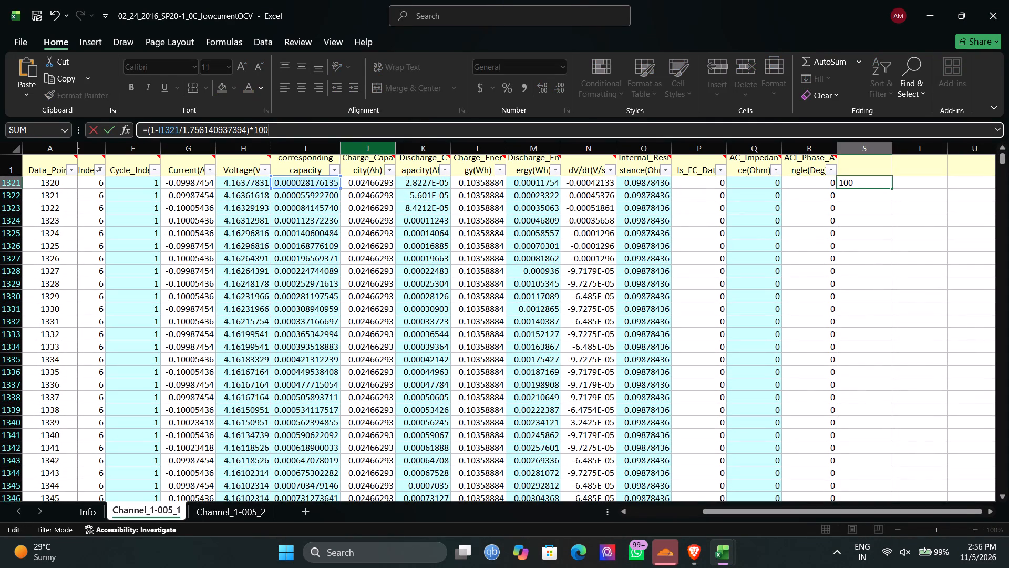
{"action": "key", "text": "Return"}
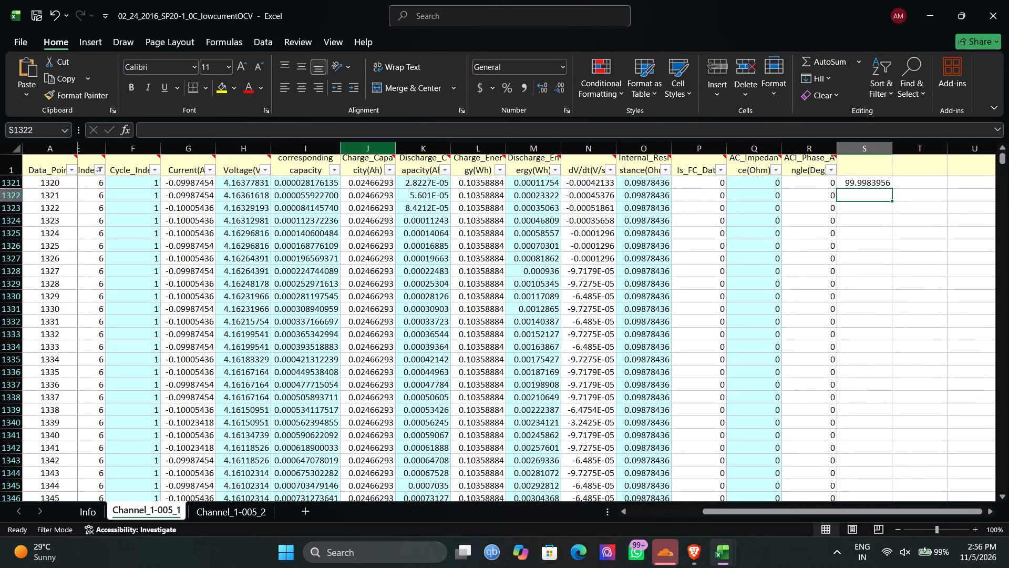
Fill the capacity-based SOC formula from S1321 down column S through row 15502.
{"action": "left_click", "coordinate": [885, 186]}
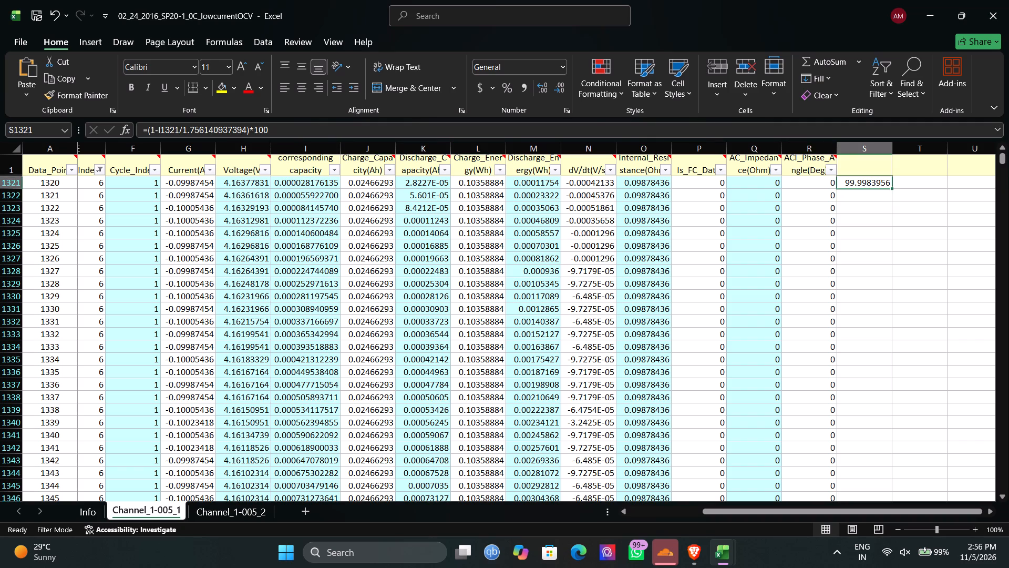
{"action": "left_click_drag", "start_coordinate": [891, 189], "coordinate": [893, 308]}
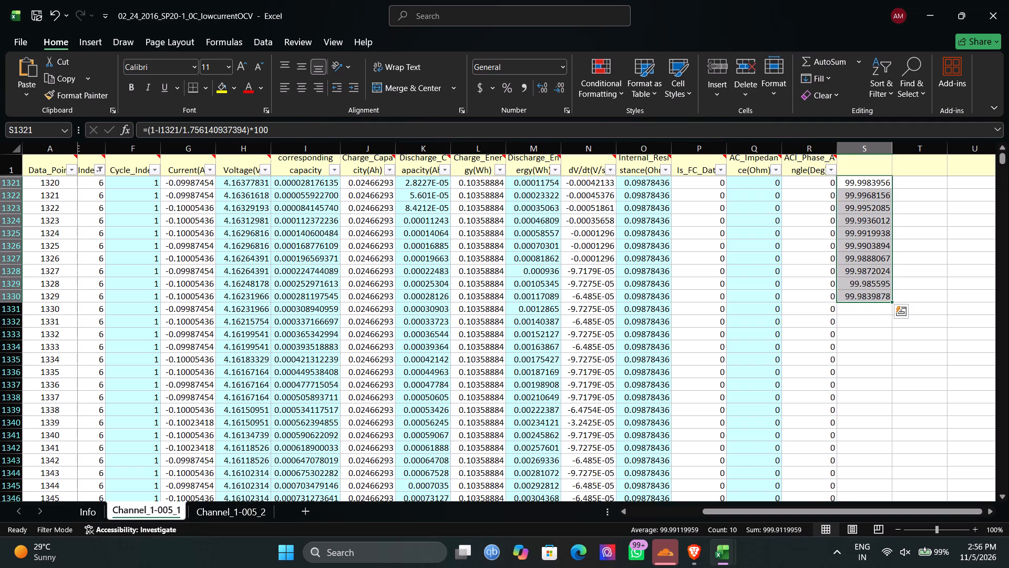
{"action": "left_click_drag", "start_coordinate": [890, 302], "coordinate": [867, 528]}
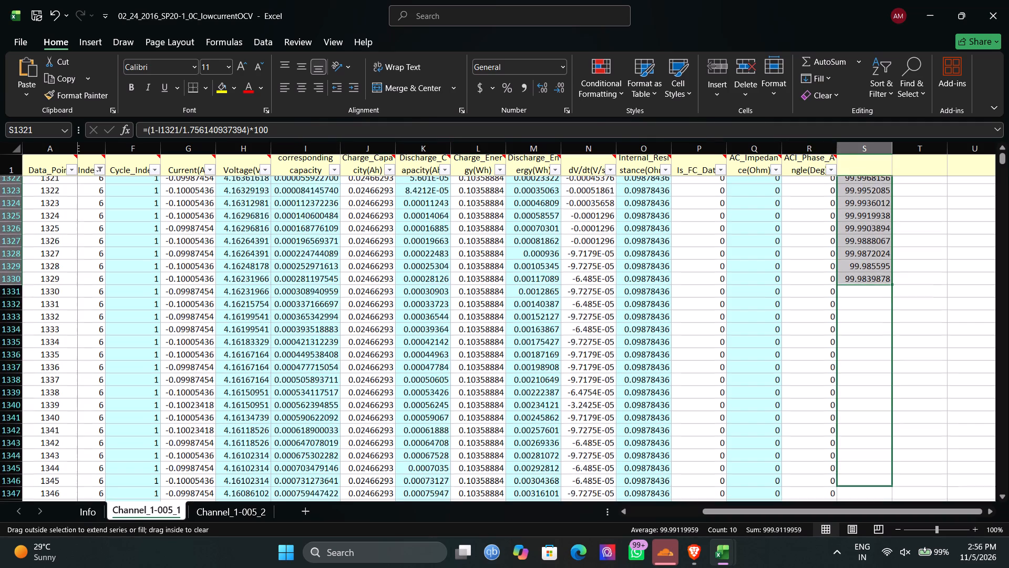
{"action": "left_click_drag", "start_coordinate": [867, 528], "coordinate": [869, 529]}
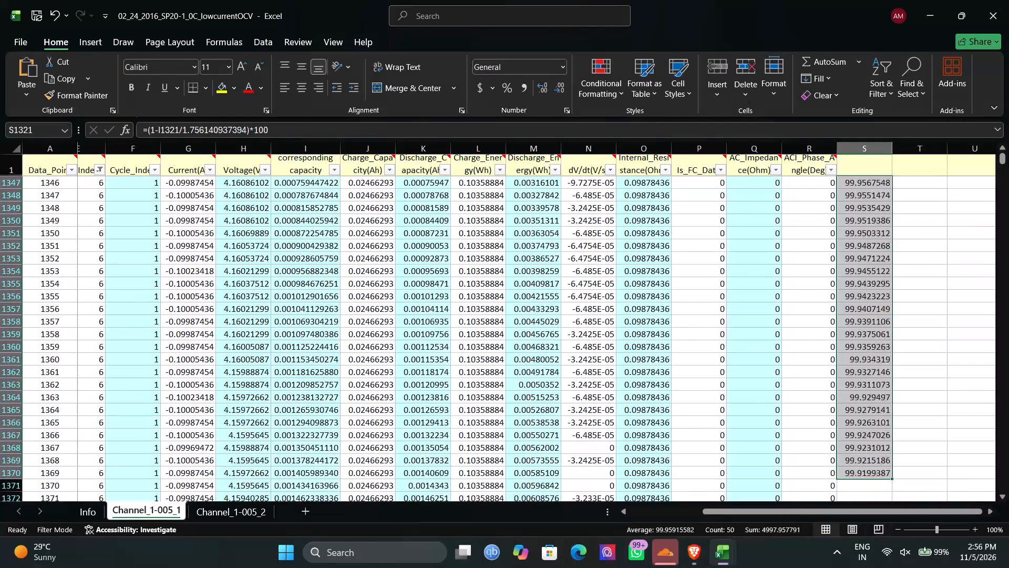
{"action": "scroll", "coordinate": [888, 437], "scroll_direction": "down", "scroll_amount": 1}
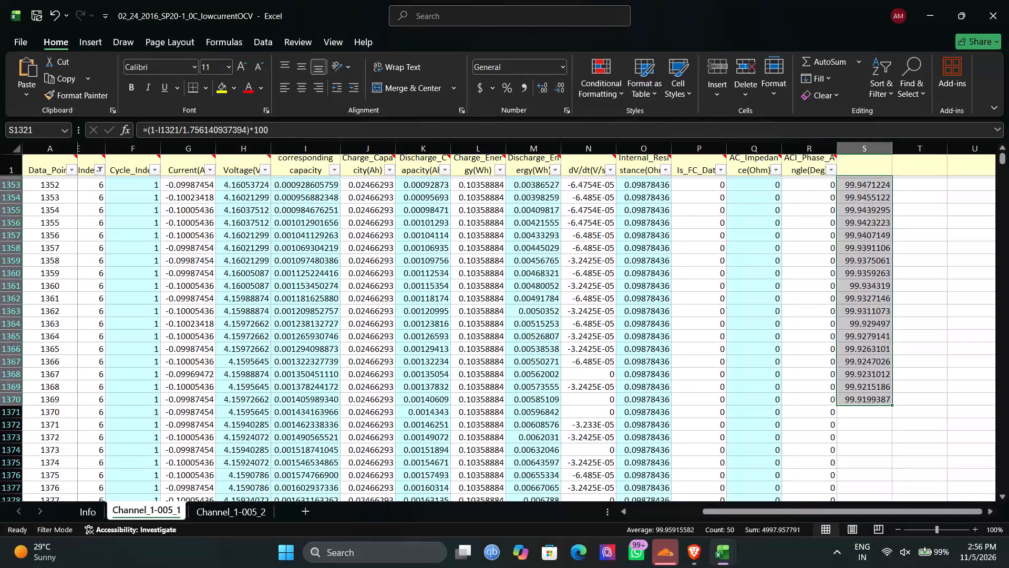
{"action": "left_click_drag", "start_coordinate": [891, 404], "coordinate": [907, 567]}
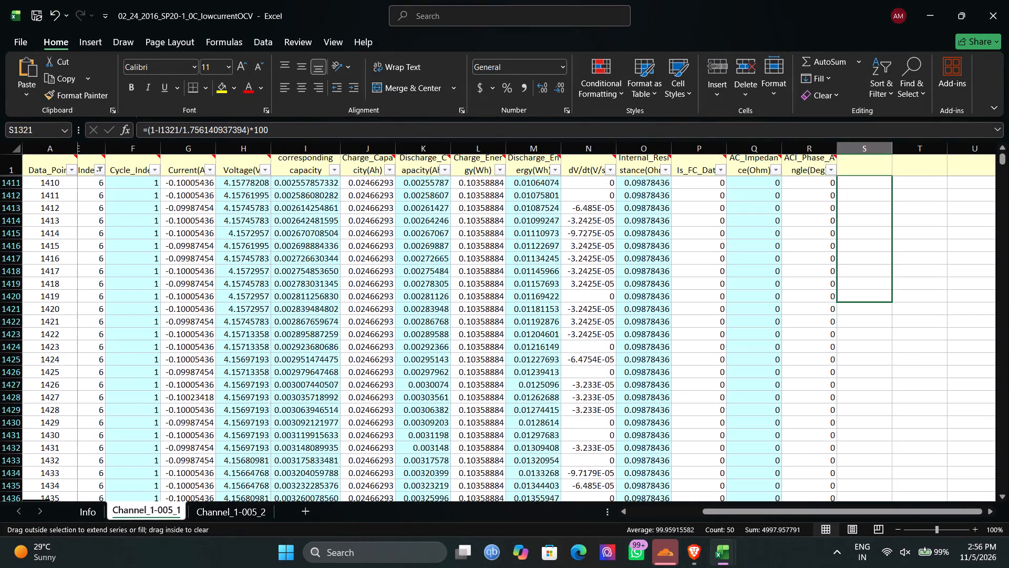
{"action": "left_click_drag", "start_coordinate": [907, 567], "coordinate": [908, 567]}
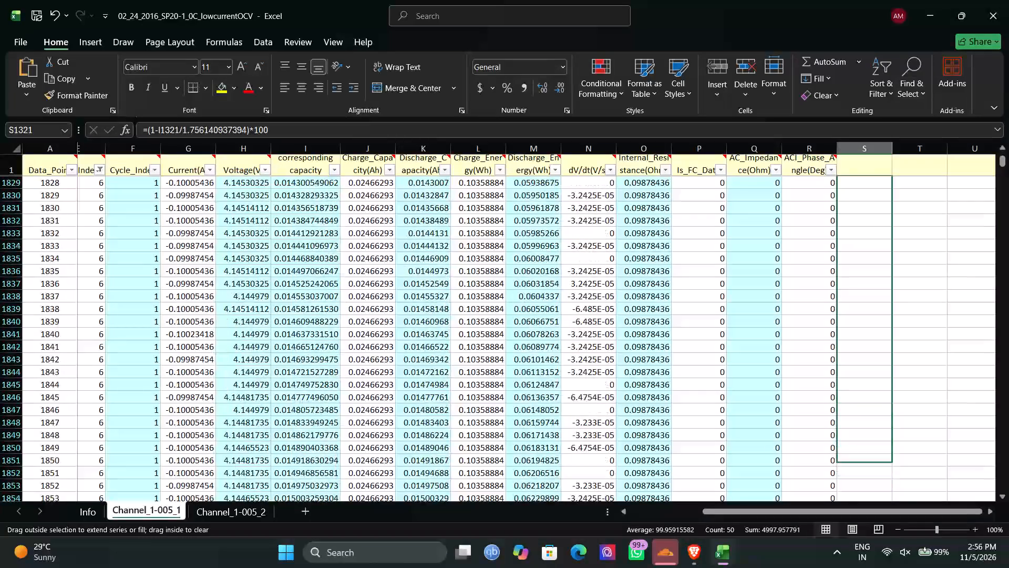
{"action": "left_click_drag", "start_coordinate": [908, 567], "coordinate": [899, 567]}
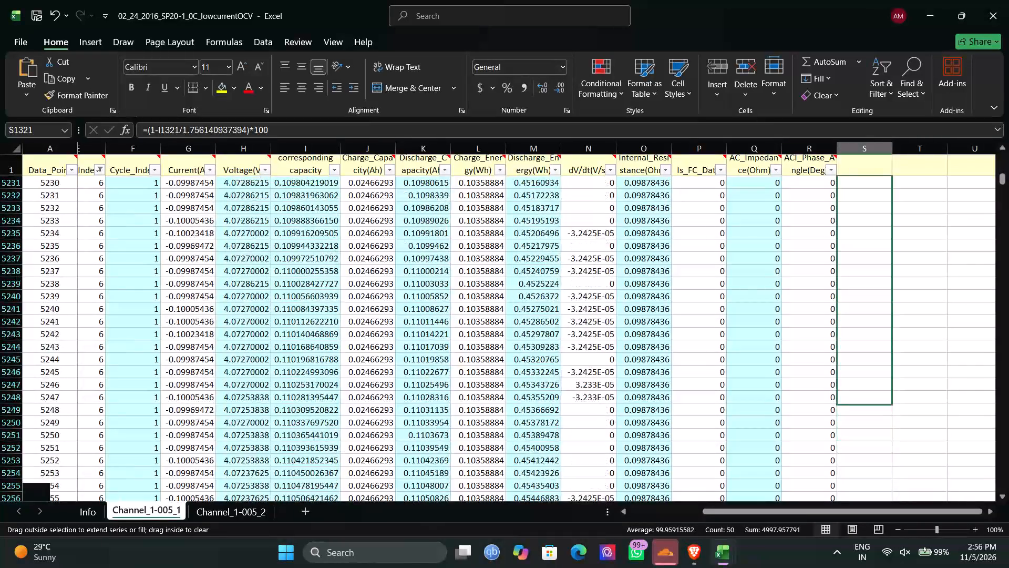
{"action": "left_click_drag", "start_coordinate": [899, 567], "coordinate": [905, 567]}
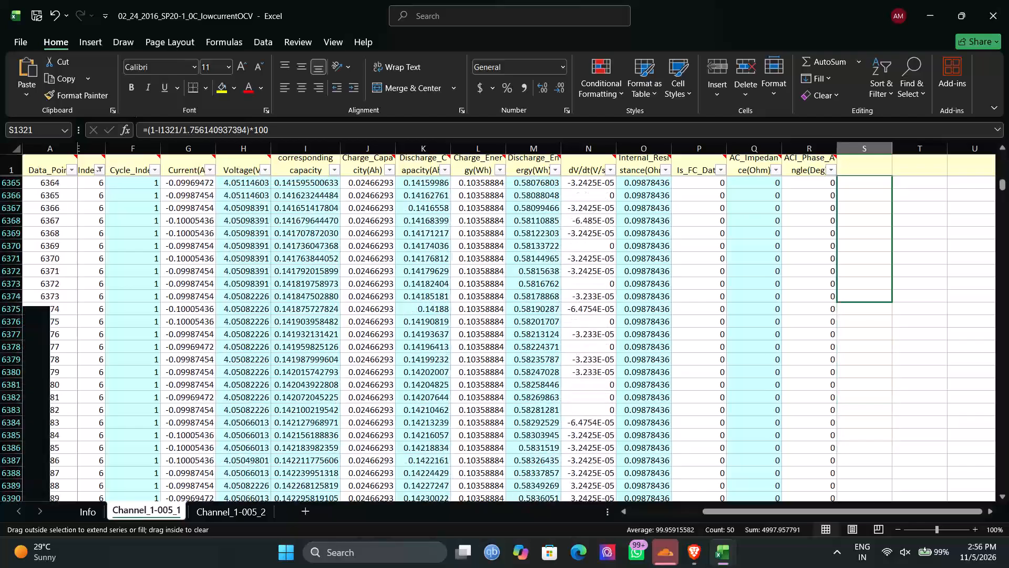
{"action": "left_click_drag", "start_coordinate": [905, 567], "coordinate": [915, 567]}
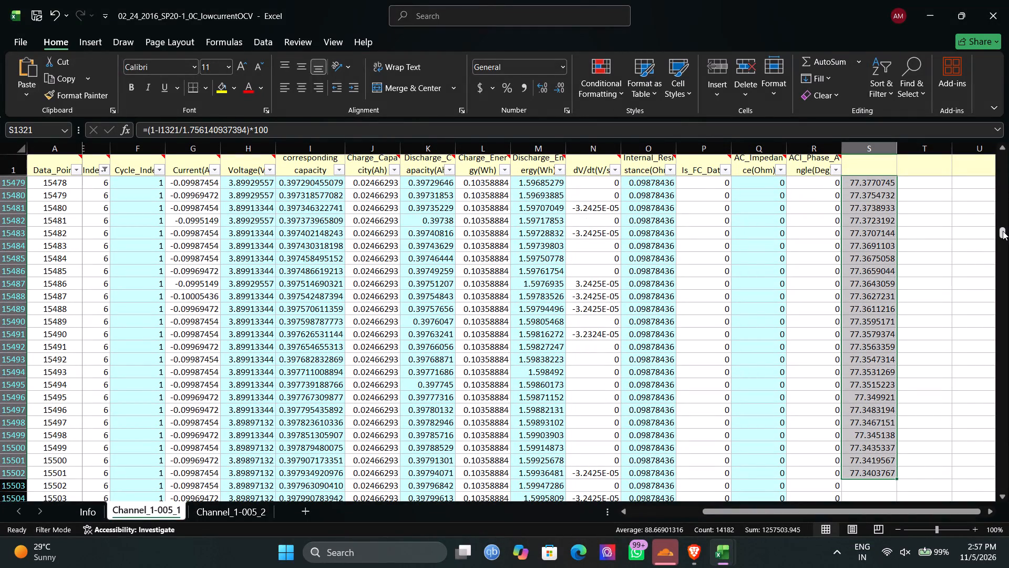
Check how far down column S the SOC formula is filled, going between its first and last filled cells.
{"action": "left_click_drag", "start_coordinate": [1003, 231], "coordinate": [992, 138]}
{"action": "left_click", "coordinate": [862, 180]}
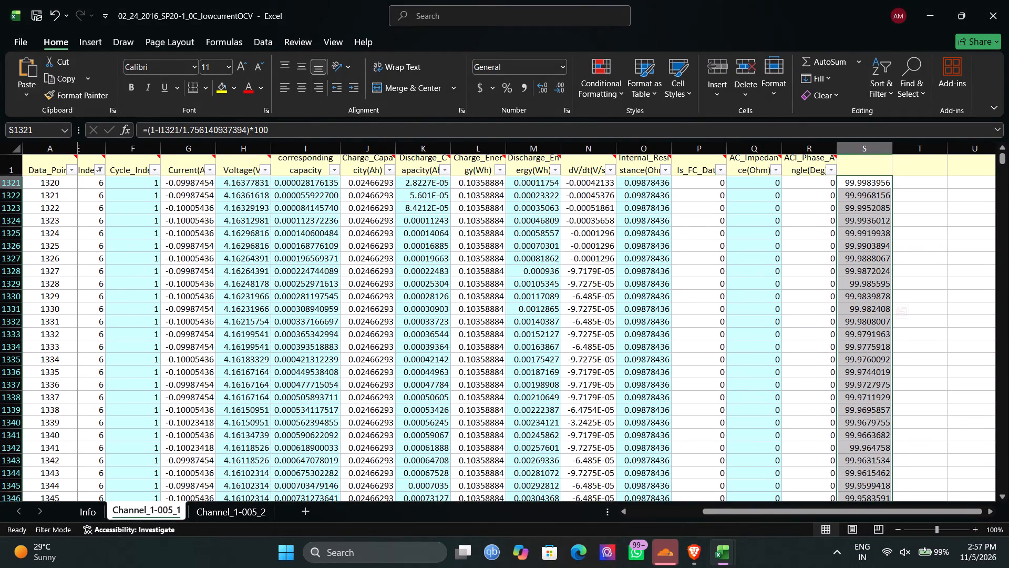
{"action": "left_click", "coordinate": [873, 157]}
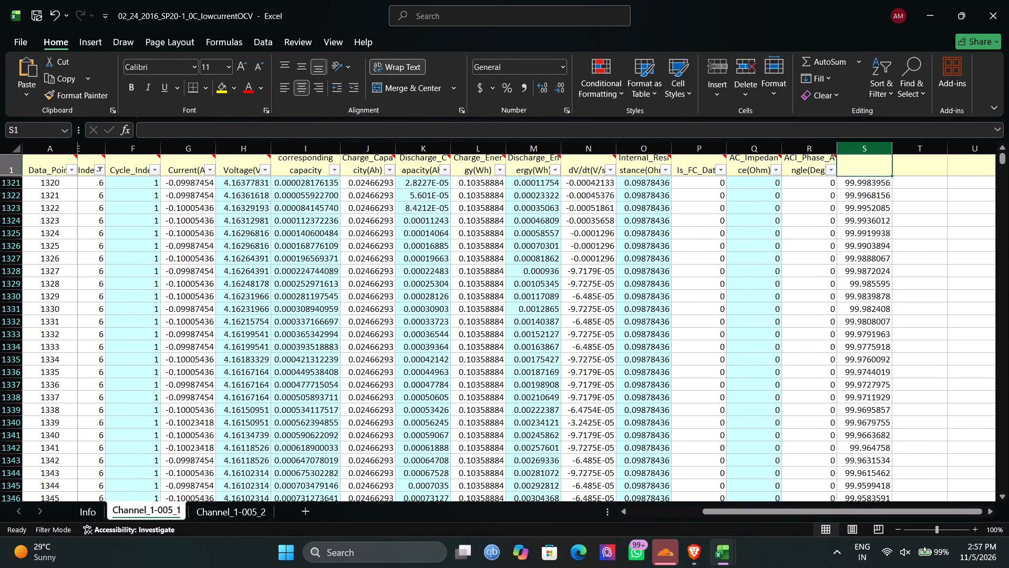
{"action": "left_click", "coordinate": [873, 153]}
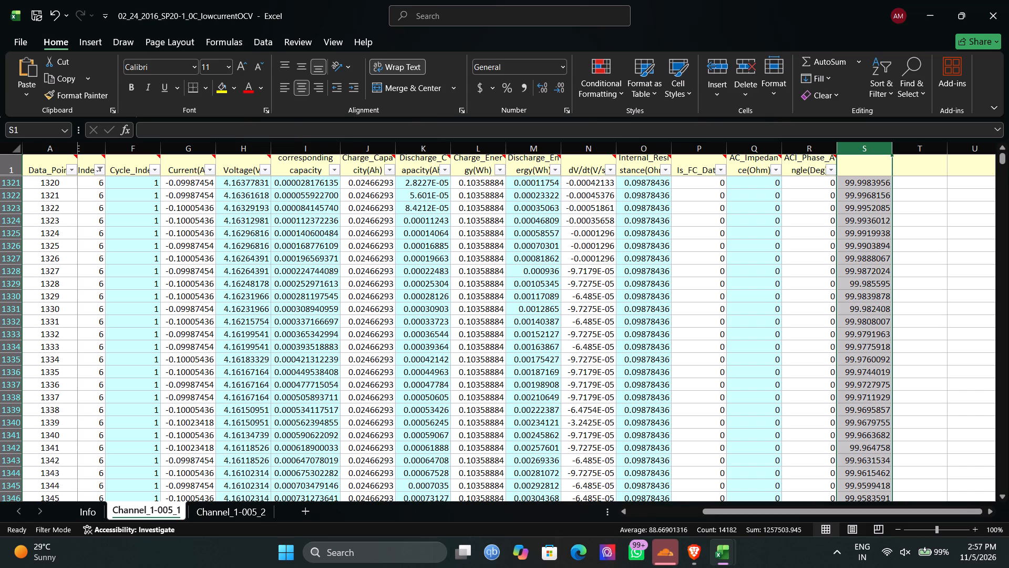
{"action": "left_click", "coordinate": [872, 183]}
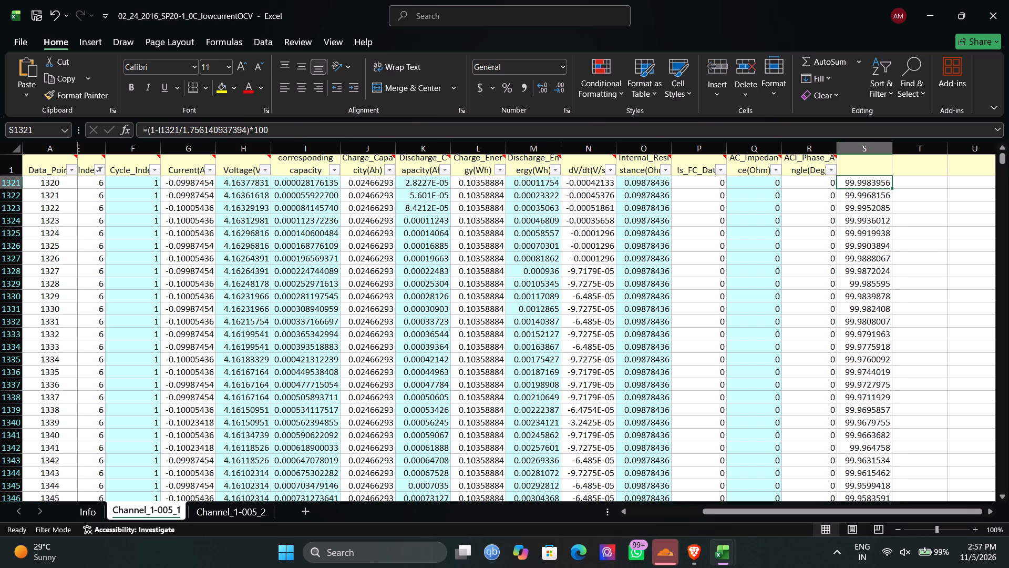
{"action": "key", "text": "shift+Down"}
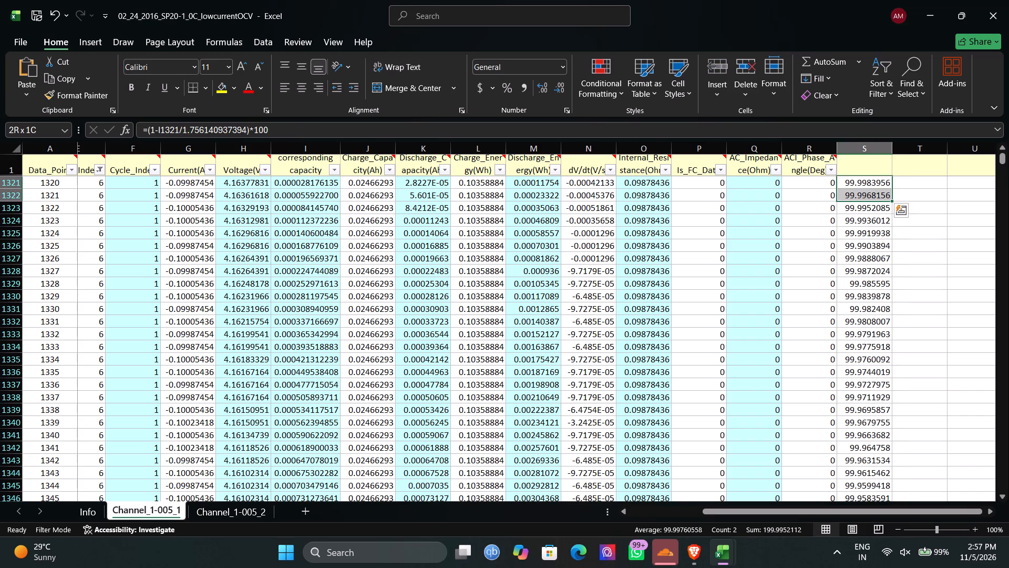
{"action": "key", "text": "ctrl+Down"}
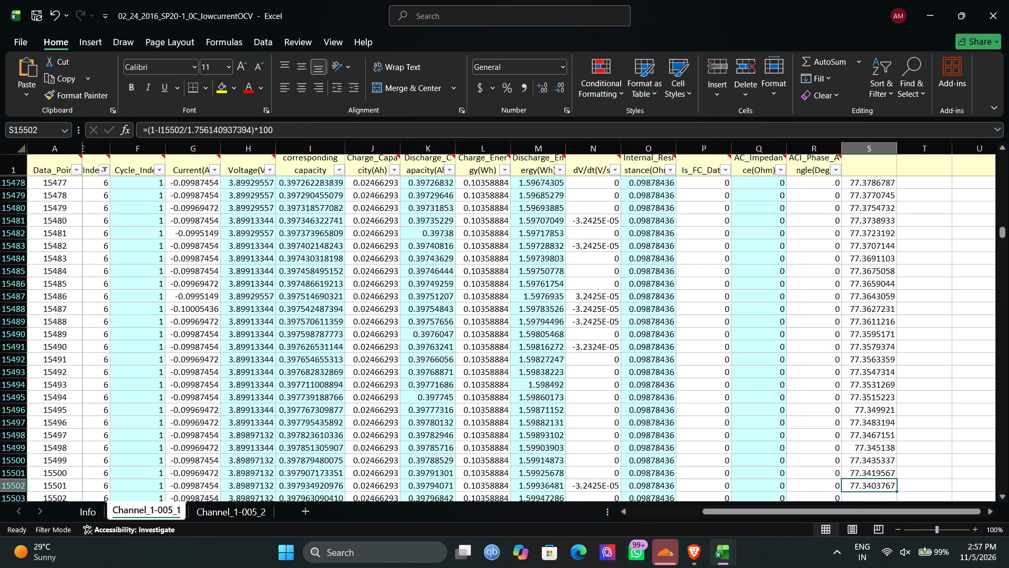
{"action": "scroll", "coordinate": [878, 196], "scroll_direction": "up", "scroll_amount": 6}
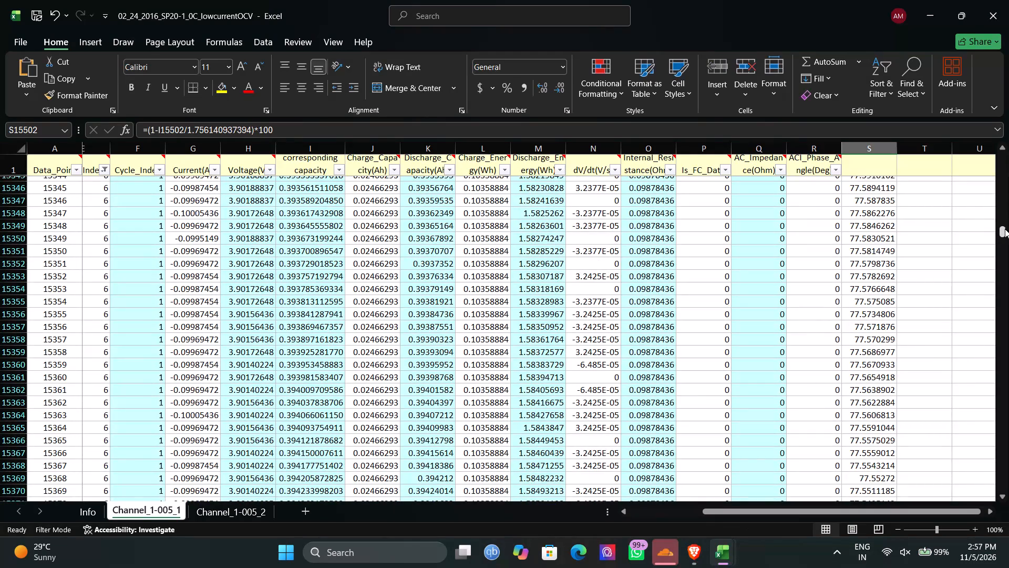
{"action": "left_click_drag", "start_coordinate": [1005, 229], "coordinate": [1006, 123]}
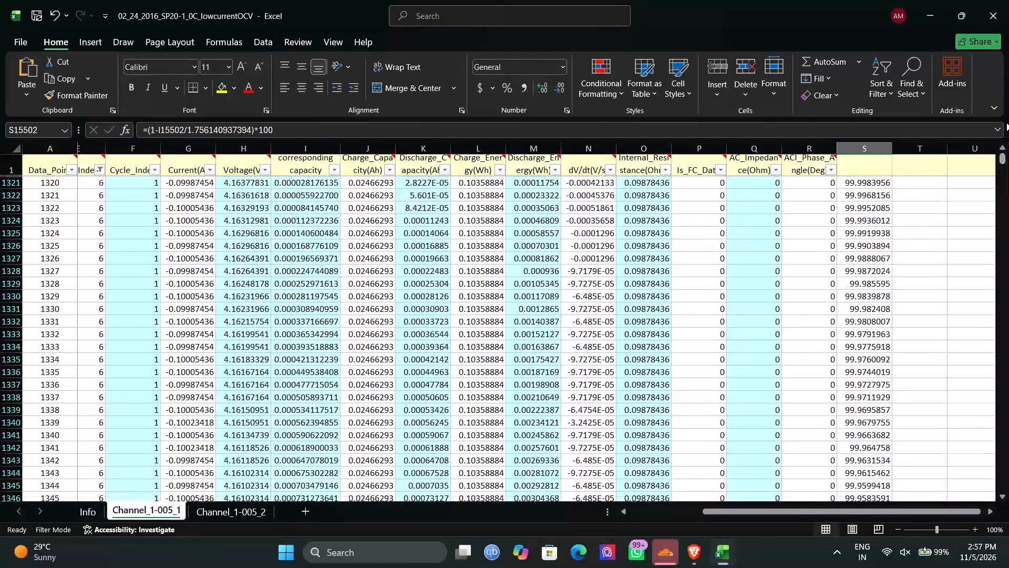
{"action": "left_click", "coordinate": [876, 186]}
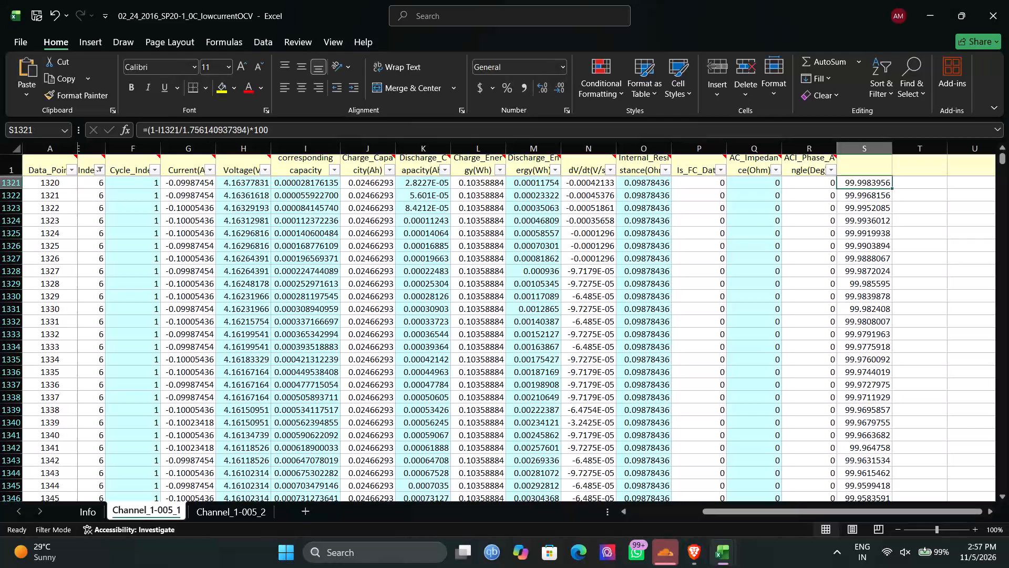
{"action": "key", "text": "ctrl+Down"}
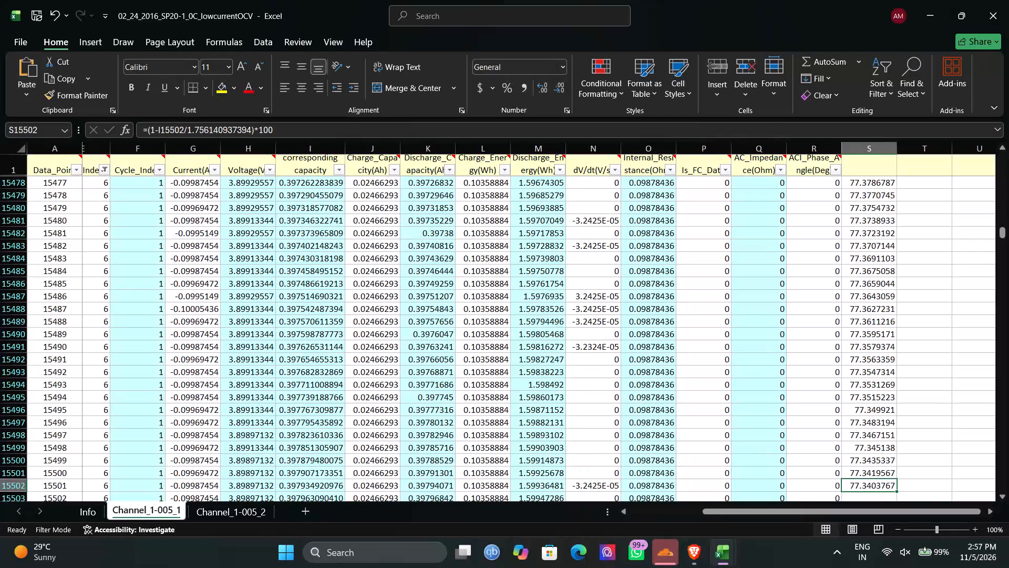
{"action": "key", "text": "ctrl+Down"}
{"action": "key", "text": "ctrl+Up"}
{"action": "key", "text": "ctrl+Up"}
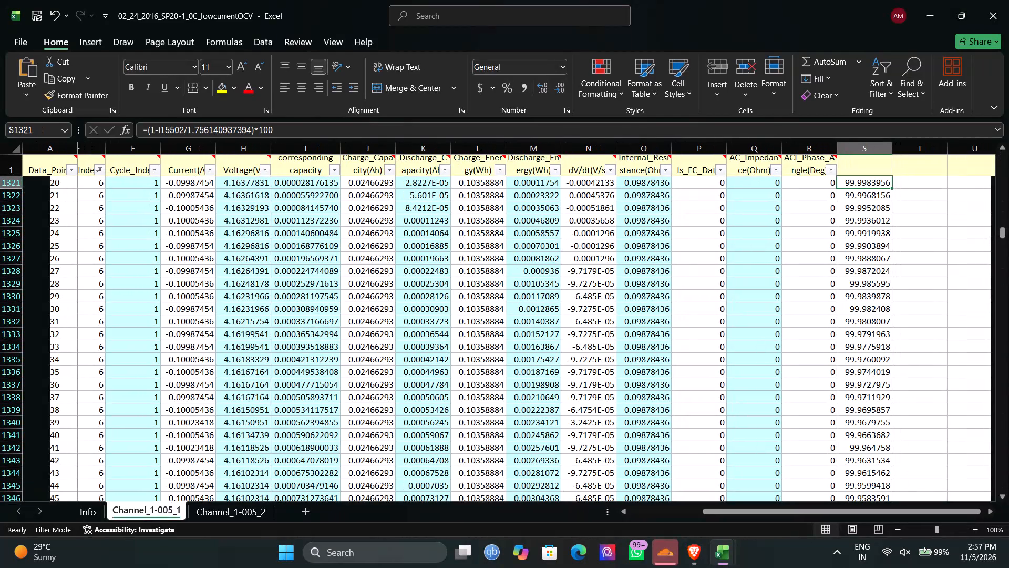
{"action": "left_click", "coordinate": [872, 146]}
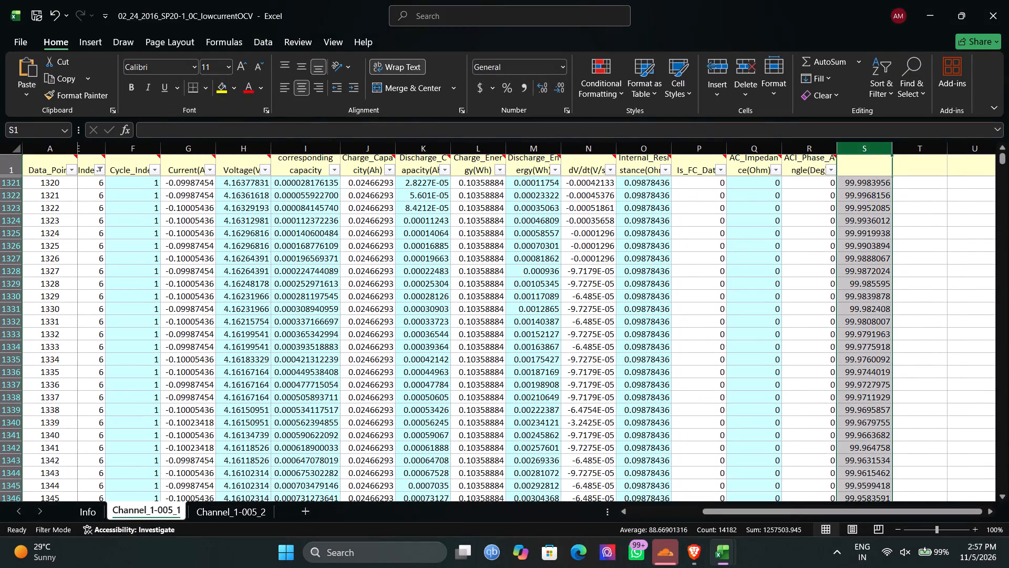
{"action": "left_click", "coordinate": [865, 185]}
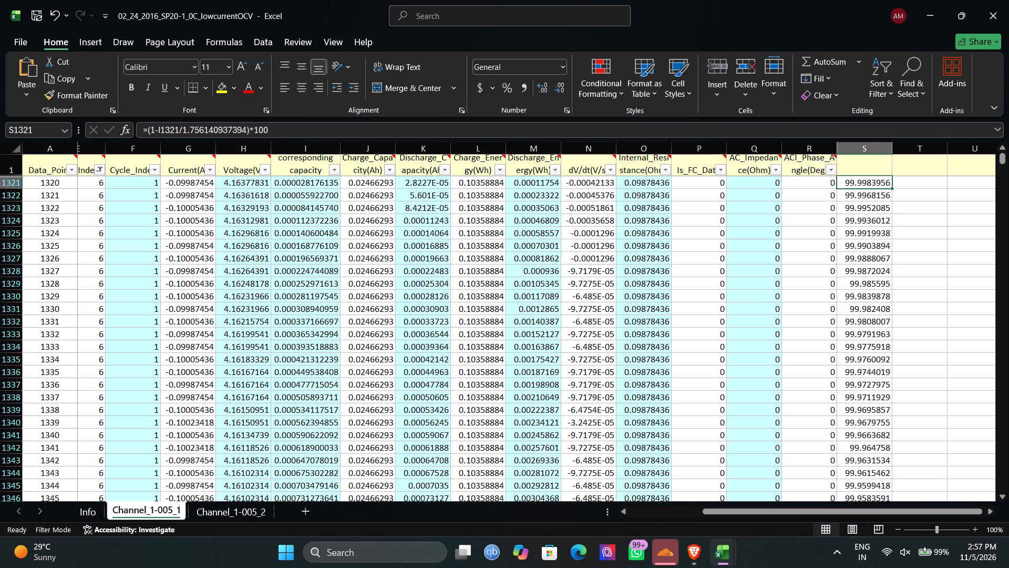
Select the SOC formulas from S1321 down column S and examine the rows around the start and end of the filled range.
{"action": "key", "text": "ctrl+shift+Down"}
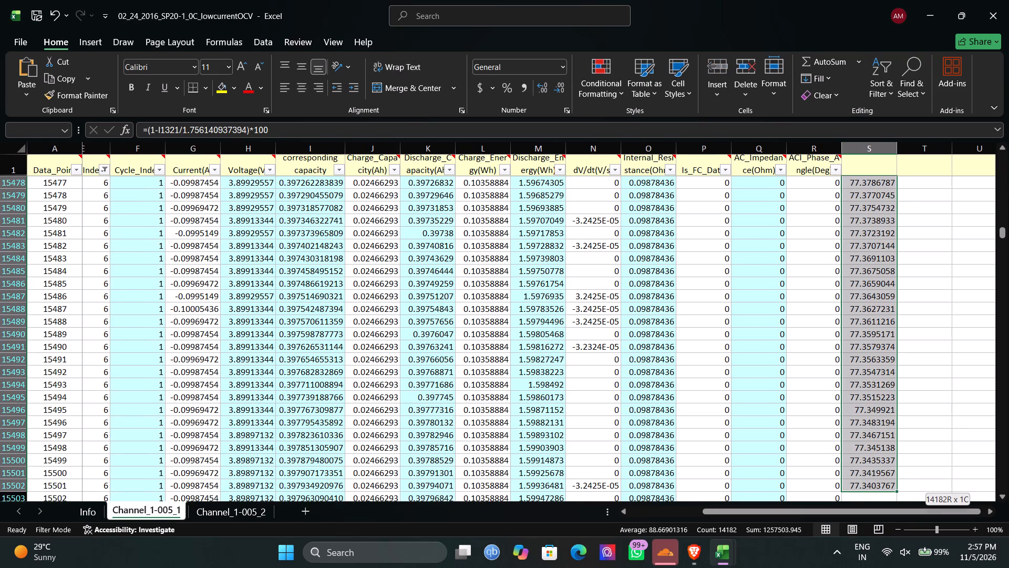
{"action": "scroll", "coordinate": [875, 281], "scroll_direction": "down", "scroll_amount": 3}
{"action": "scroll", "coordinate": [875, 281], "scroll_direction": "up", "scroll_amount": 8}
{"action": "scroll", "coordinate": [875, 281], "scroll_direction": "down", "scroll_amount": 3}
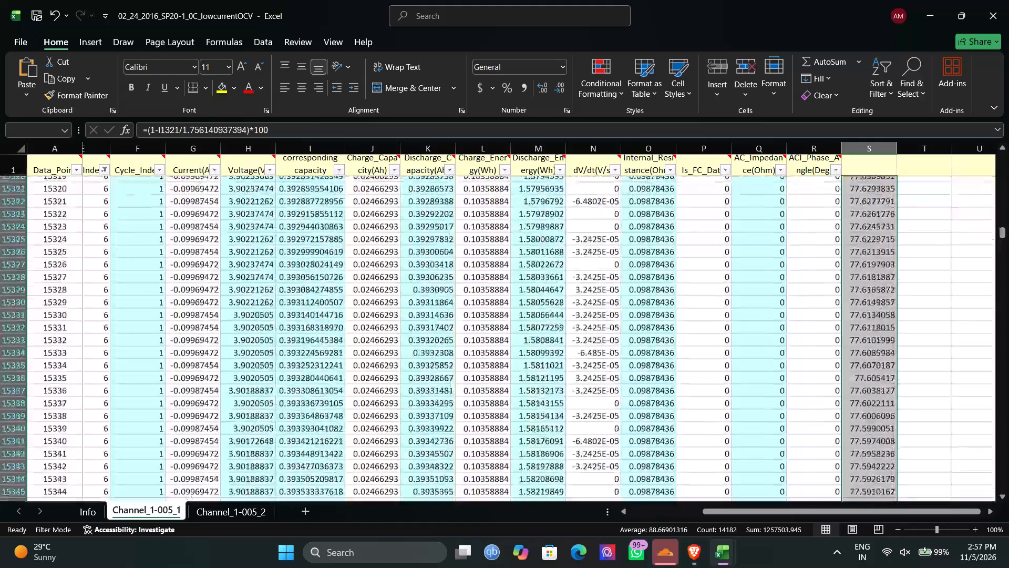
{"action": "scroll", "coordinate": [875, 281], "scroll_direction": "down", "scroll_amount": 6}
{"action": "scroll", "coordinate": [875, 281], "scroll_direction": "up", "scroll_amount": 1}
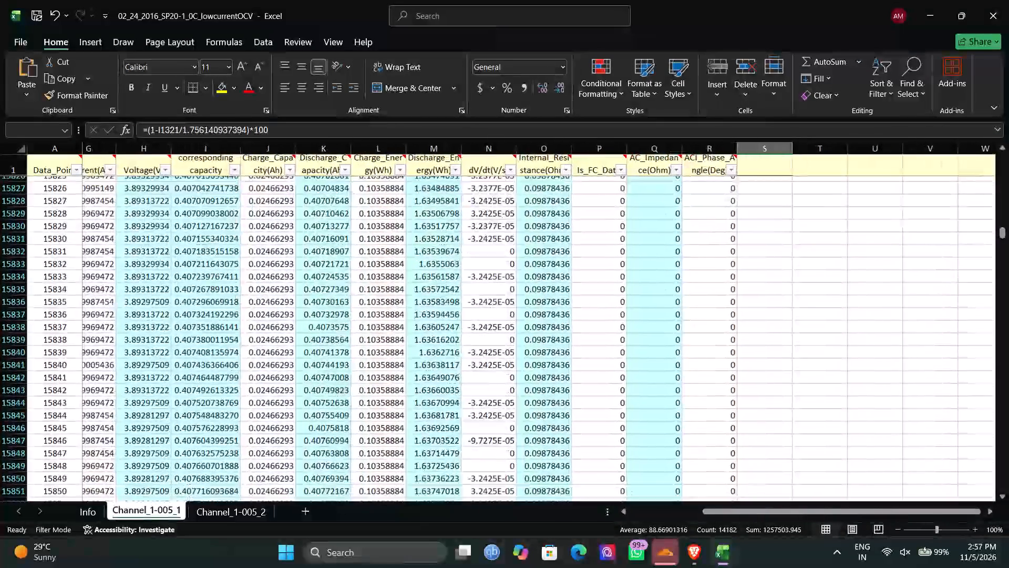
{"action": "scroll", "coordinate": [875, 281], "scroll_direction": "up", "scroll_amount": 1}
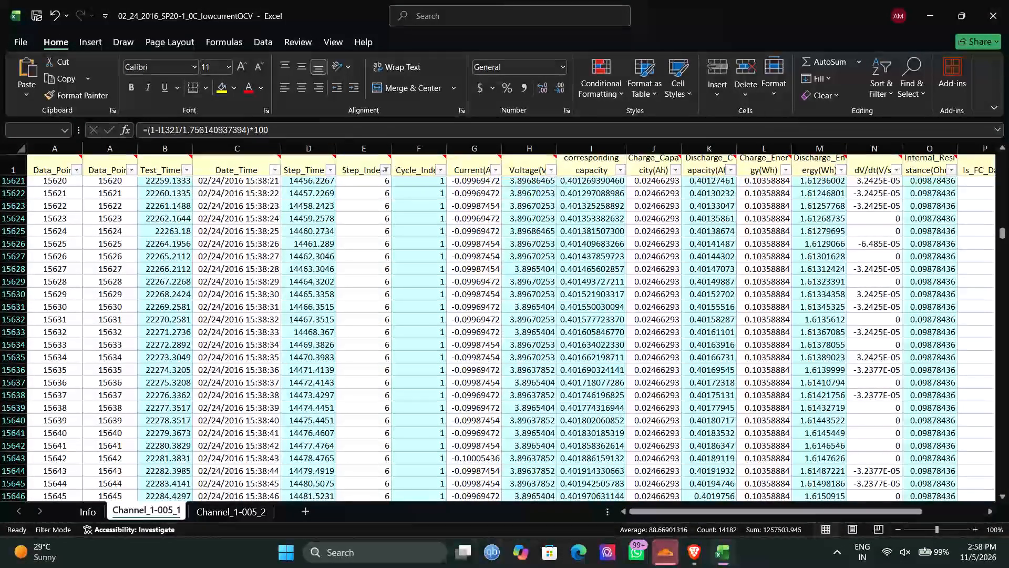
{"action": "scroll", "coordinate": [1008, 248], "scroll_direction": "left", "scroll_amount": 3}
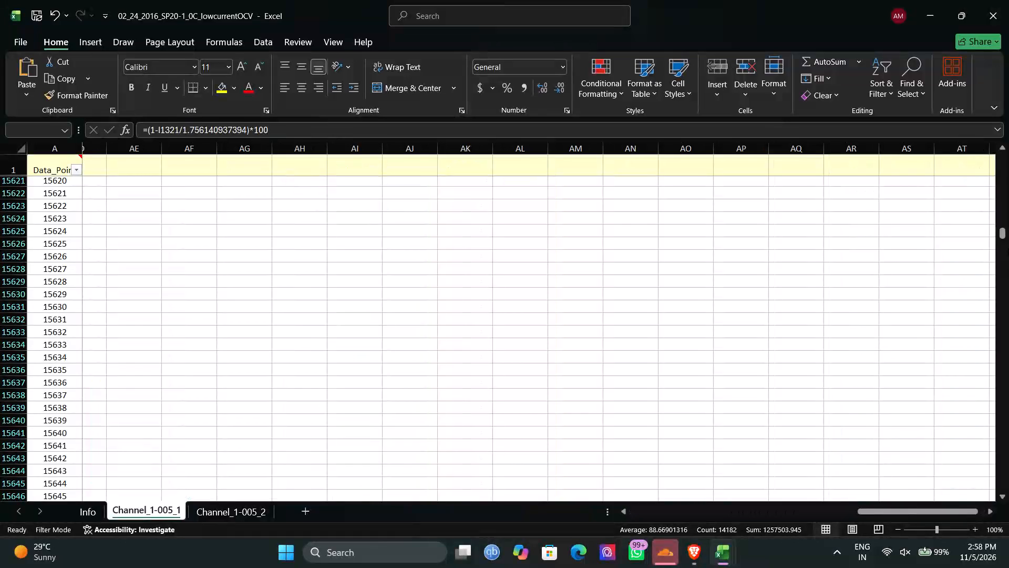
{"action": "scroll", "coordinate": [806, 275], "scroll_direction": "right", "scroll_amount": 4}
{"action": "scroll", "coordinate": [56, 347], "scroll_direction": "right", "scroll_amount": 2}
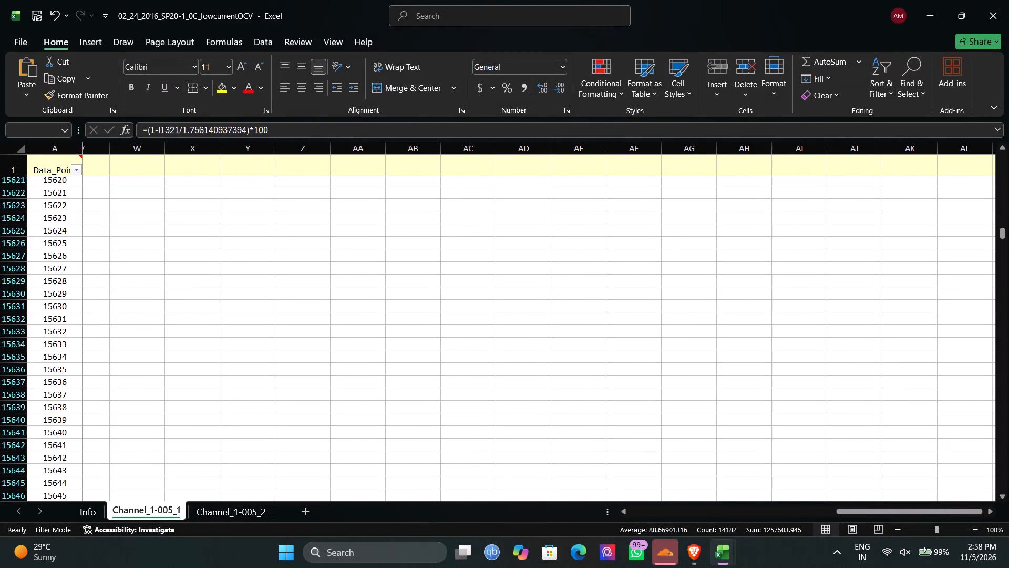
{"action": "scroll", "coordinate": [427, 366], "scroll_direction": "up", "scroll_amount": 10}
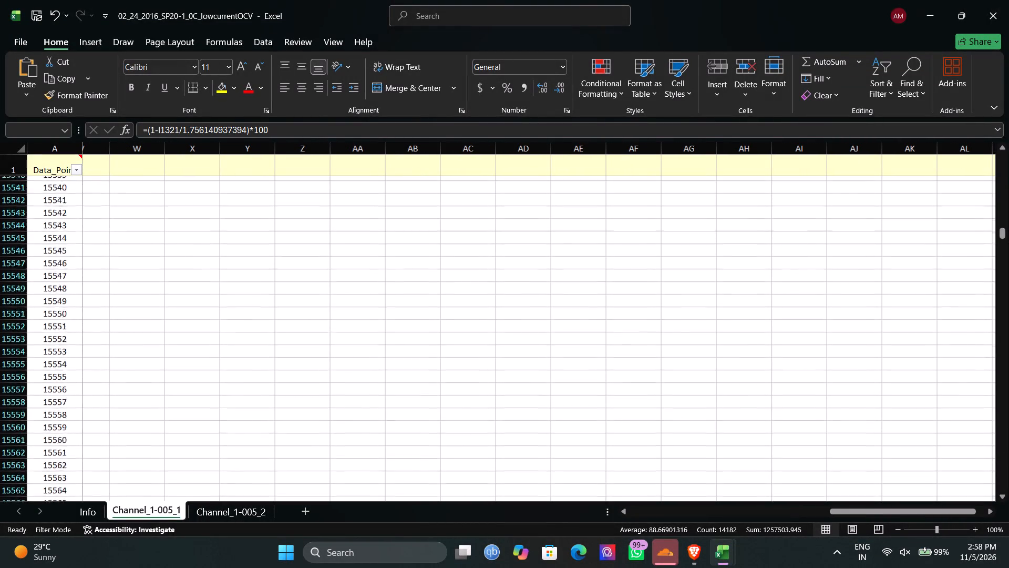
{"action": "scroll", "coordinate": [427, 366], "scroll_direction": "up", "scroll_amount": 3}
{"action": "left_click_drag", "start_coordinate": [1003, 236], "coordinate": [1008, 141]}
{"action": "scroll", "coordinate": [514, 300], "scroll_direction": "right", "scroll_amount": 5}
{"action": "scroll", "coordinate": [514, 300], "scroll_direction": "down", "scroll_amount": 2}
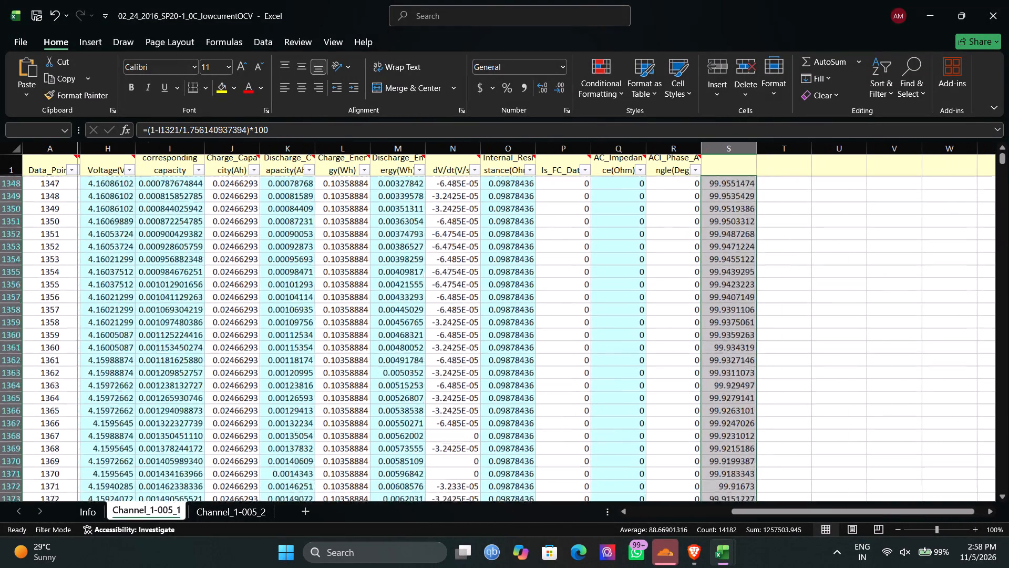
{"action": "scroll", "coordinate": [514, 300], "scroll_direction": "down", "scroll_amount": 8}
{"action": "scroll", "coordinate": [734, 353], "scroll_direction": "down", "scroll_amount": 3}
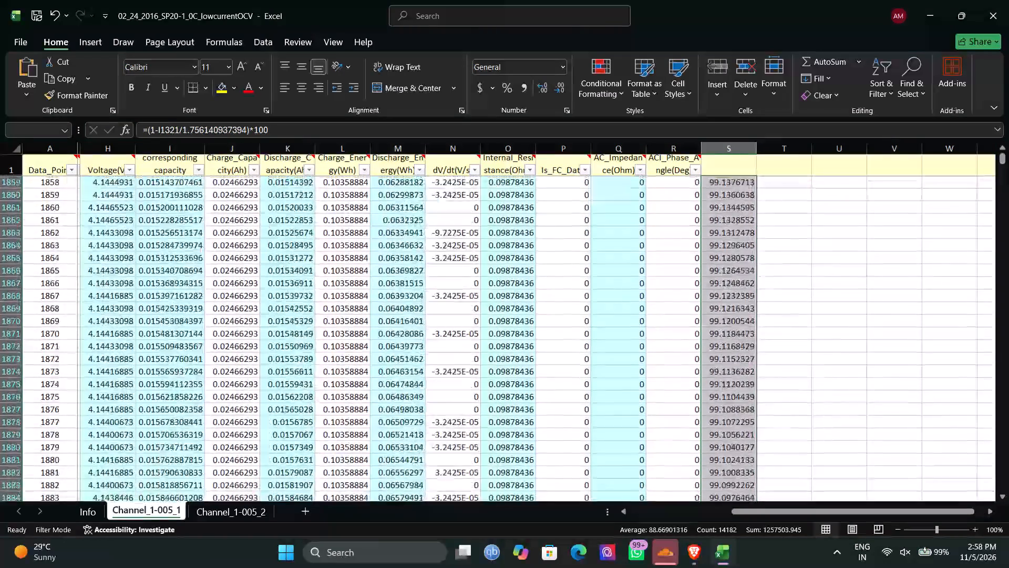
{"action": "scroll", "coordinate": [734, 353], "scroll_direction": "down", "scroll_amount": 5}
{"action": "scroll", "coordinate": [734, 353], "scroll_direction": "left", "scroll_amount": 2}
{"action": "scroll", "coordinate": [734, 353], "scroll_direction": "down", "scroll_amount": 3}
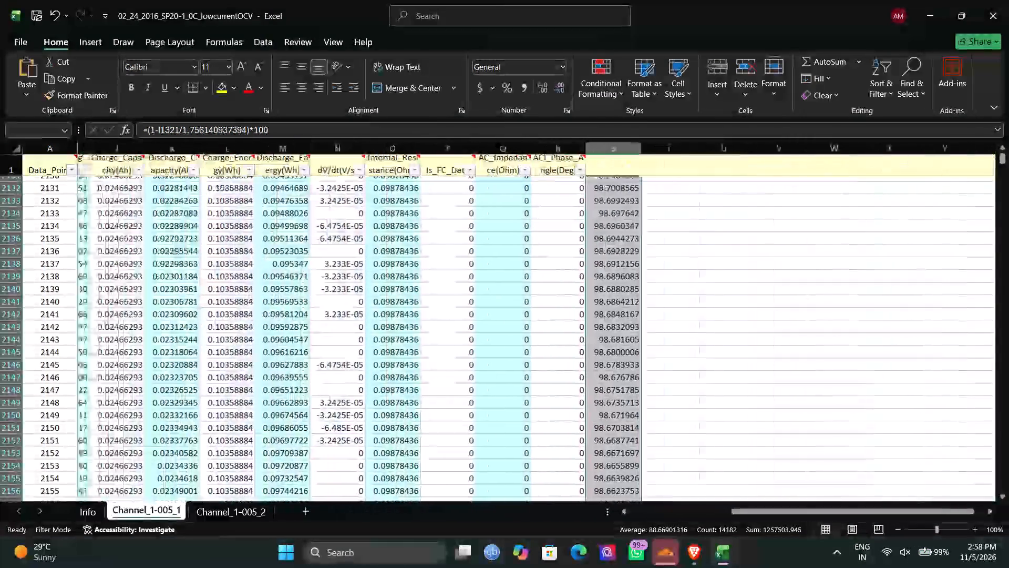
{"action": "left_click_drag", "start_coordinate": [1001, 166], "coordinate": [993, 253]}
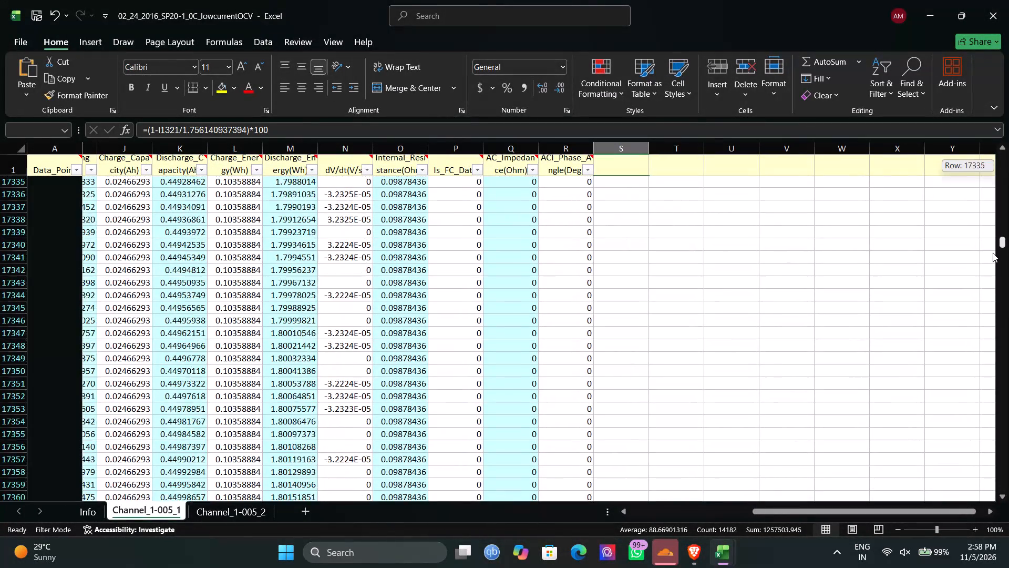
{"action": "left_click_drag", "start_coordinate": [993, 253], "coordinate": [995, 237]}
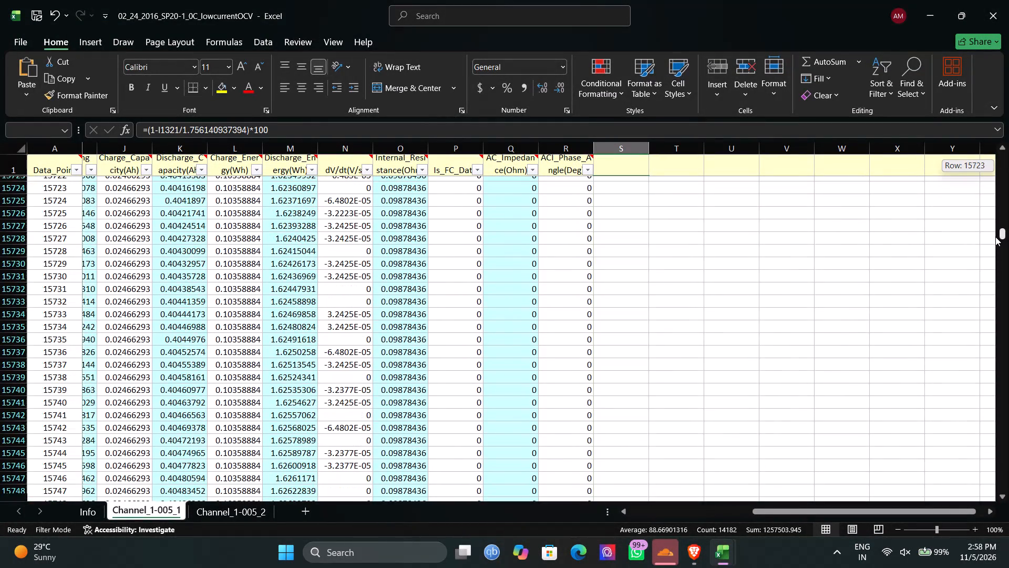
{"action": "left_click_drag", "start_coordinate": [995, 237], "coordinate": [995, 236]}
{"action": "scroll", "coordinate": [604, 310], "scroll_direction": "up", "scroll_amount": 2}
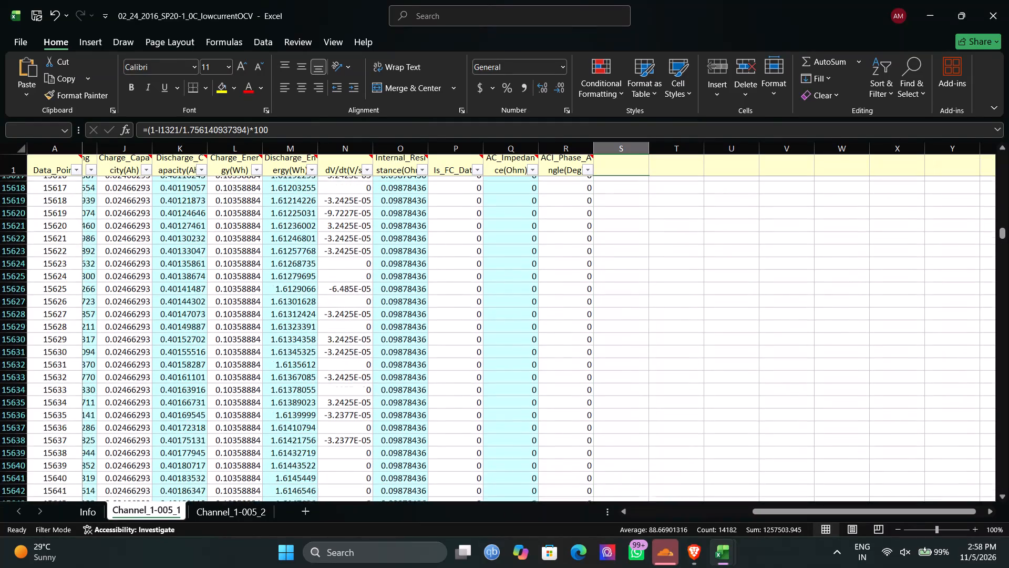
{"action": "scroll", "coordinate": [604, 310], "scroll_direction": "up", "scroll_amount": 8}
{"action": "scroll", "coordinate": [604, 310], "scroll_direction": "down", "scroll_amount": 2}
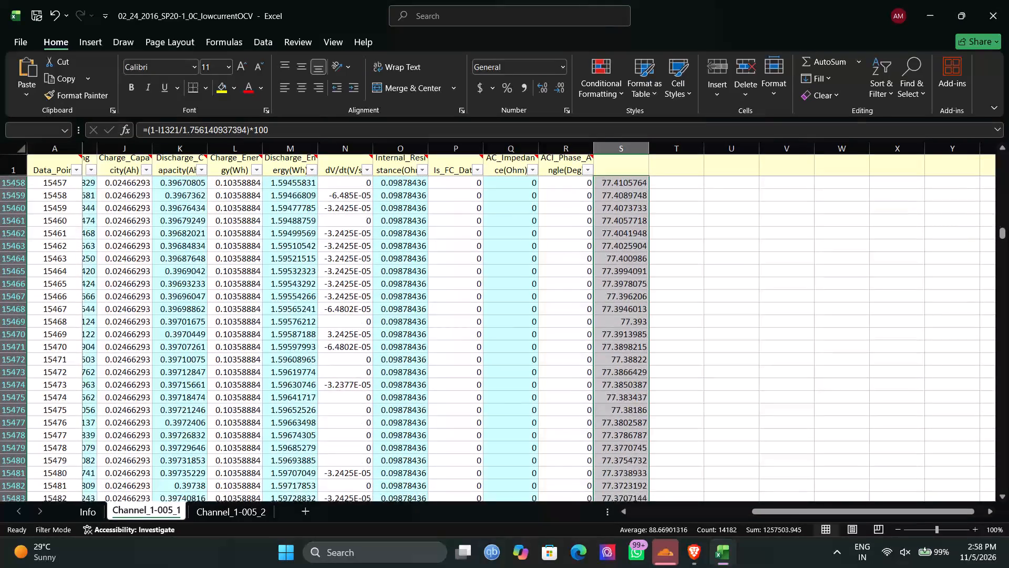
{"action": "scroll", "coordinate": [604, 310], "scroll_direction": "down", "scroll_amount": 3}
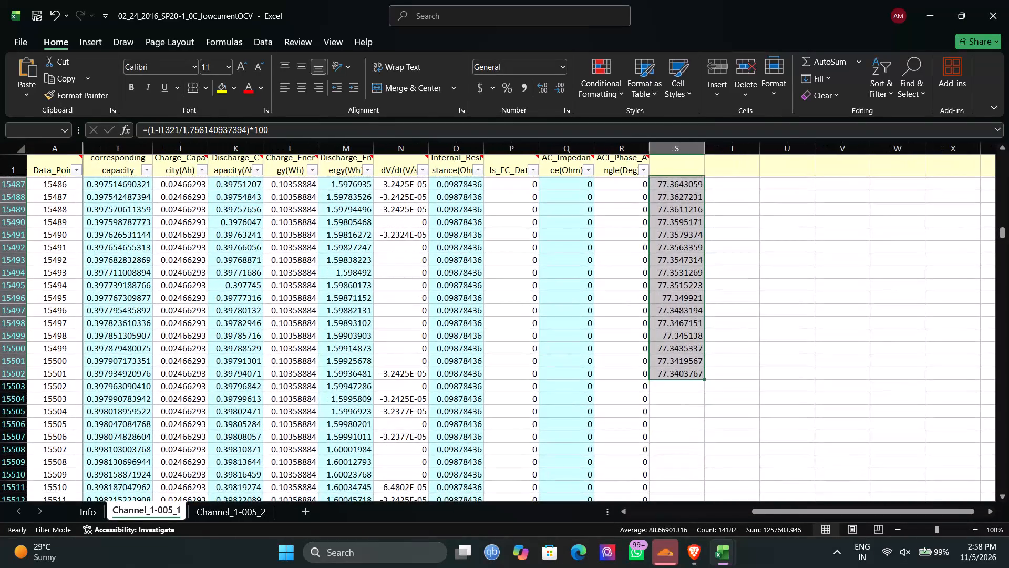
Extend the capacity-based SOC formula from S15502 down column S through row 15557.
{"action": "left_click", "coordinate": [679, 374]}
{"action": "left_click", "coordinate": [694, 380]}
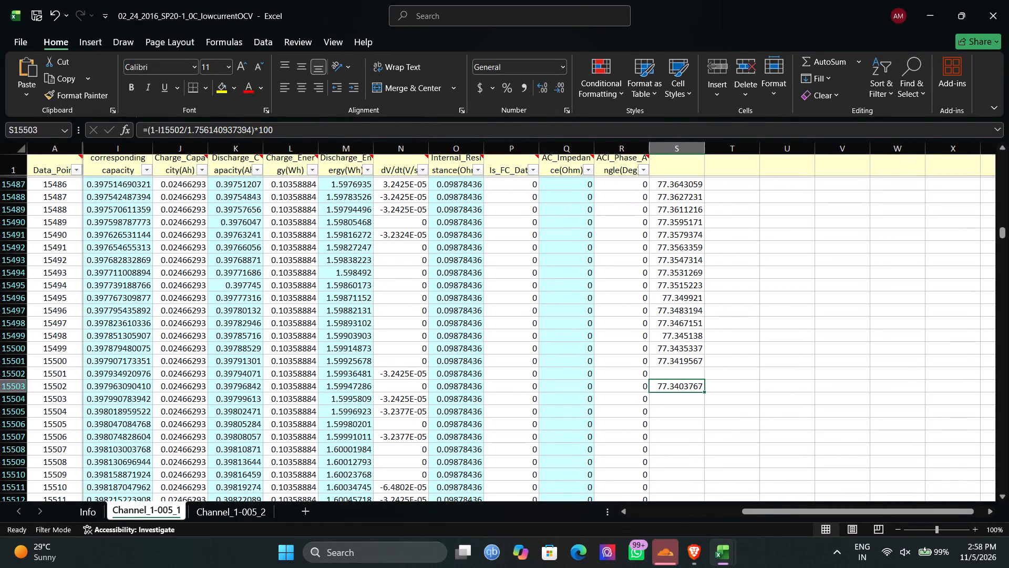
{"action": "key", "text": "ctrl+z"}
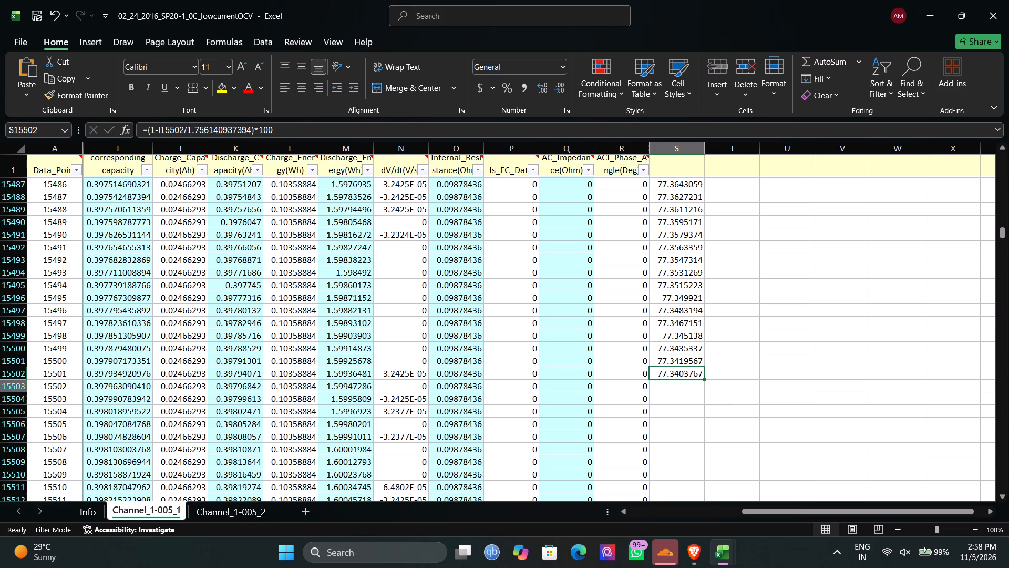
{"action": "left_click_drag", "start_coordinate": [703, 380], "coordinate": [681, 552]}
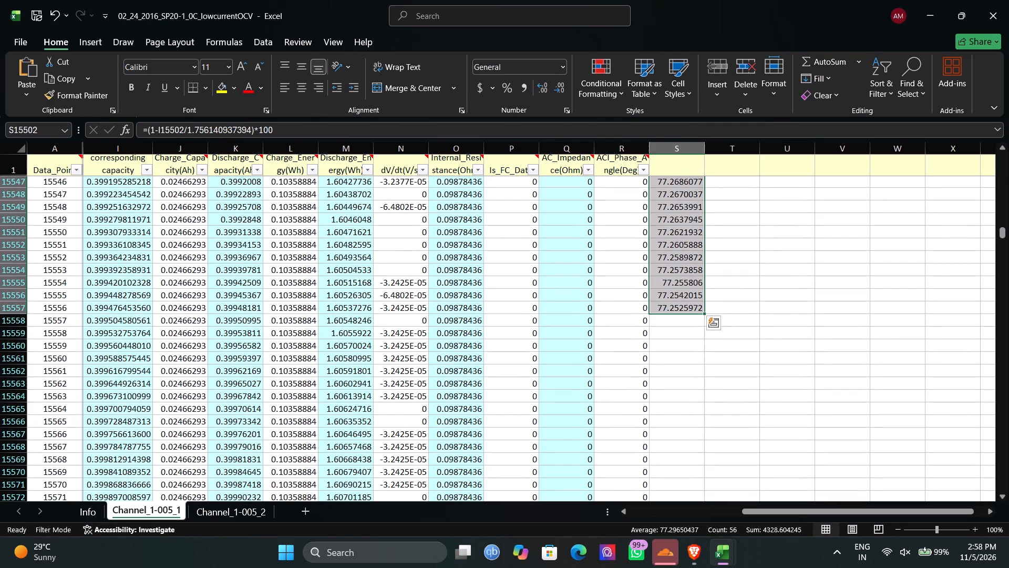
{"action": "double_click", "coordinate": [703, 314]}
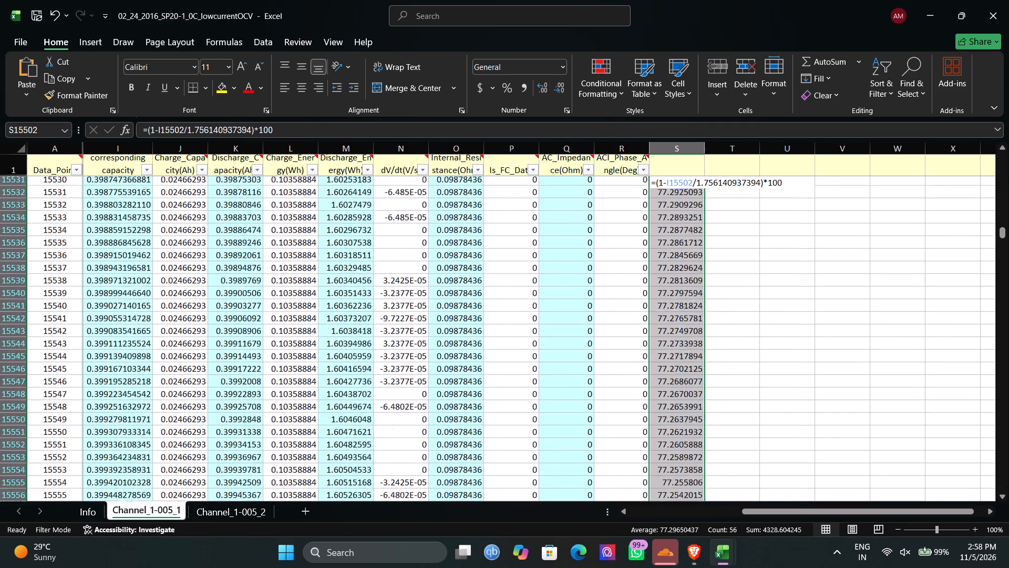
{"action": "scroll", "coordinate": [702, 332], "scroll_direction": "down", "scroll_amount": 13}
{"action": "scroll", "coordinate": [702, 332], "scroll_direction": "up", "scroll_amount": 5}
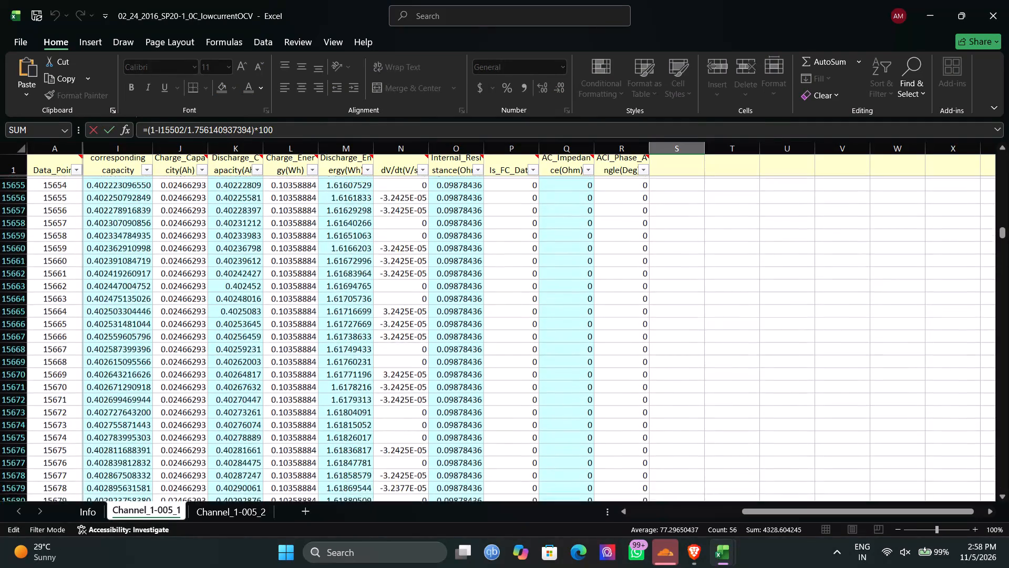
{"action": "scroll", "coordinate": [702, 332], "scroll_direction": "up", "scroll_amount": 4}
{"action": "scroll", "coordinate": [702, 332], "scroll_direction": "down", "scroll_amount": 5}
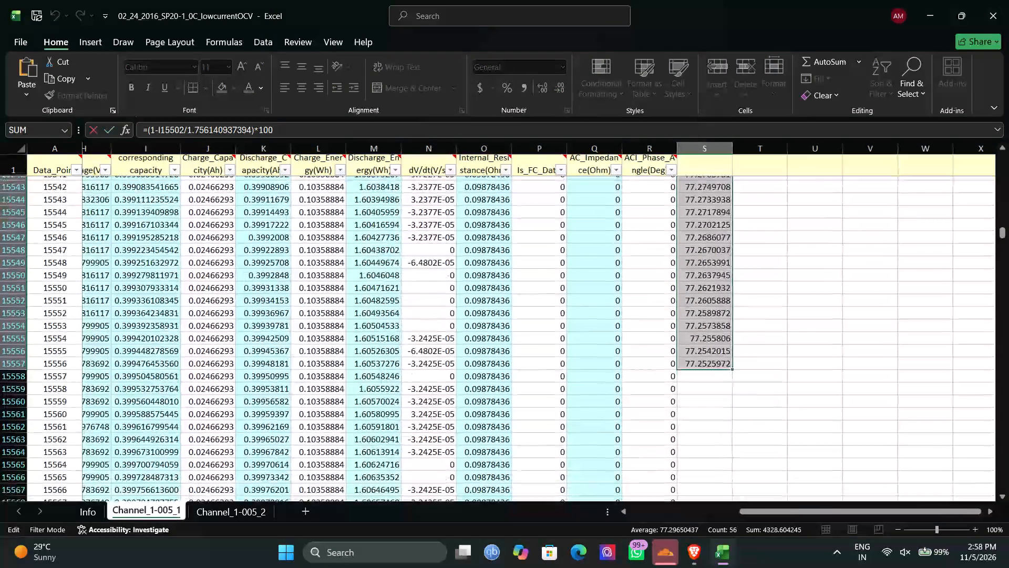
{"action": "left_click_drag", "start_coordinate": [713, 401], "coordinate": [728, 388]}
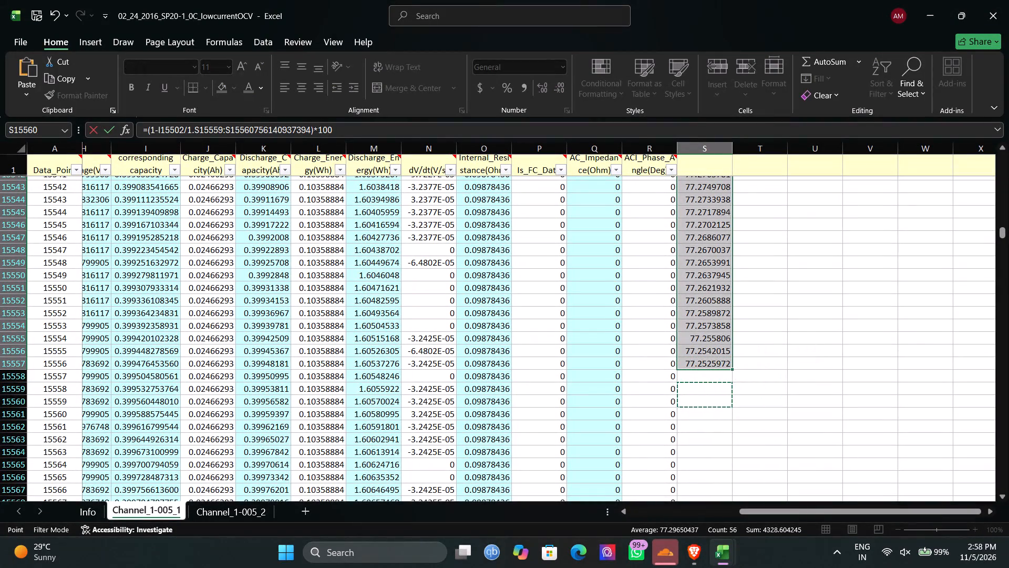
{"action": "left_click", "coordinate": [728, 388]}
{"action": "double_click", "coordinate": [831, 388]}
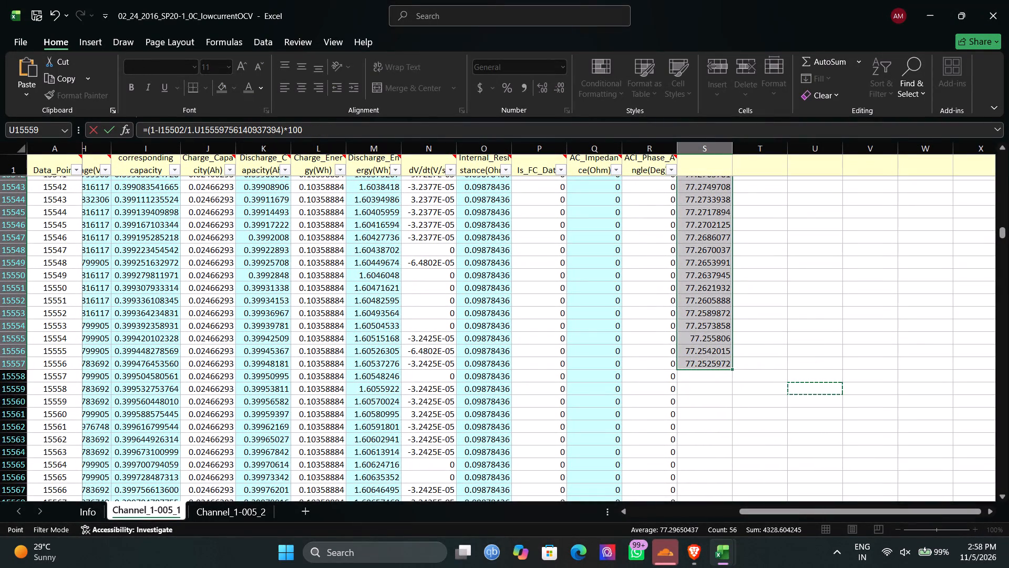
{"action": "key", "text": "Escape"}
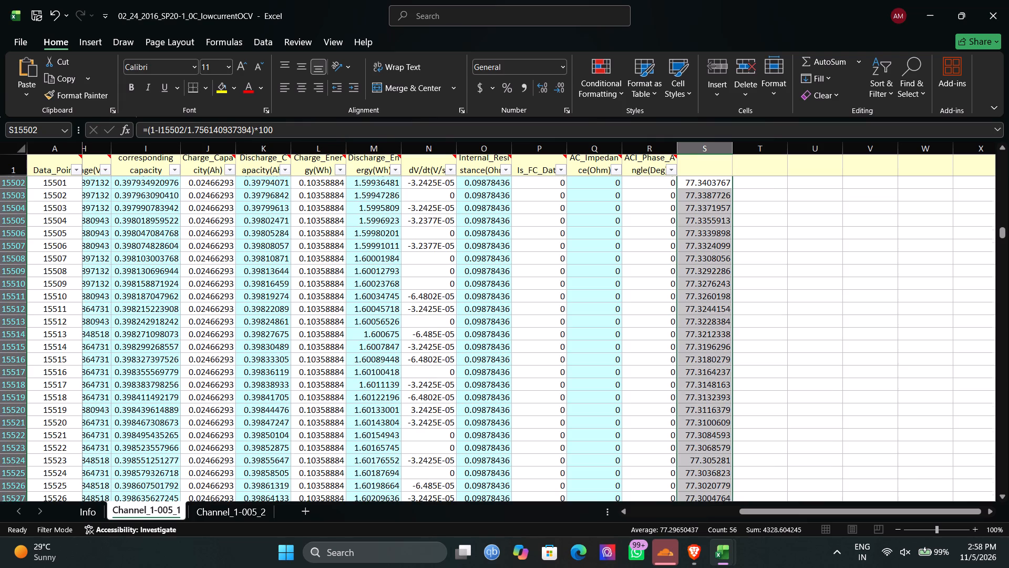
Select S15557, the last filled capacity-based SOC cell in column S.
{"action": "scroll", "coordinate": [731, 398], "scroll_direction": "down", "scroll_amount": 6}
{"action": "scroll", "coordinate": [731, 398], "scroll_direction": "up", "scroll_amount": 7}
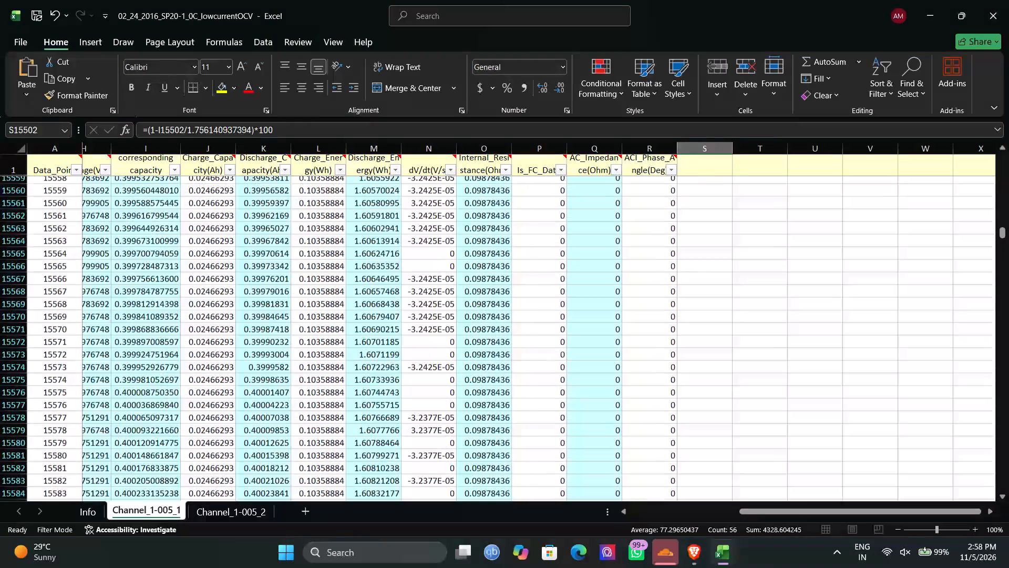
{"action": "scroll", "coordinate": [731, 398], "scroll_direction": "up", "scroll_amount": 3}
{"action": "left_click", "coordinate": [765, 387]}
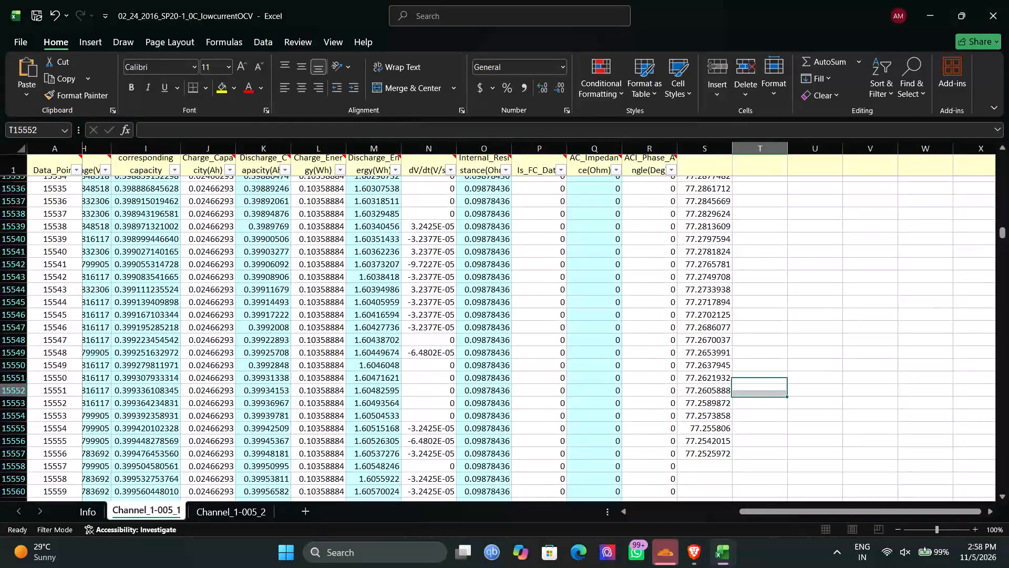
{"action": "left_click_drag", "start_coordinate": [714, 455], "coordinate": [733, 454]}
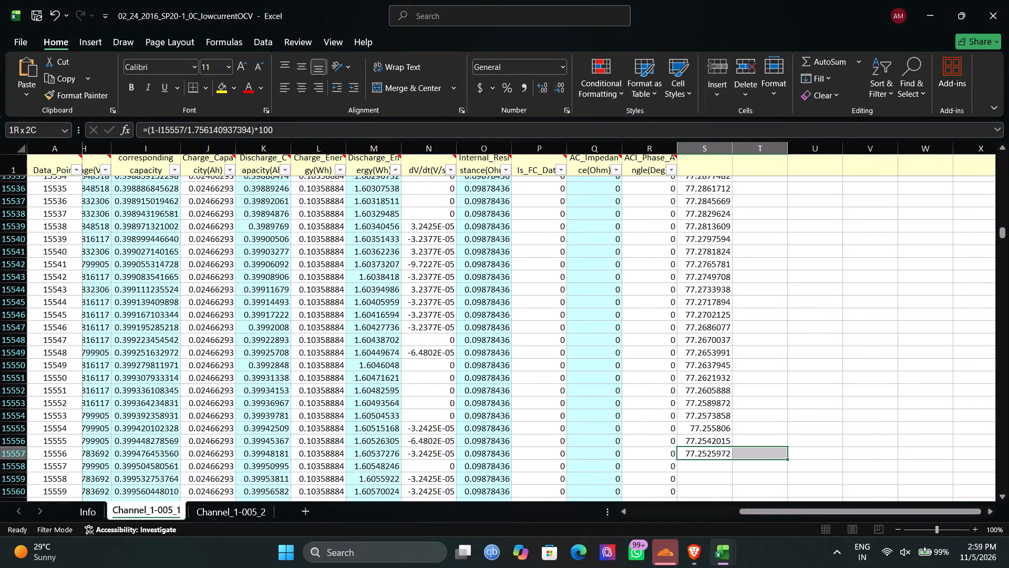
{"action": "left_click_drag", "start_coordinate": [733, 454], "coordinate": [726, 457]}
{"action": "left_click", "coordinate": [726, 457]}
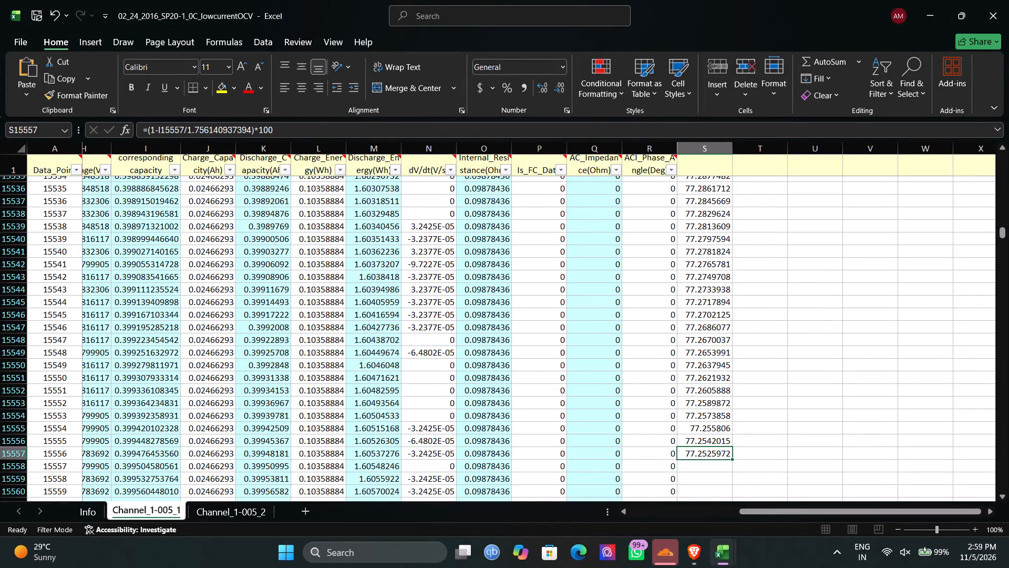
{"action": "left_click", "coordinate": [732, 459]}
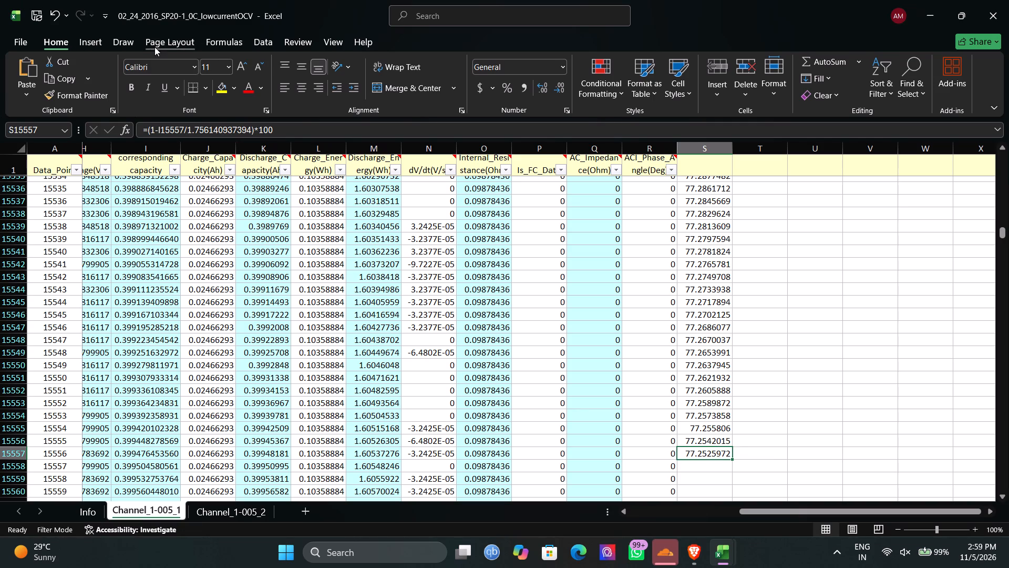
Review Excel's calculation, formula and data options, leaving workbook calculation set to Automatic.
{"action": "left_click", "coordinate": [18, 40]}
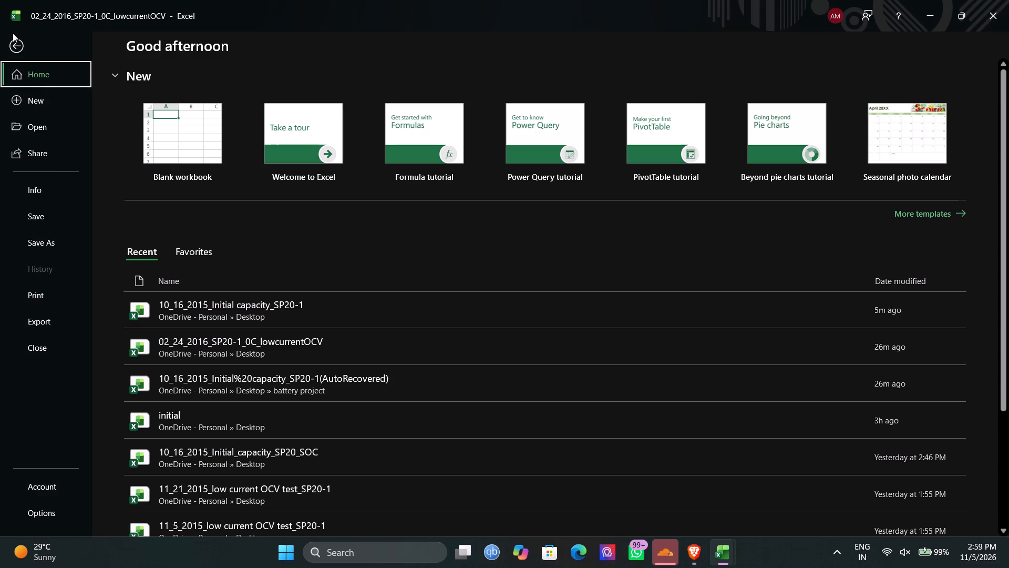
{"action": "left_click", "coordinate": [45, 508]}
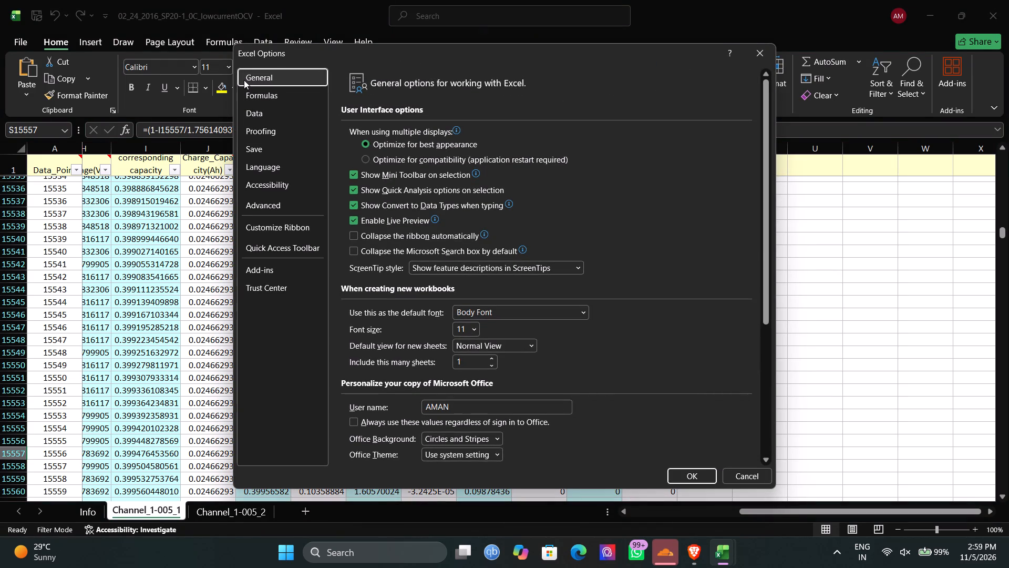
{"action": "left_click", "coordinate": [263, 96]}
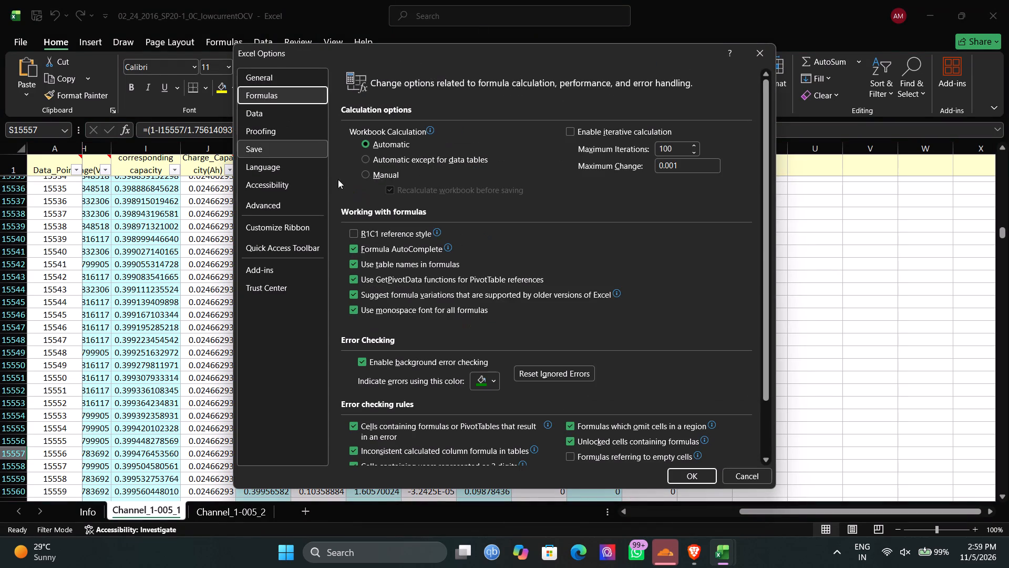
{"action": "left_click", "coordinate": [368, 158]}
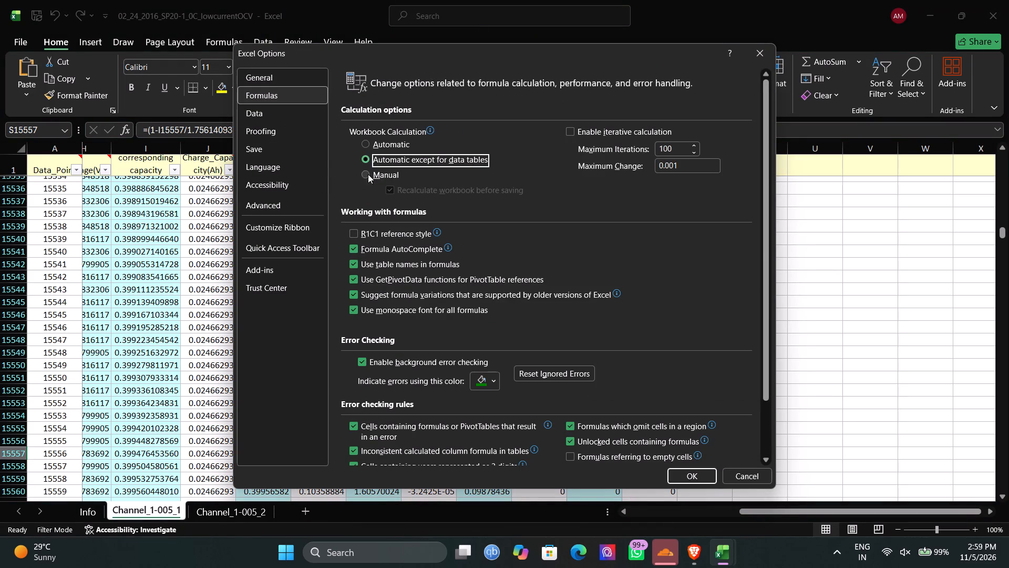
{"action": "left_click", "coordinate": [367, 141]}
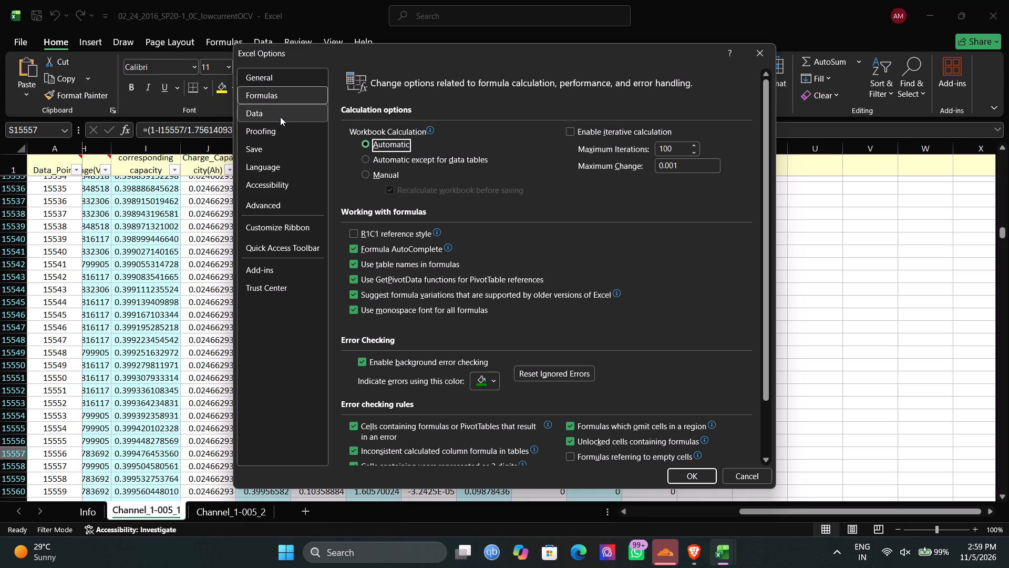
{"action": "scroll", "coordinate": [456, 273], "scroll_direction": "down", "scroll_amount": 1}
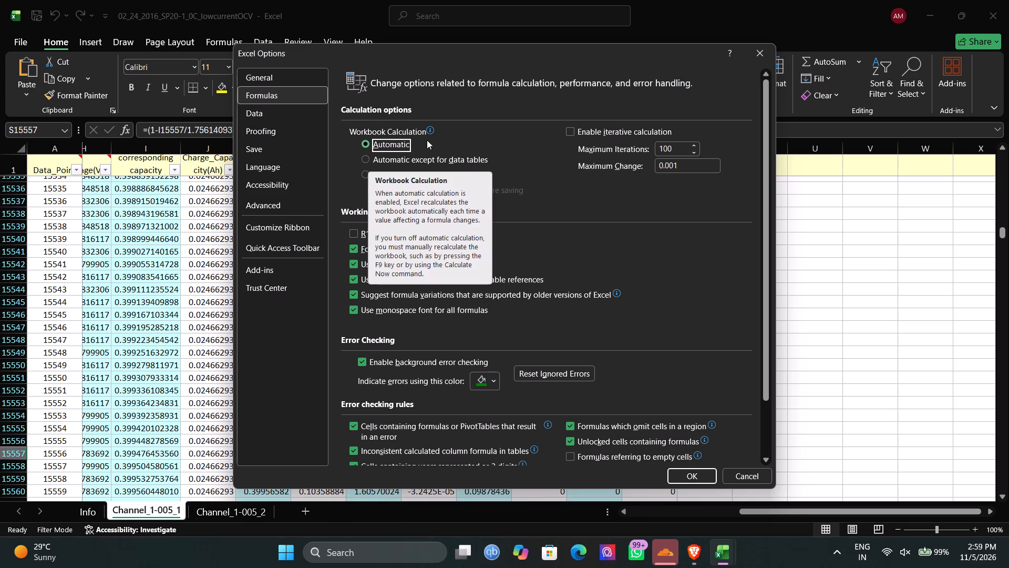
{"action": "scroll", "coordinate": [539, 232], "scroll_direction": "down", "scroll_amount": 1}
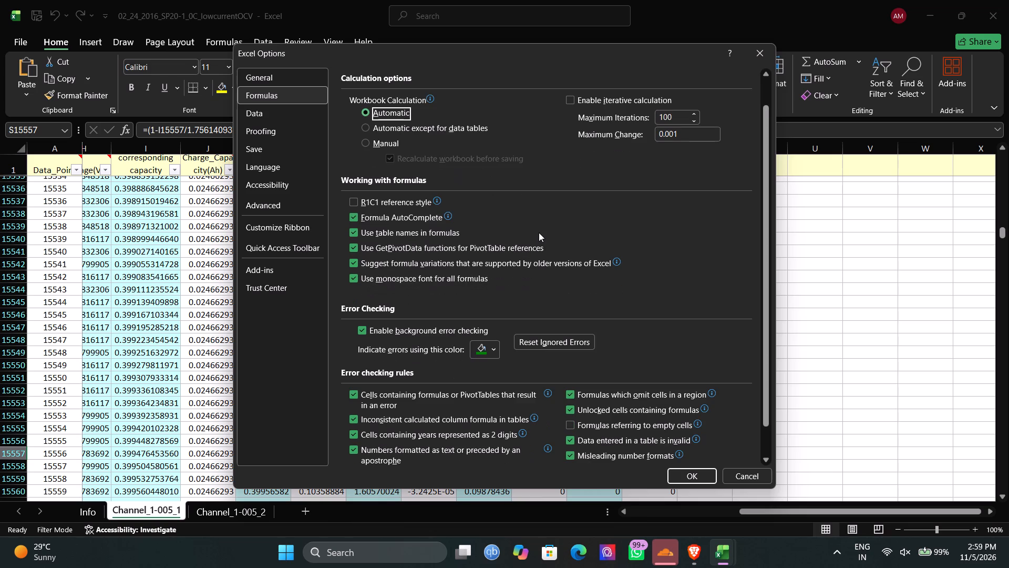
{"action": "scroll", "coordinate": [539, 232], "scroll_direction": "down", "scroll_amount": 1}
{"action": "left_click", "coordinate": [258, 109]}
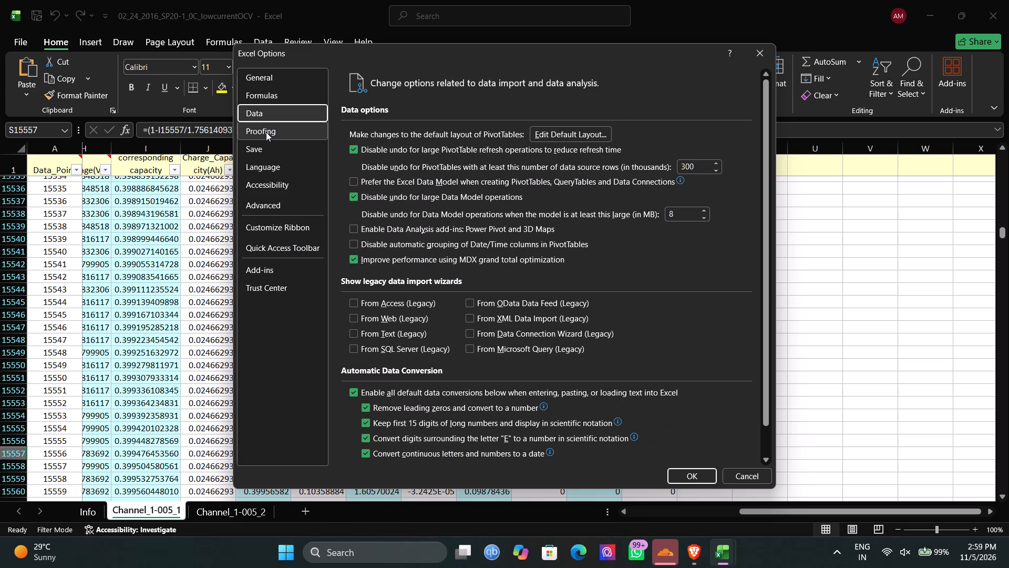
{"action": "left_click", "coordinate": [266, 132]}
{"action": "left_click", "coordinate": [273, 93]}
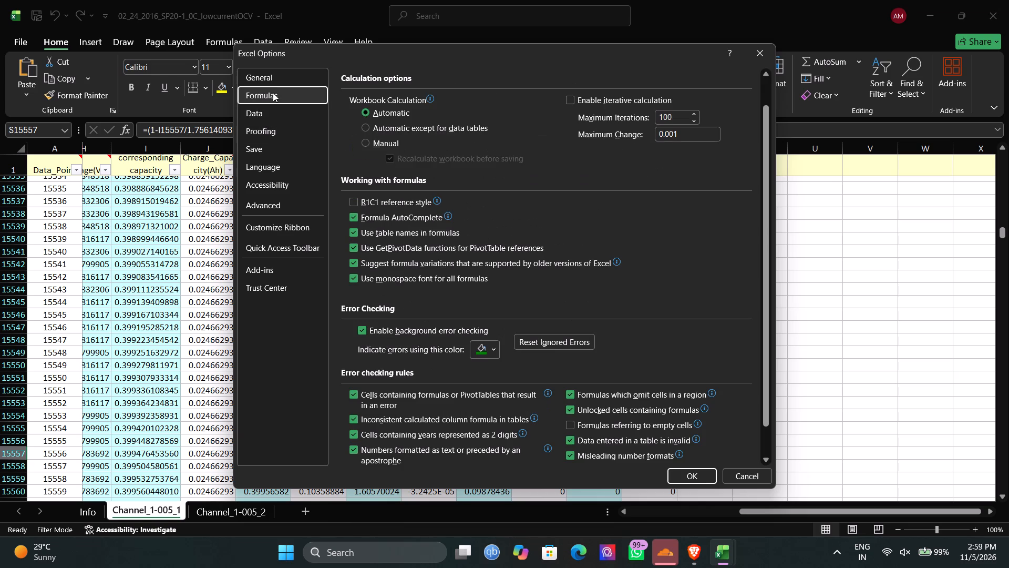
{"action": "scroll", "coordinate": [466, 213], "scroll_direction": "up", "scroll_amount": 1}
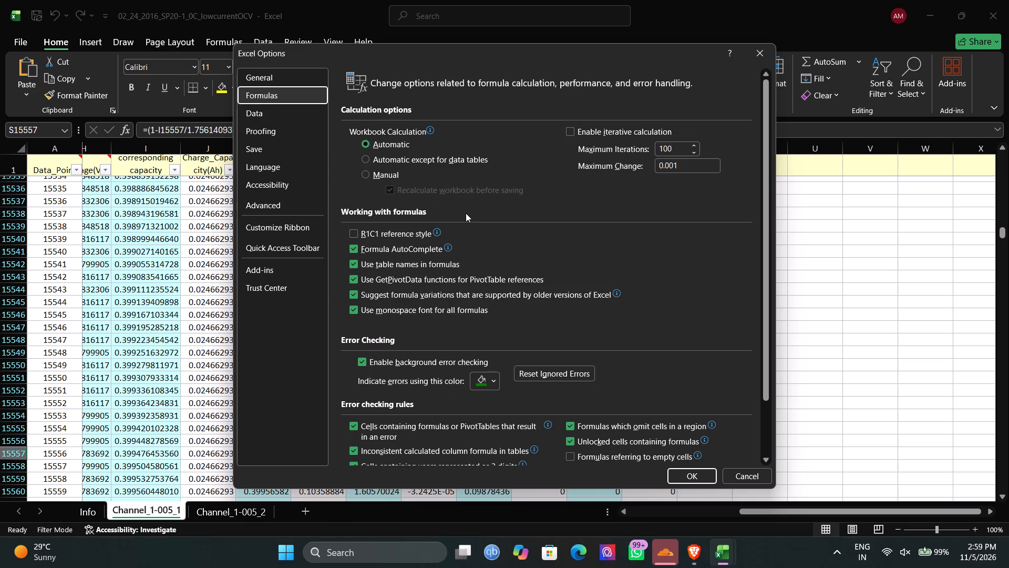
{"action": "left_click", "coordinate": [291, 77]}
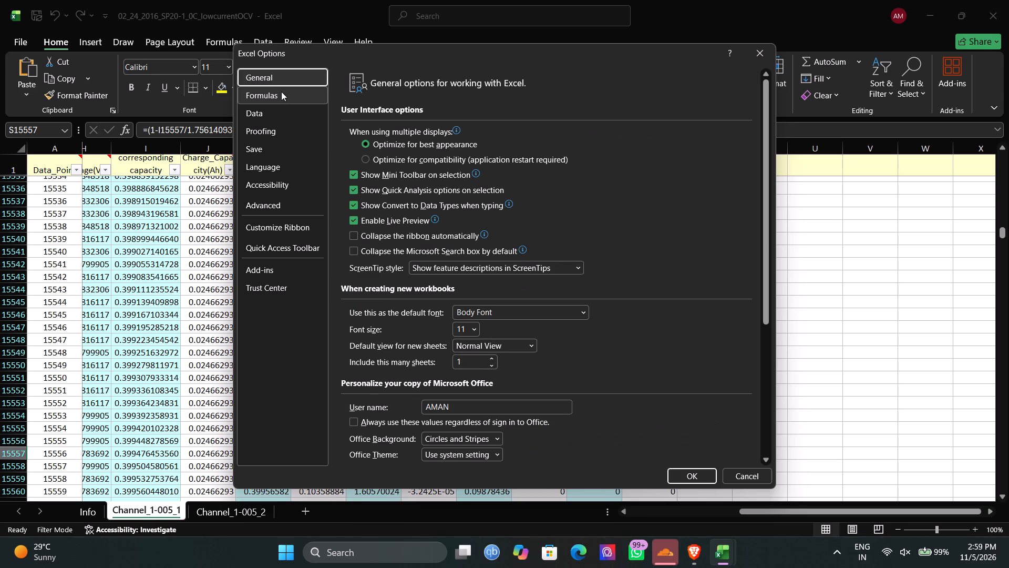
Enable iterative calculation in the formula options and apply the change.
{"action": "left_click", "coordinate": [281, 92]}
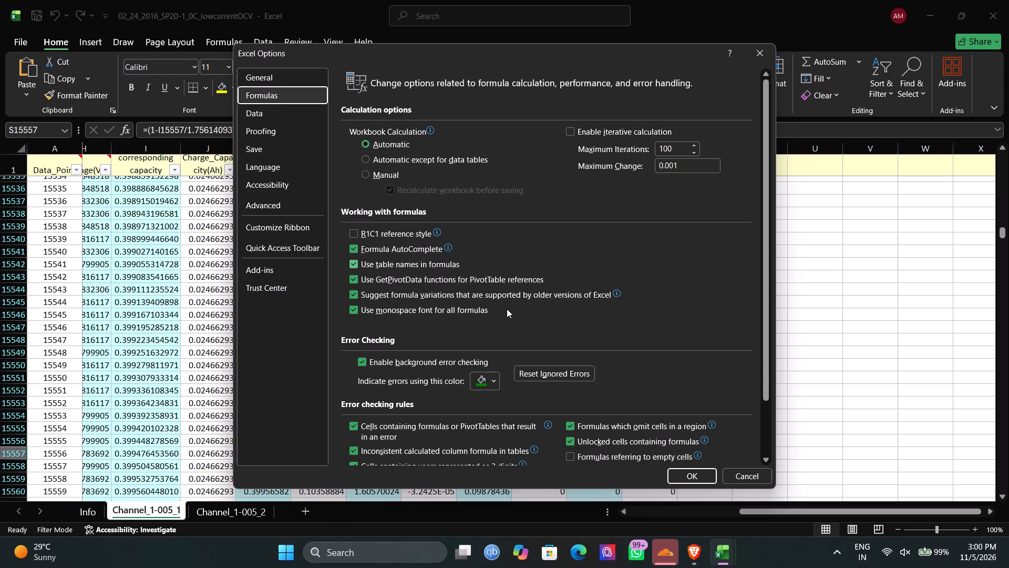
{"action": "scroll", "coordinate": [507, 309], "scroll_direction": "down", "scroll_amount": 1}
{"action": "left_click_drag", "start_coordinate": [507, 309], "coordinate": [567, 105]}
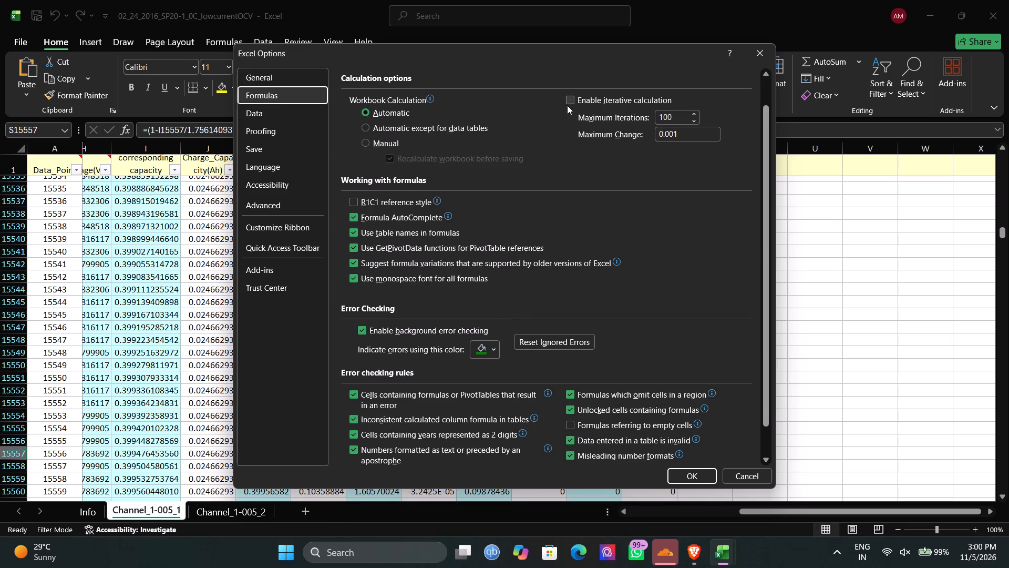
{"action": "left_click", "coordinate": [567, 105]}
{"action": "left_click", "coordinate": [833, 263]}
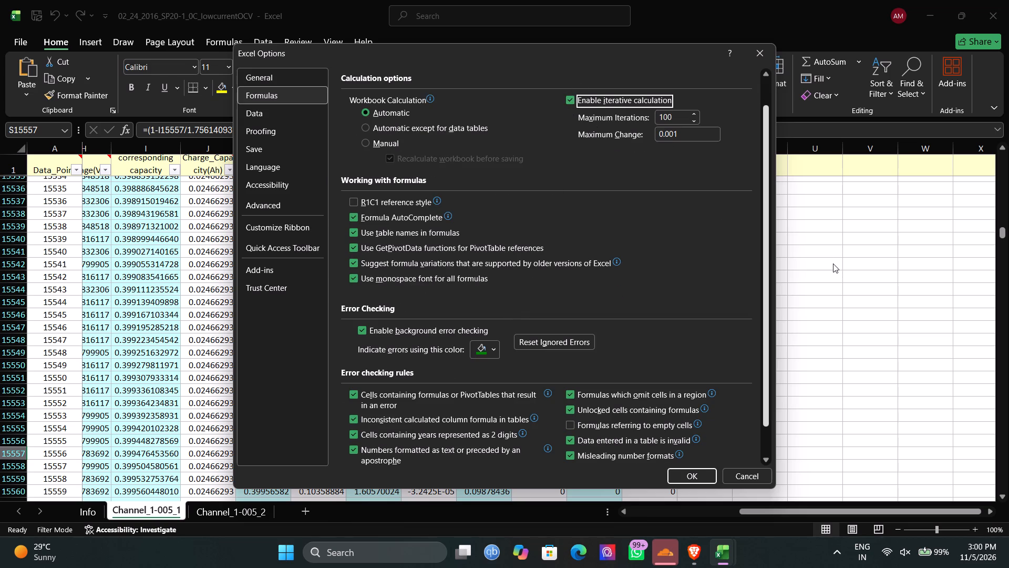
{"action": "left_click", "coordinate": [825, 273]}
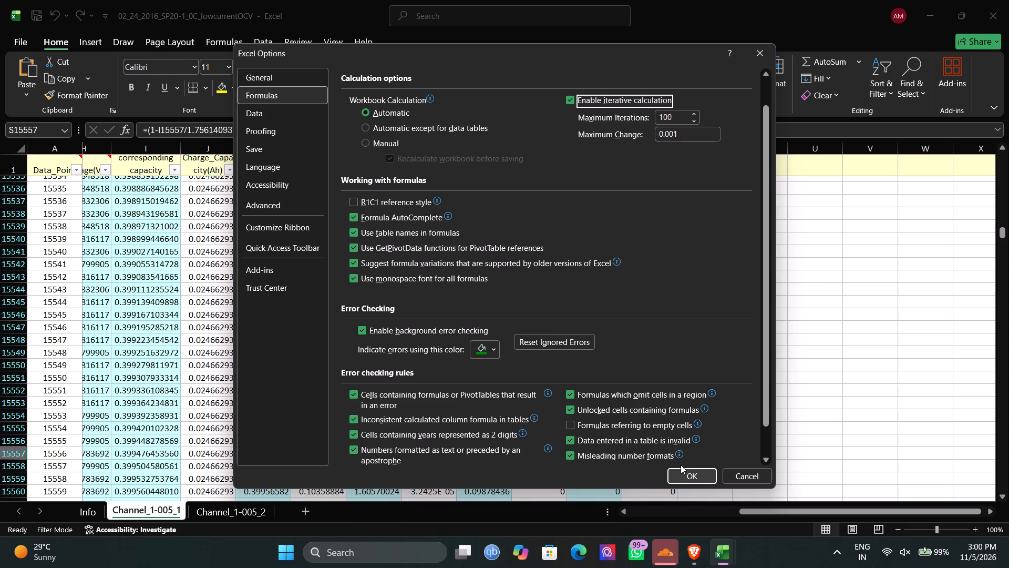
{"action": "left_click", "coordinate": [676, 476]}
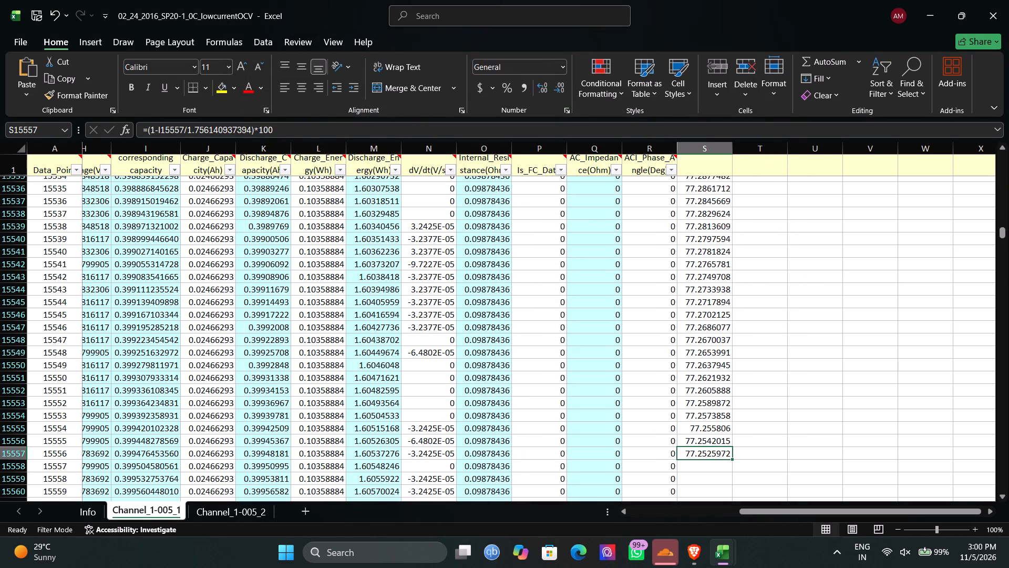
Extend the capacity-based SOC formula from S15557 down column S to the last data row, 63991, and check the end of the filled range.
{"action": "double_click", "coordinate": [732, 458]}
{"action": "scroll", "coordinate": [779, 455], "scroll_direction": "down", "scroll_amount": 4}
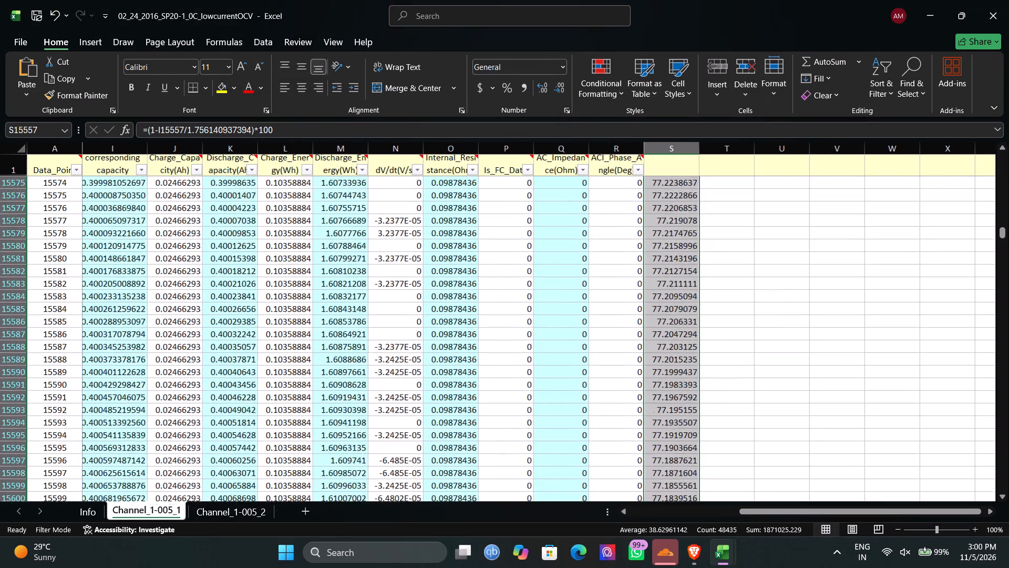
{"action": "scroll", "coordinate": [779, 455], "scroll_direction": "down", "scroll_amount": 16}
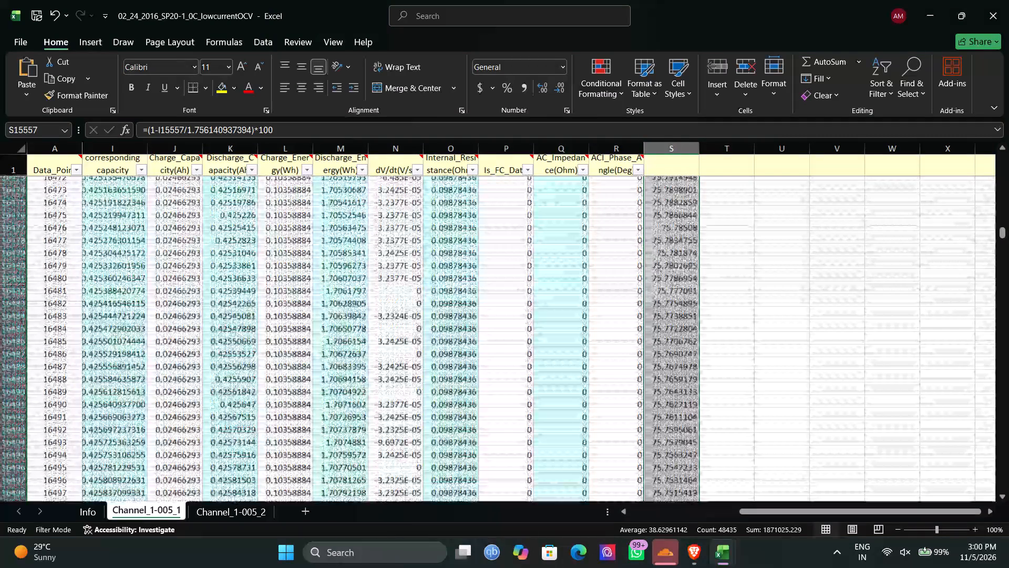
{"action": "scroll", "coordinate": [779, 455], "scroll_direction": "down", "scroll_amount": 1}
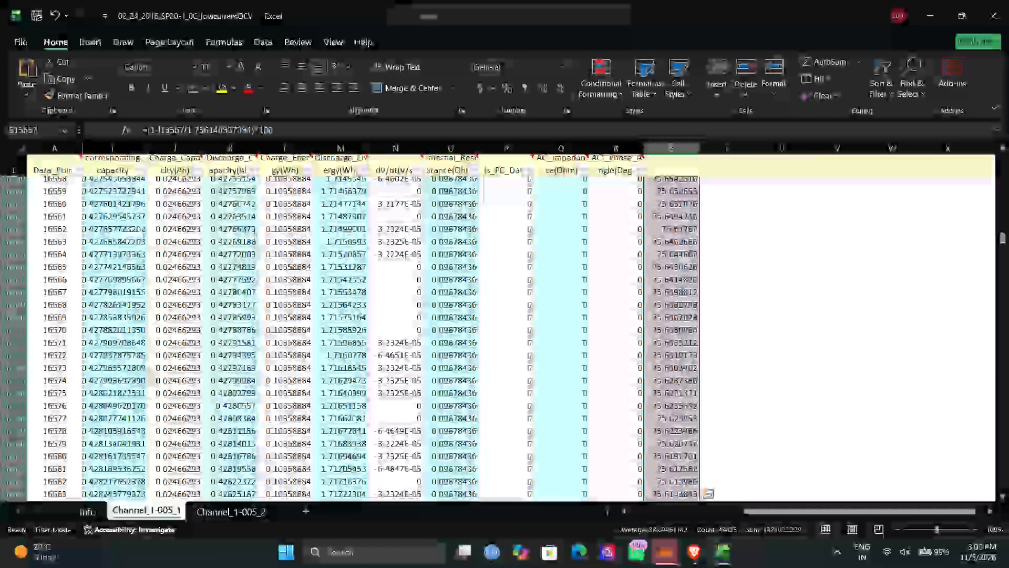
{"action": "scroll", "coordinate": [779, 455], "scroll_direction": "down", "scroll_amount": 4}
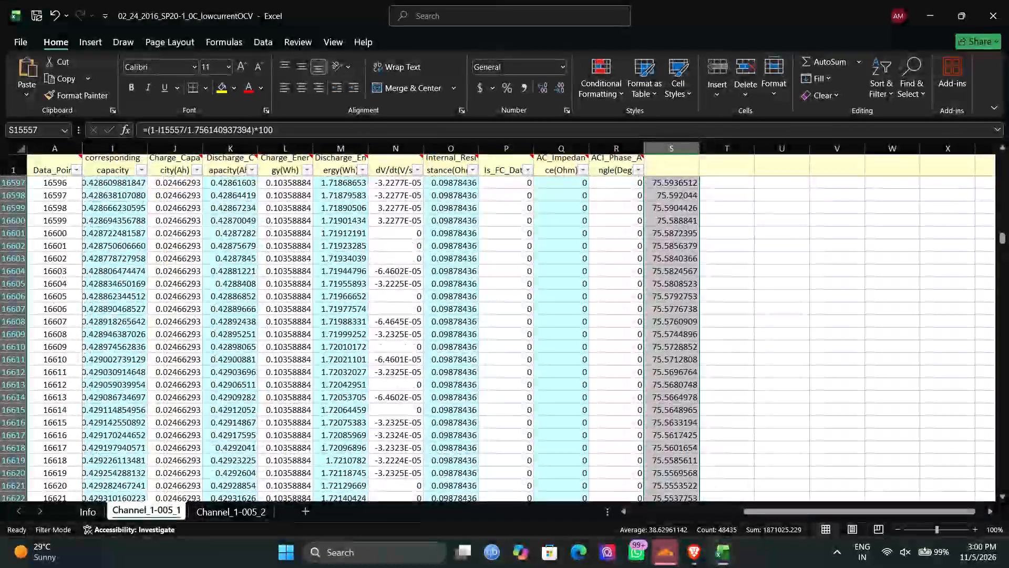
{"action": "left_click_drag", "start_coordinate": [1002, 236], "coordinate": [974, 417]}
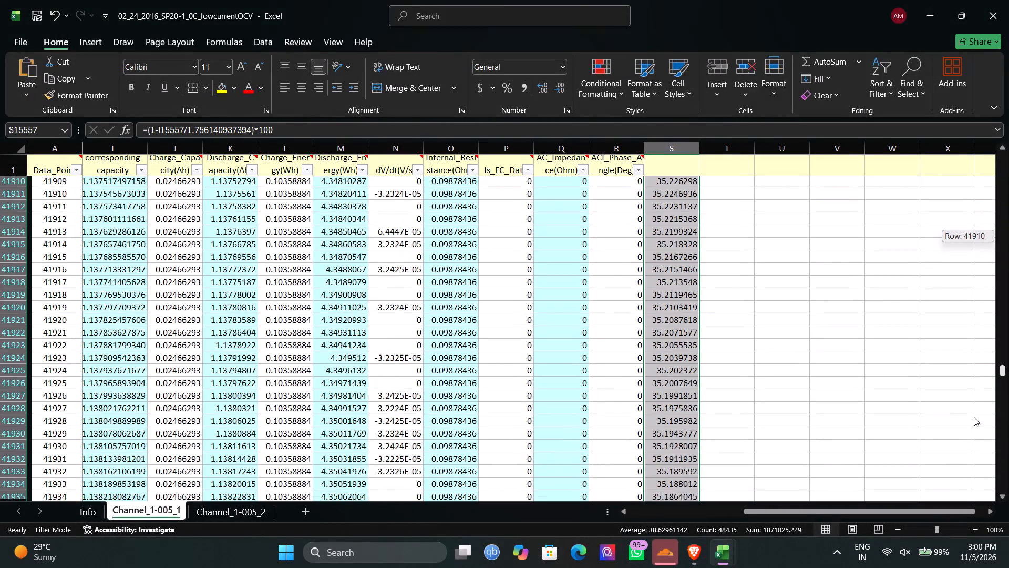
{"action": "left_click_drag", "start_coordinate": [974, 417], "coordinate": [974, 484]}
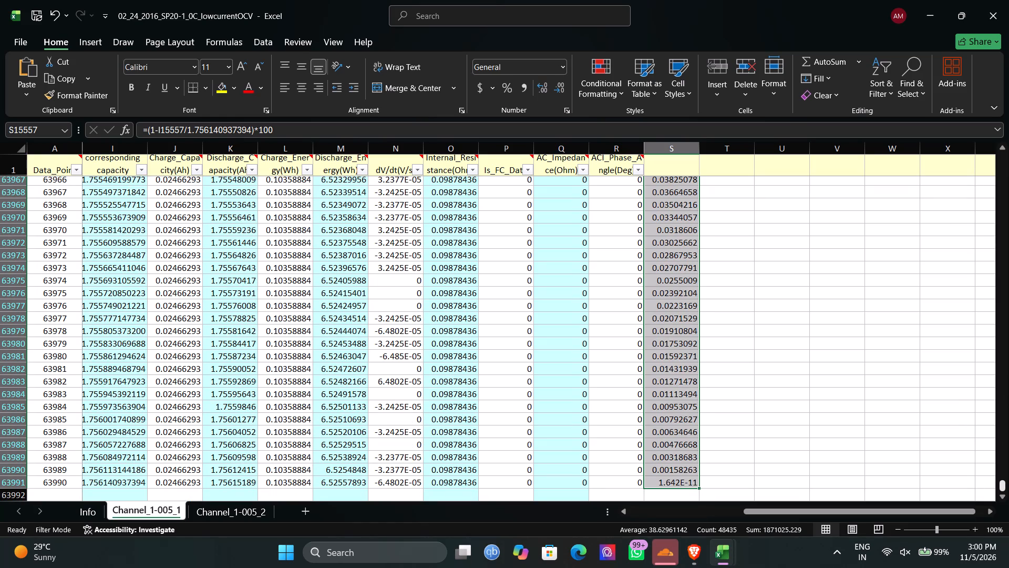
{"action": "scroll", "coordinate": [862, 410], "scroll_direction": "up", "scroll_amount": 1}
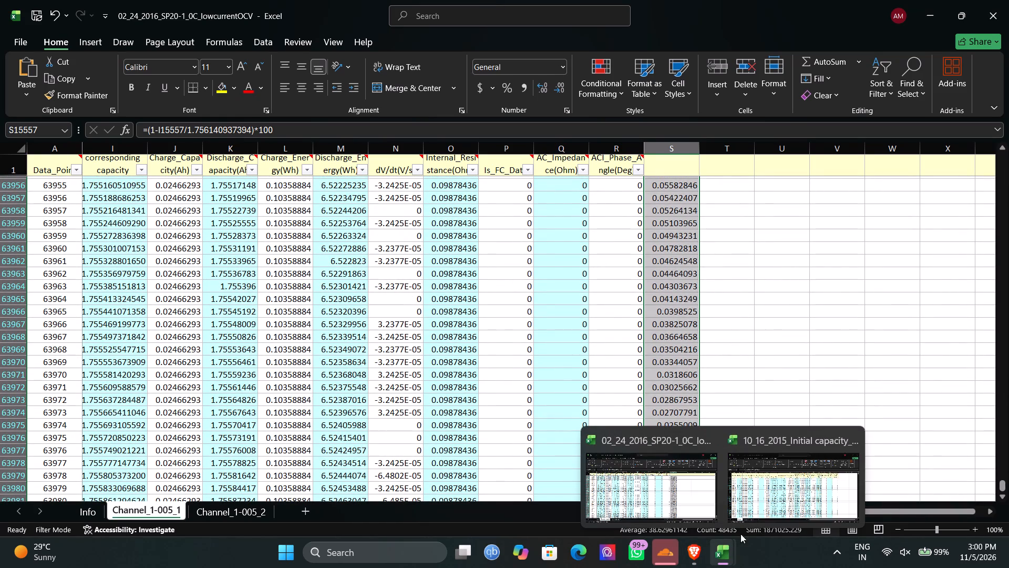
{"action": "left_click", "coordinate": [759, 511]}
{"action": "scroll", "coordinate": [805, 325], "scroll_direction": "up", "scroll_amount": 1}
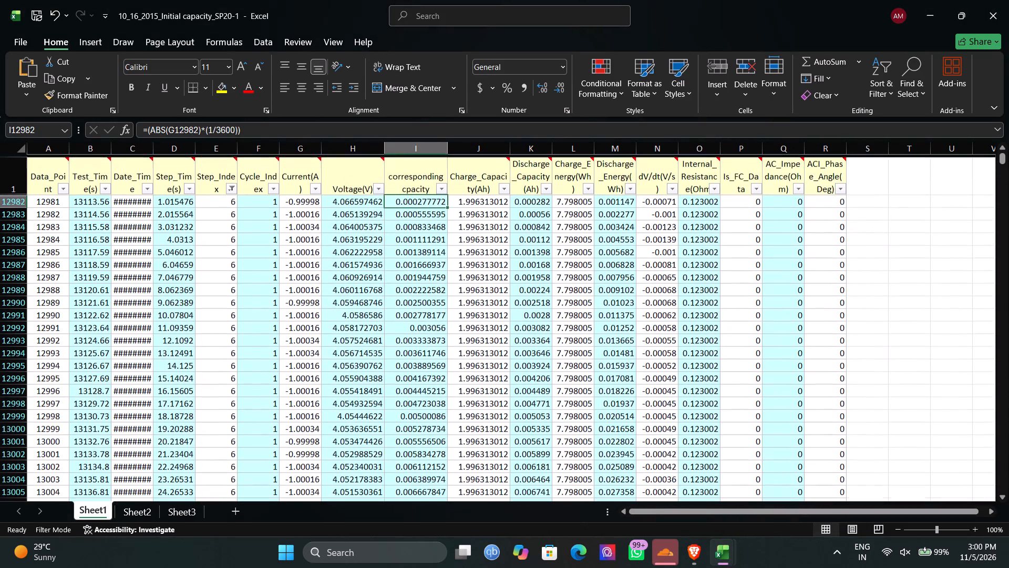
{"action": "left_click", "coordinate": [783, 483]}
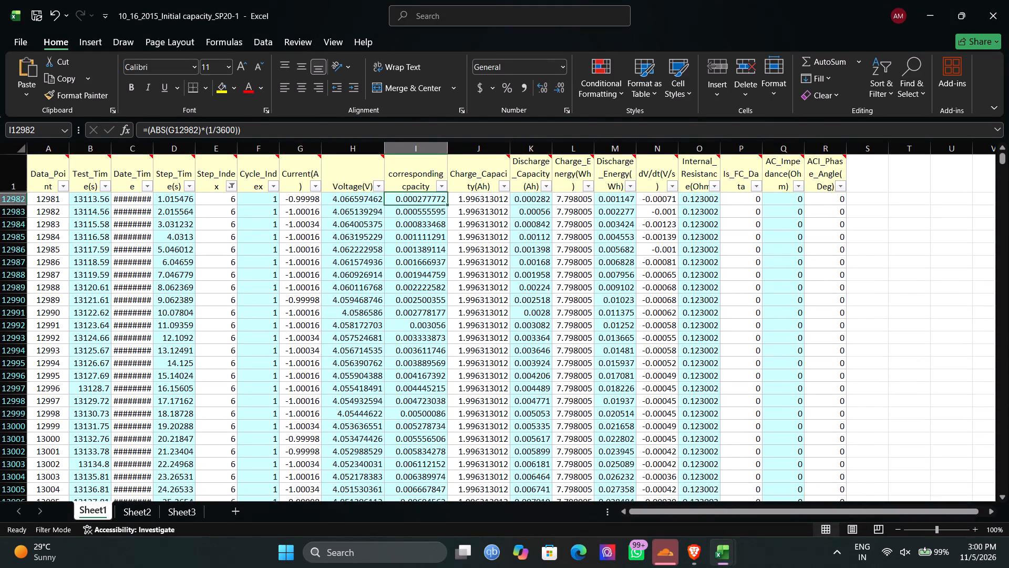
{"action": "scroll", "coordinate": [757, 390], "scroll_direction": "left", "scroll_amount": 1}
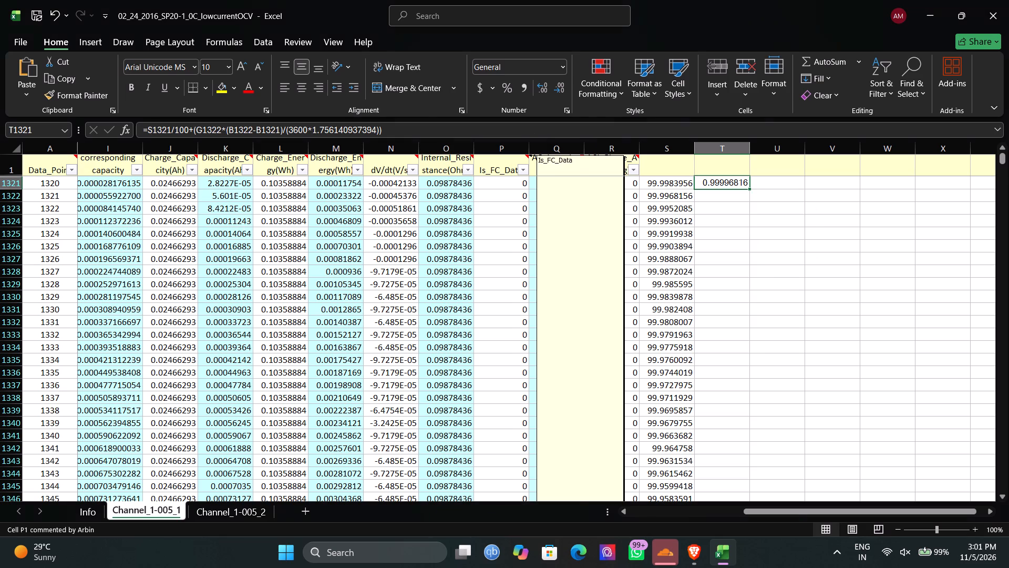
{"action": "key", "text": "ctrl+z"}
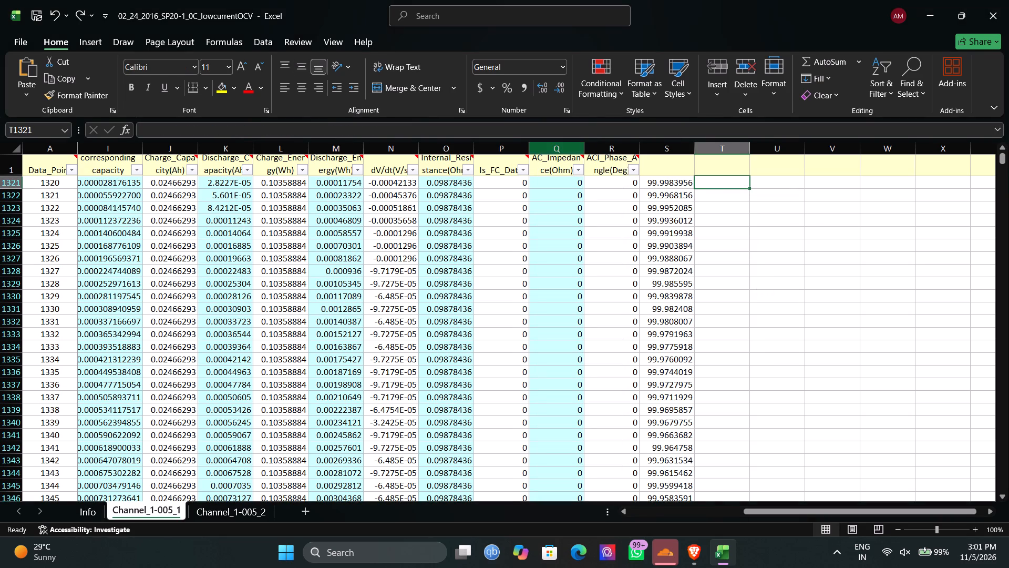
Enter =S1321/100+(G1322*(B1322-B1321)/(3600*1.756140937394)) in T1321, undoing any accidental move of the cell.
{"action": "left_click", "coordinate": [386, 124]}
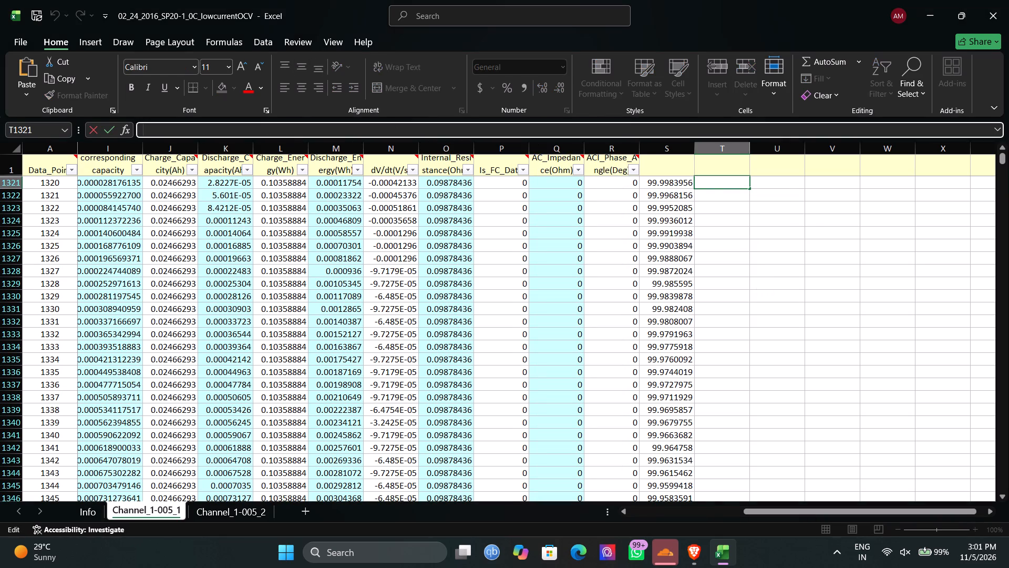
{"action": "key", "text": "ctrl+v"}
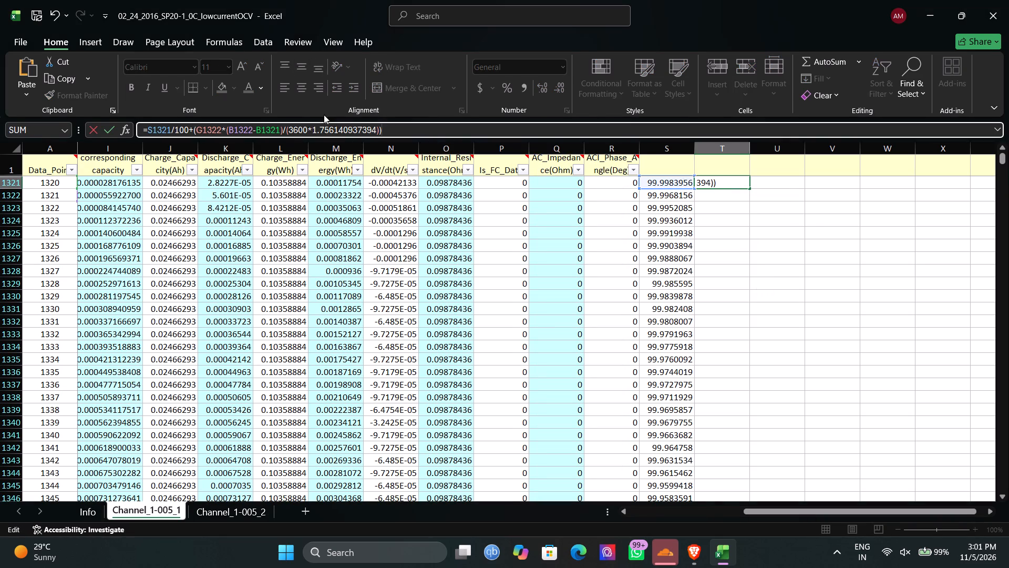
{"action": "left_click", "coordinate": [725, 189]}
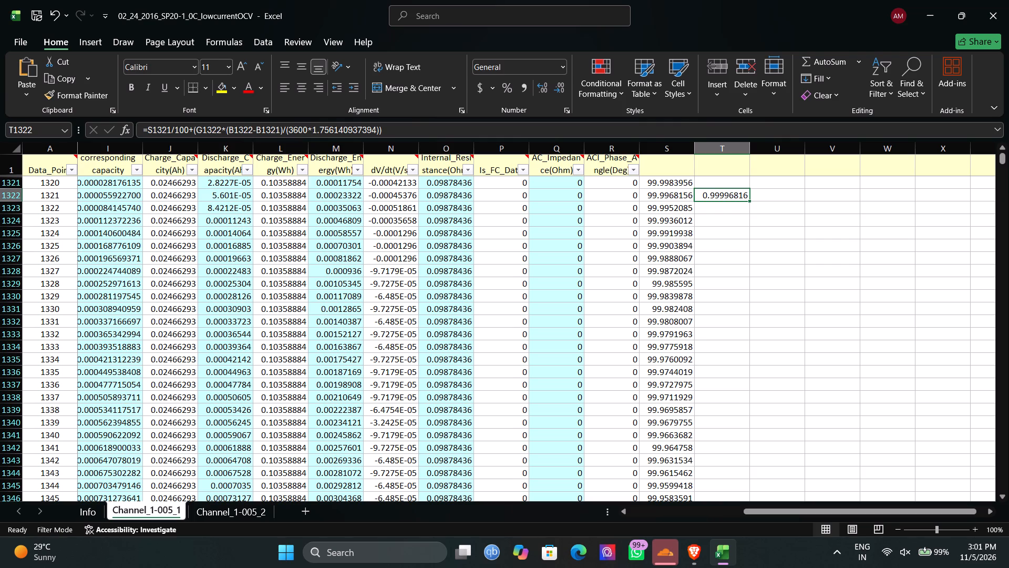
{"action": "key", "text": "ctrl+z"}
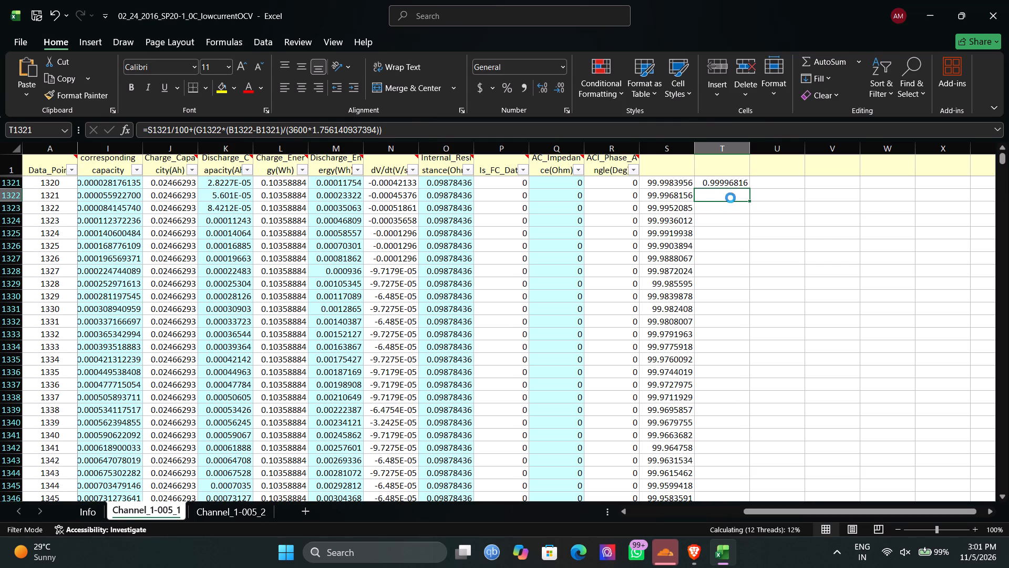
{"action": "left_click", "coordinate": [720, 185]}
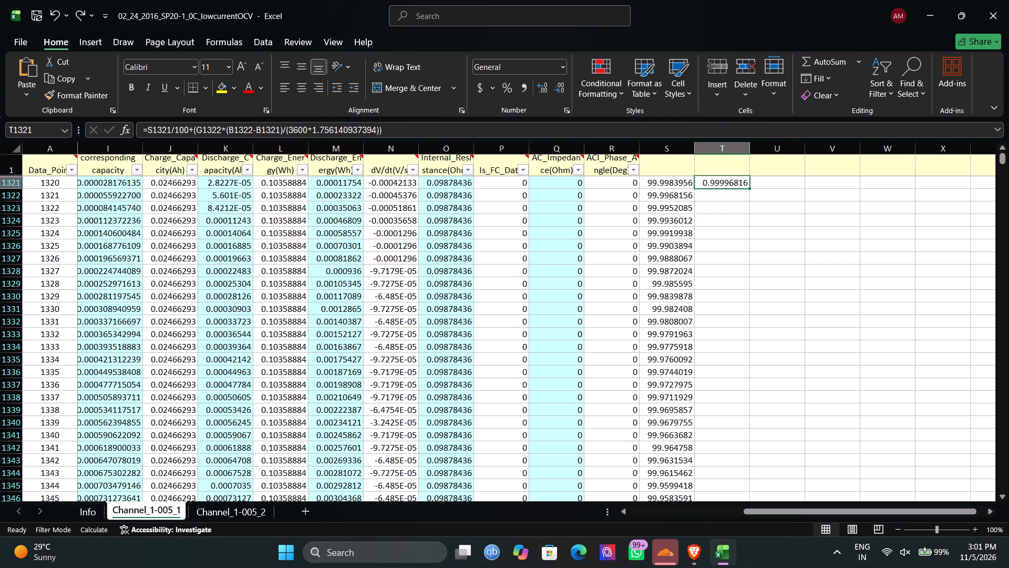
Fill the Coulomb Counting SOC formula from T1321 down to T1336.
{"action": "left_click_drag", "start_coordinate": [748, 188], "coordinate": [748, 220]}
{"action": "left_click_drag", "start_coordinate": [748, 226], "coordinate": [735, 382]}
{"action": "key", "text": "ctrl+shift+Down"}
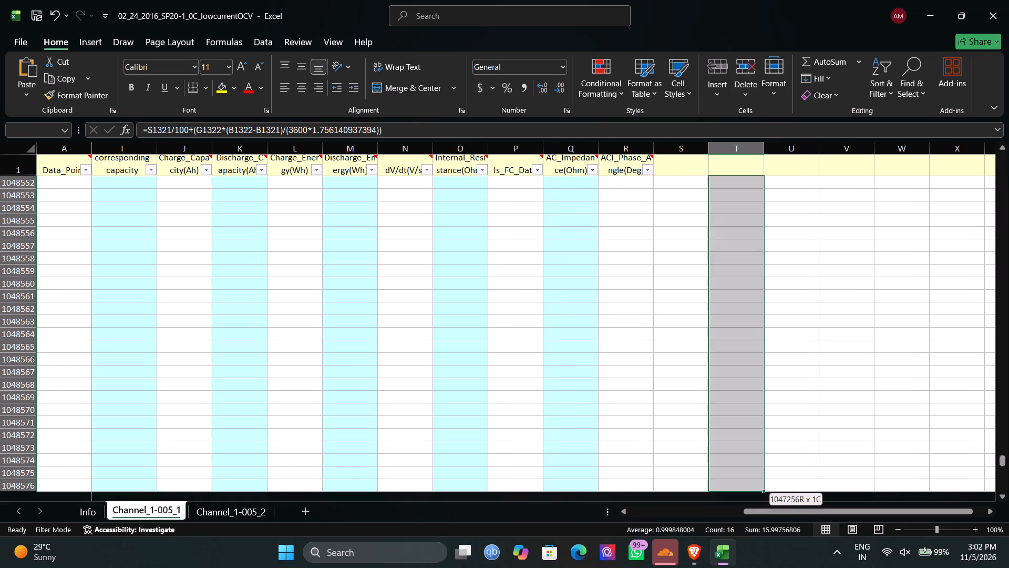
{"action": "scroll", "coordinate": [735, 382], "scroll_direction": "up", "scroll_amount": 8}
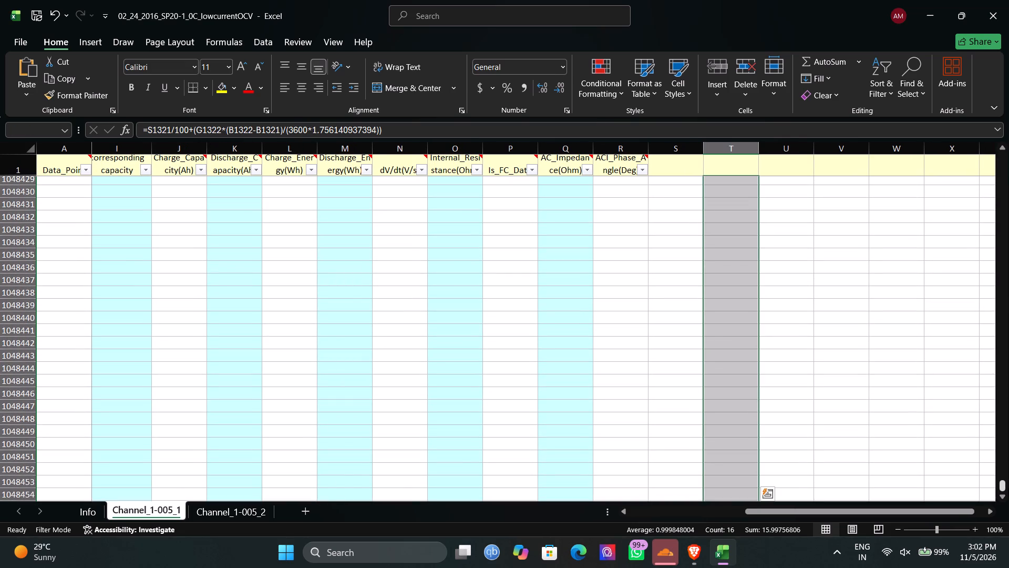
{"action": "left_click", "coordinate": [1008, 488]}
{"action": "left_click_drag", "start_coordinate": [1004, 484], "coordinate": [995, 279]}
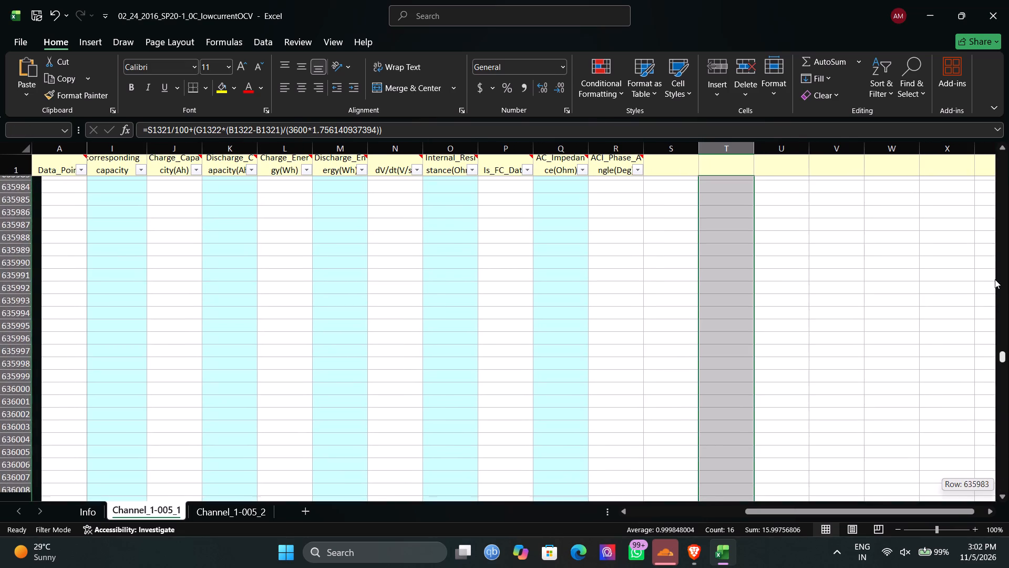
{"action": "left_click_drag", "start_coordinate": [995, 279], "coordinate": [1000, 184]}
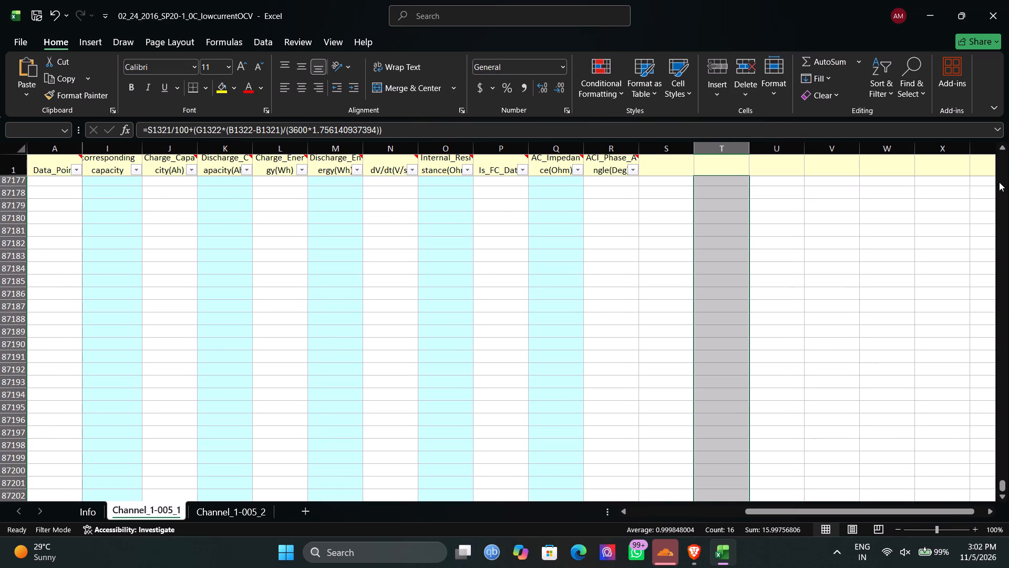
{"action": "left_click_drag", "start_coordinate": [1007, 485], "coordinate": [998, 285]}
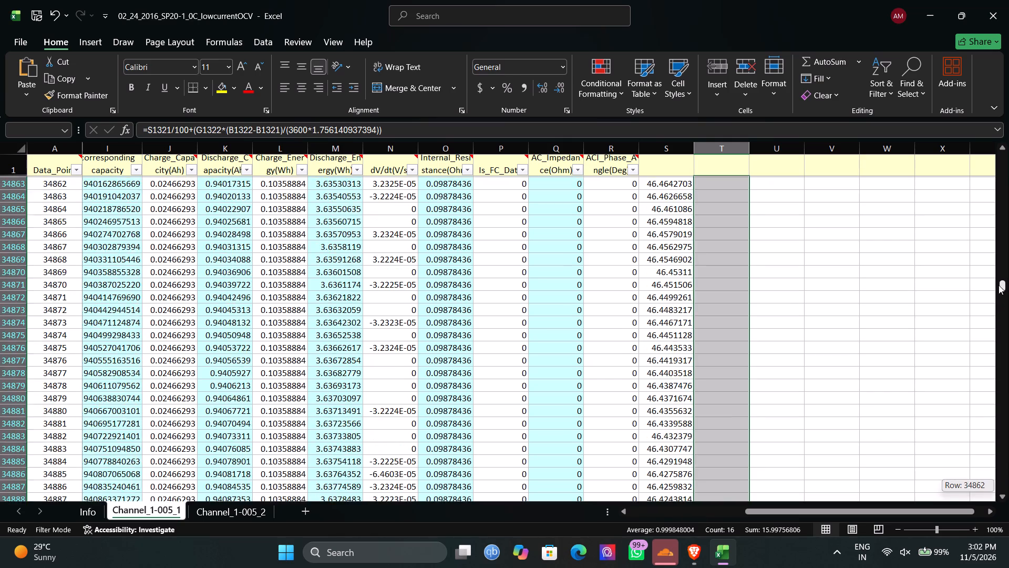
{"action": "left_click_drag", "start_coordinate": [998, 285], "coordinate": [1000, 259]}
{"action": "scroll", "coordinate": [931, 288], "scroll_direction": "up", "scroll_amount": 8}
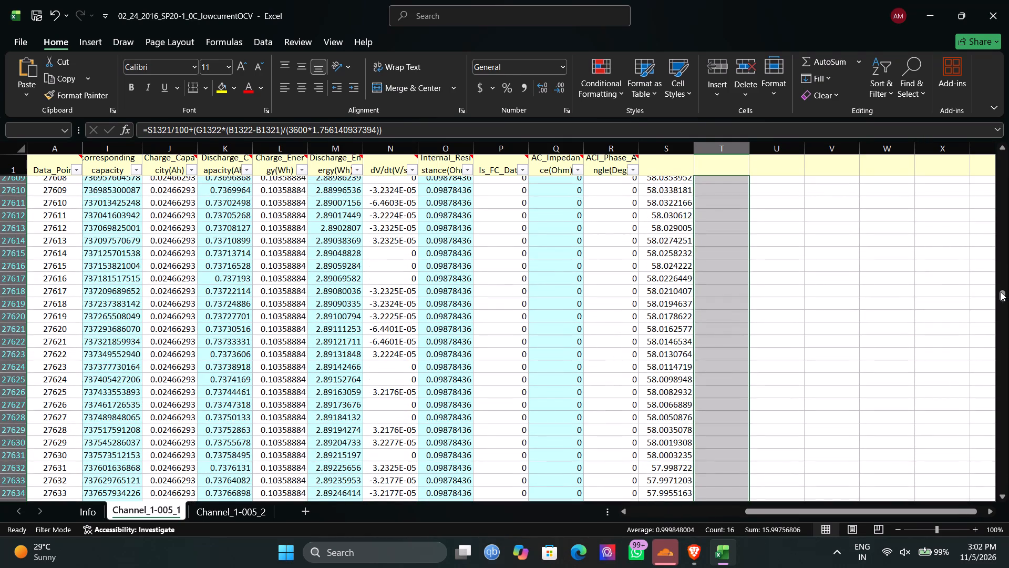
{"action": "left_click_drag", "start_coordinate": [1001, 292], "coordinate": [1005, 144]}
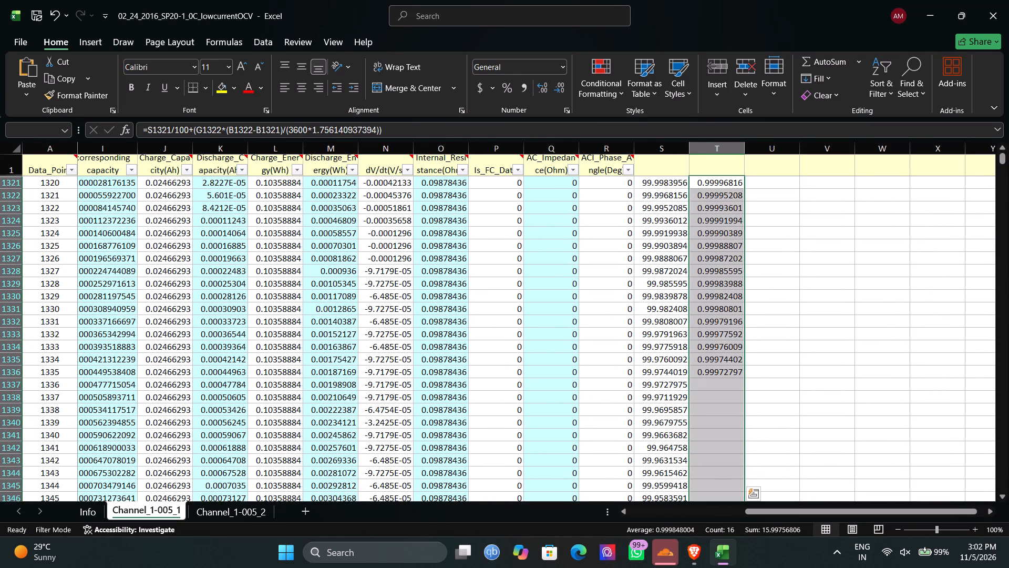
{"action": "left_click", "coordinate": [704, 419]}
Extend the Coulomb Counting SOC formula in column T from T1336 down to T1346.
{"action": "left_click", "coordinate": [728, 373]}
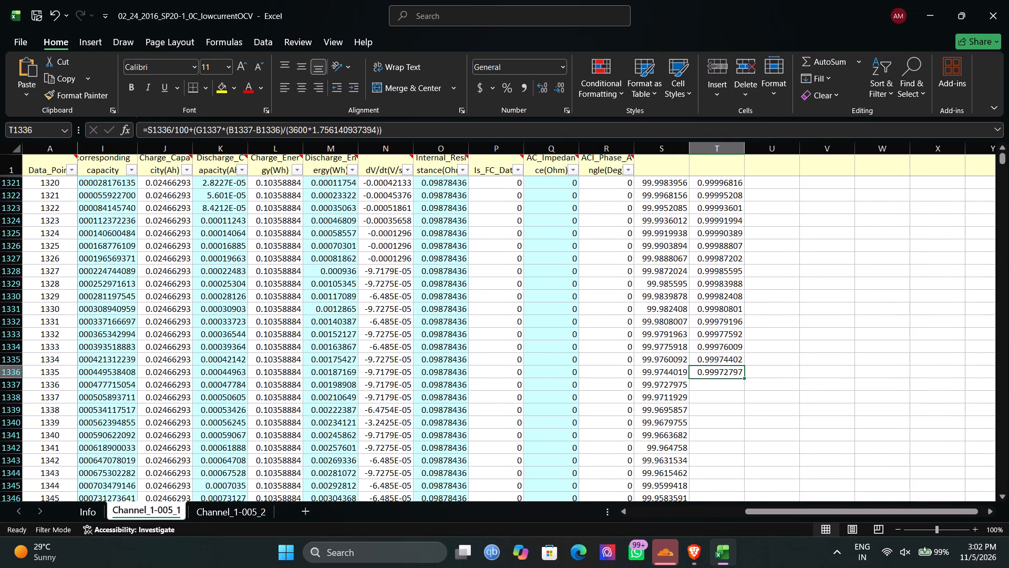
{"action": "left_click_drag", "start_coordinate": [743, 378], "coordinate": [739, 567]}
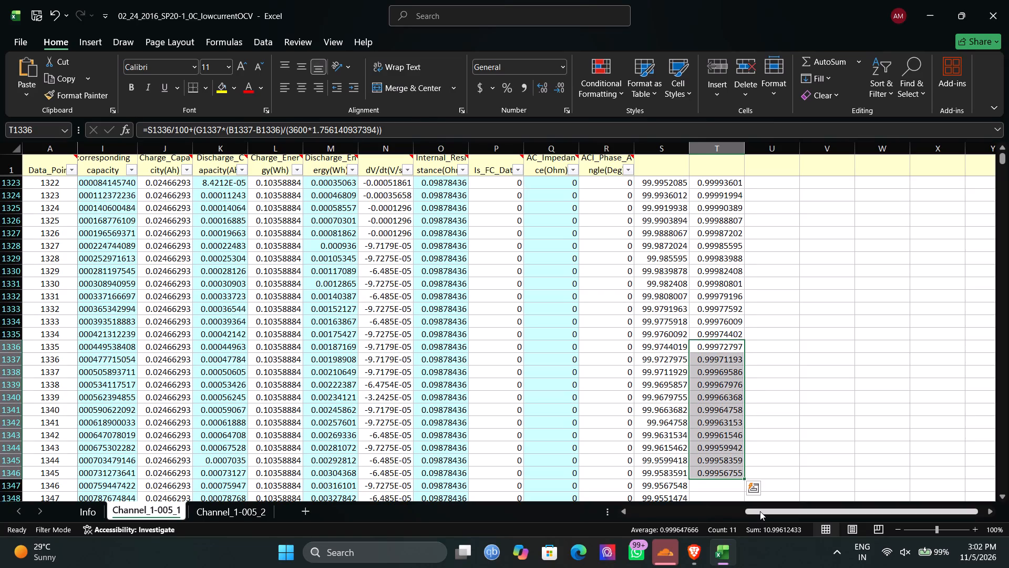
{"action": "scroll", "coordinate": [760, 511], "scroll_direction": "down", "scroll_amount": 1}
{"action": "scroll", "coordinate": [760, 453], "scroll_direction": "up", "scroll_amount": 2}
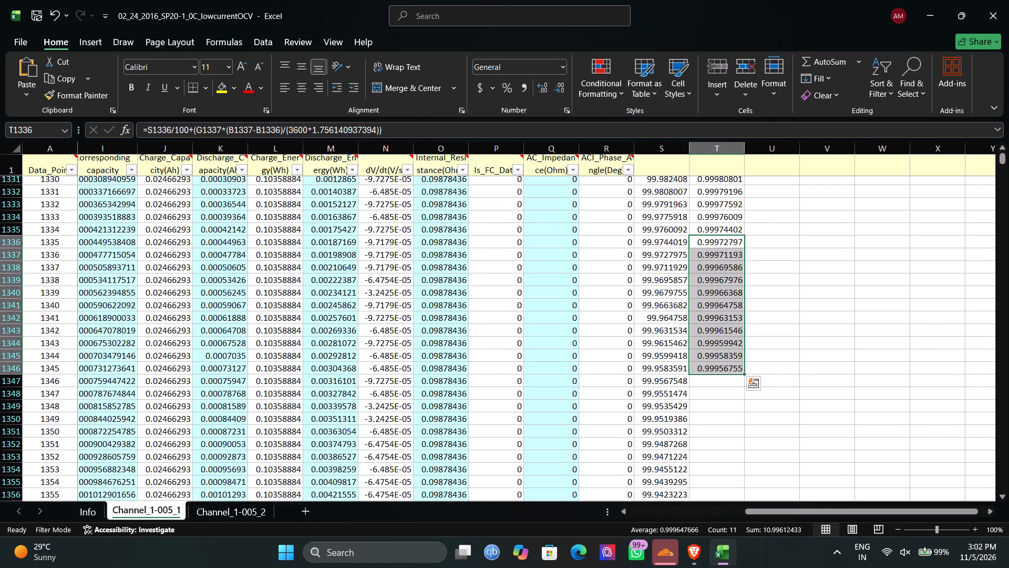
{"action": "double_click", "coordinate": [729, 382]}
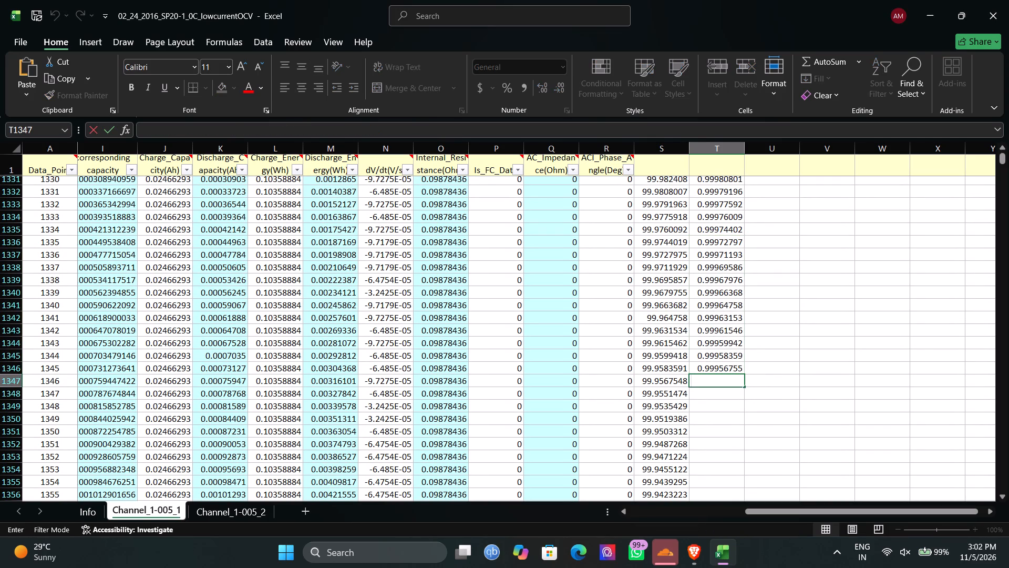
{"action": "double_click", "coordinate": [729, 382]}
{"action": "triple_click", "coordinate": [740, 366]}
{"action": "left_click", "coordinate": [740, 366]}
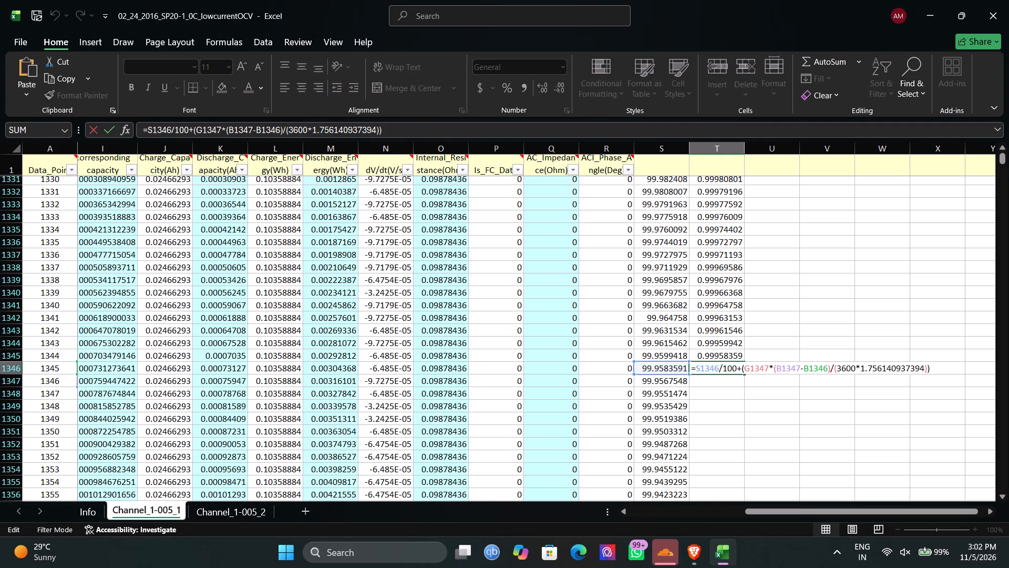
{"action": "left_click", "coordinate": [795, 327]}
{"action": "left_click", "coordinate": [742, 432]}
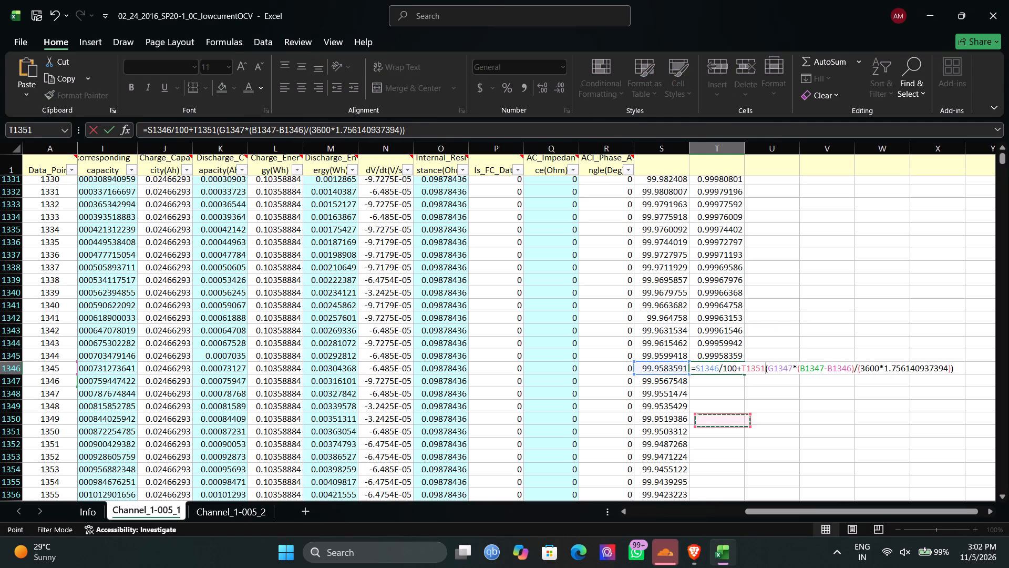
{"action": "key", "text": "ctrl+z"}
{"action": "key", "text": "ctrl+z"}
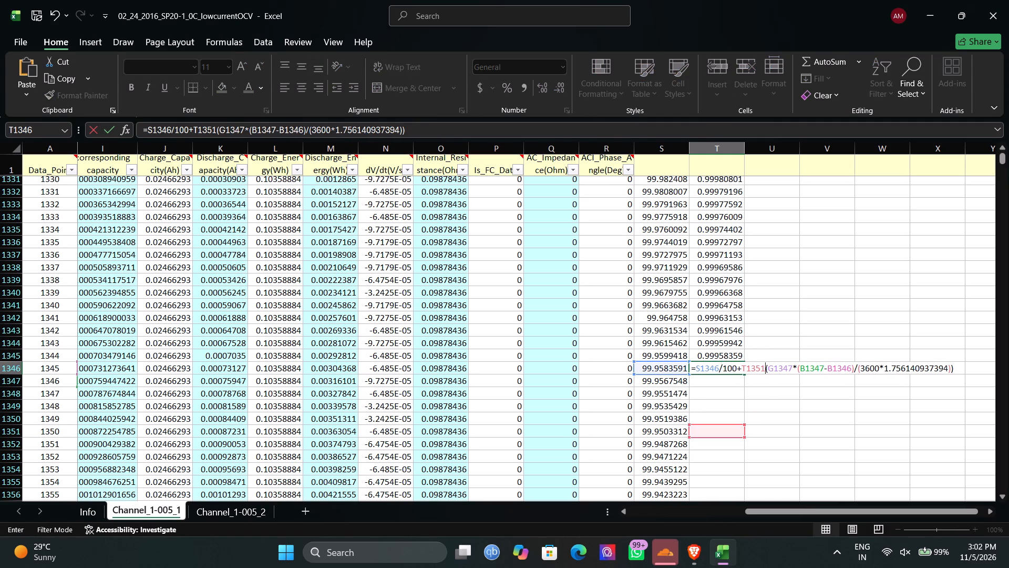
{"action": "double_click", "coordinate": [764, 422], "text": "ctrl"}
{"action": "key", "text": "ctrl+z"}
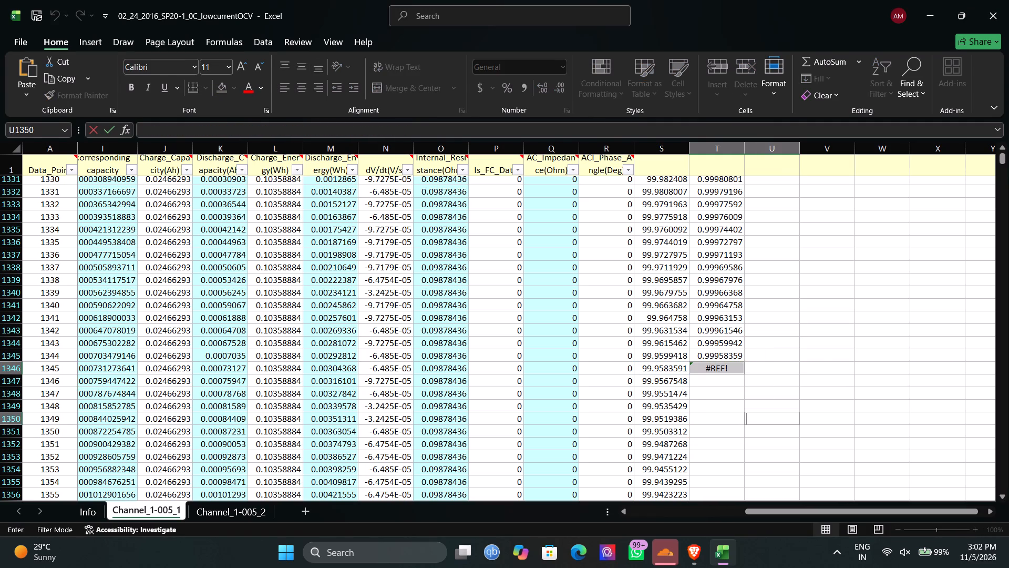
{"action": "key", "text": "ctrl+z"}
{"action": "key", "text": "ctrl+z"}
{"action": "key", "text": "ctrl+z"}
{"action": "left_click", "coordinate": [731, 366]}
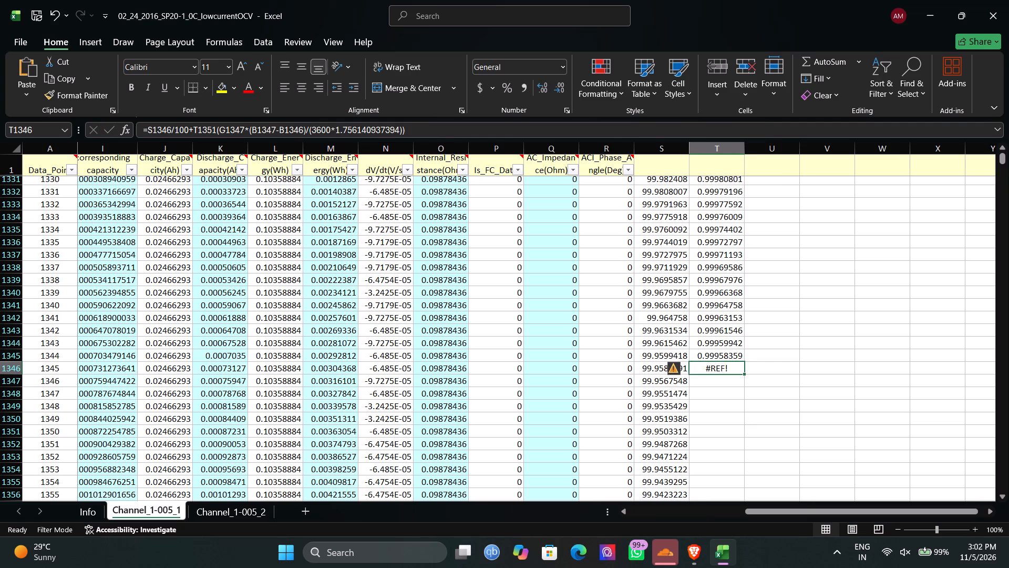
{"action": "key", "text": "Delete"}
Extend the Coulomb Counting SOC formula in column T from T1345 down to T1353.
{"action": "left_click", "coordinate": [730, 356]}
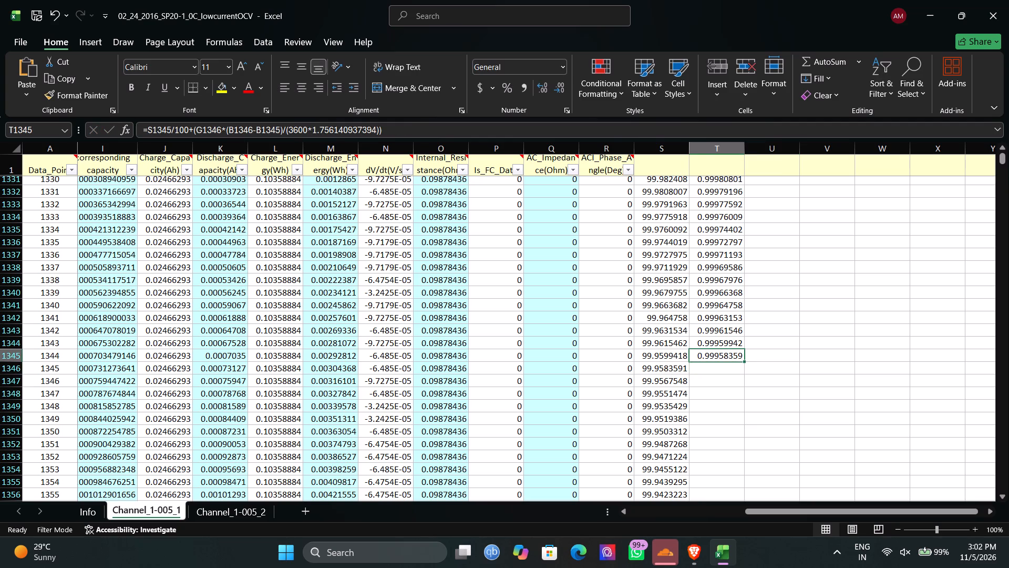
{"action": "left_click_drag", "start_coordinate": [744, 362], "coordinate": [728, 466]}
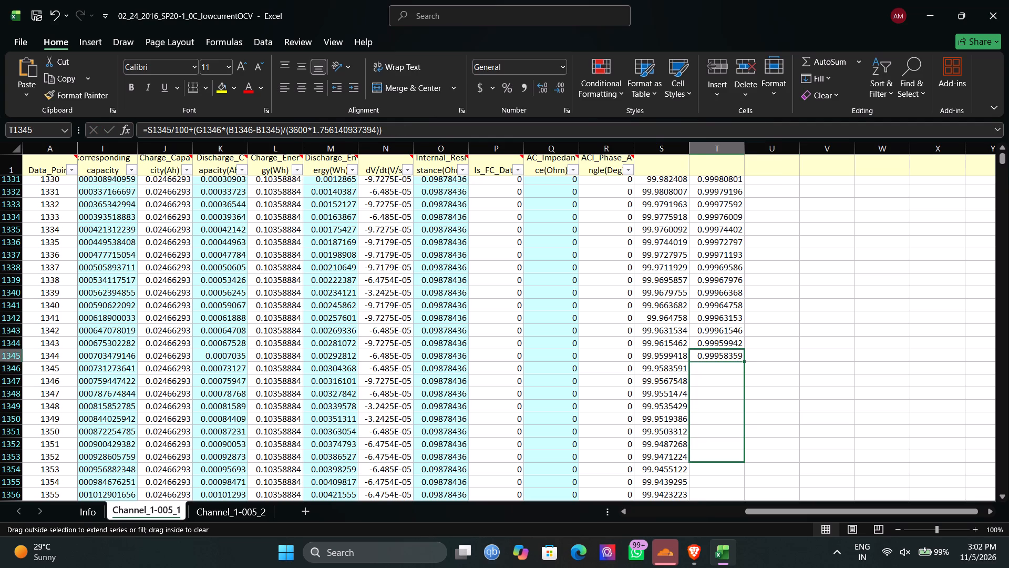
{"action": "left_click_drag", "start_coordinate": [728, 466], "coordinate": [728, 467]}
{"action": "key", "text": "ctrl+shift+Down"}
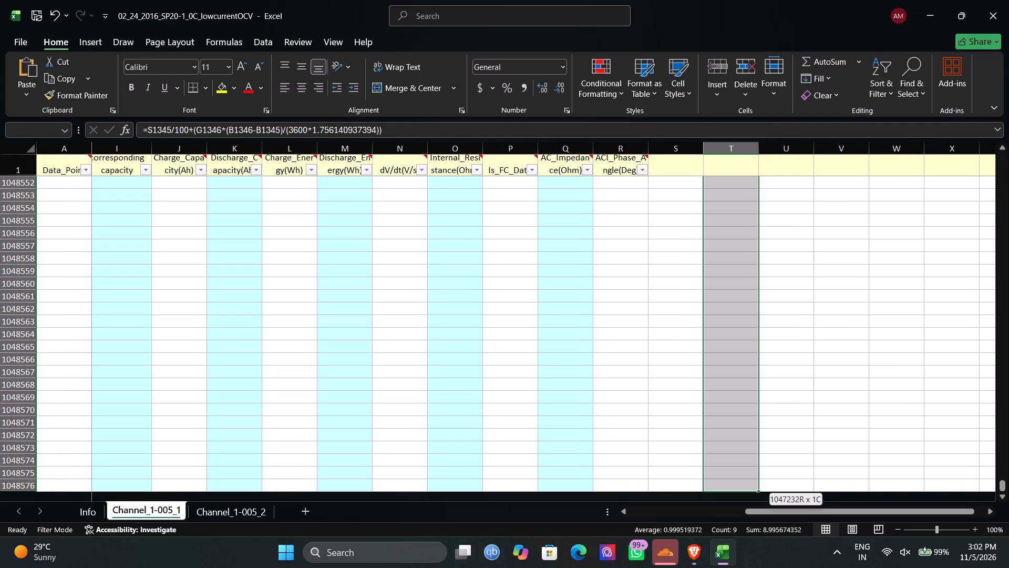
{"action": "double_click", "coordinate": [728, 467]}
{"action": "scroll", "coordinate": [728, 467], "scroll_direction": "up", "scroll_amount": 1}
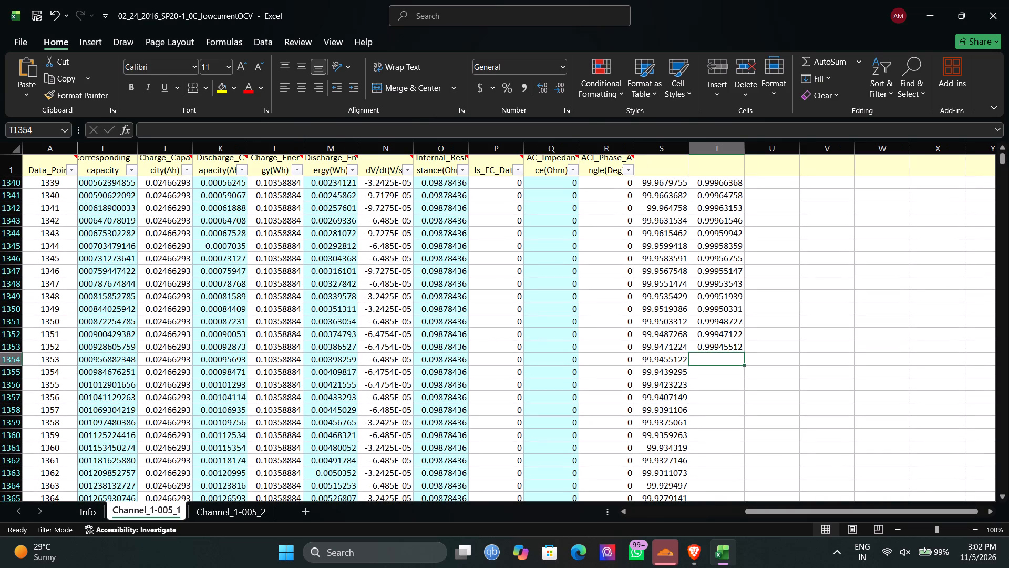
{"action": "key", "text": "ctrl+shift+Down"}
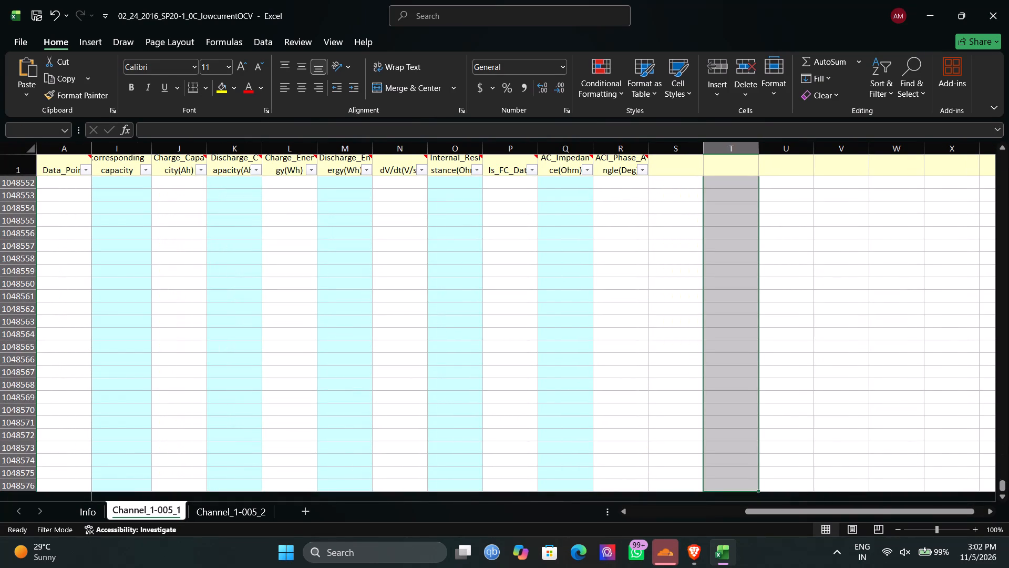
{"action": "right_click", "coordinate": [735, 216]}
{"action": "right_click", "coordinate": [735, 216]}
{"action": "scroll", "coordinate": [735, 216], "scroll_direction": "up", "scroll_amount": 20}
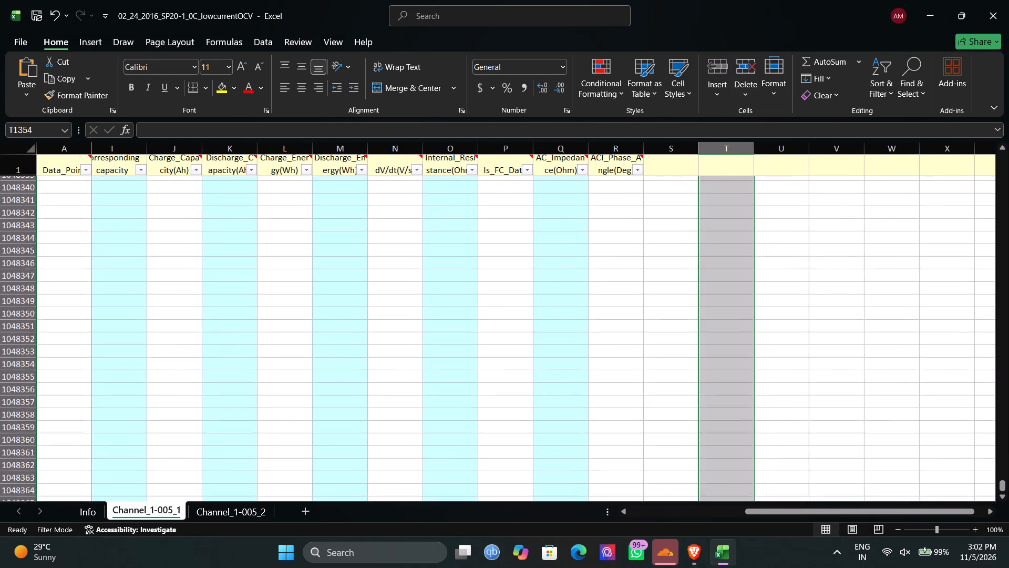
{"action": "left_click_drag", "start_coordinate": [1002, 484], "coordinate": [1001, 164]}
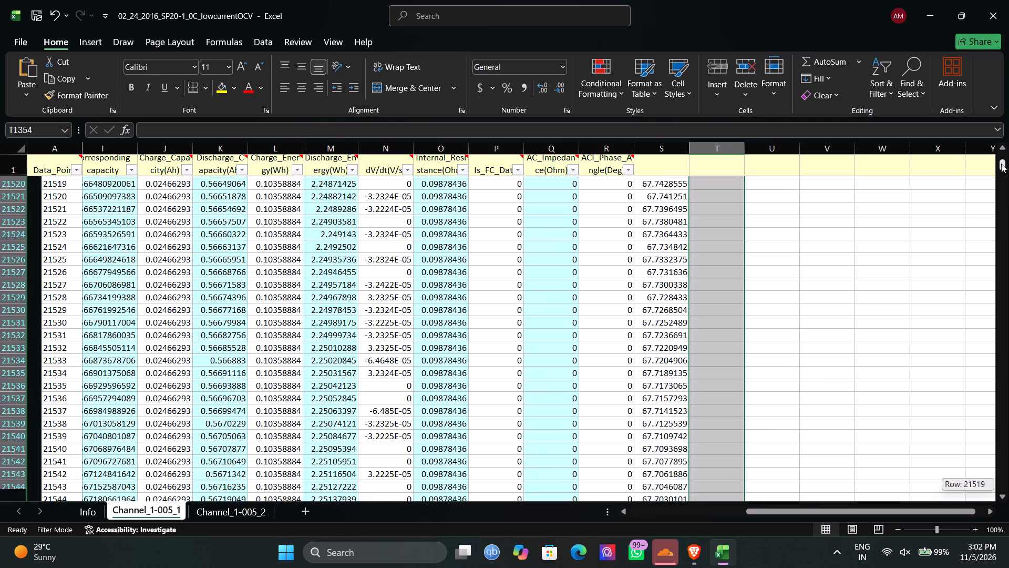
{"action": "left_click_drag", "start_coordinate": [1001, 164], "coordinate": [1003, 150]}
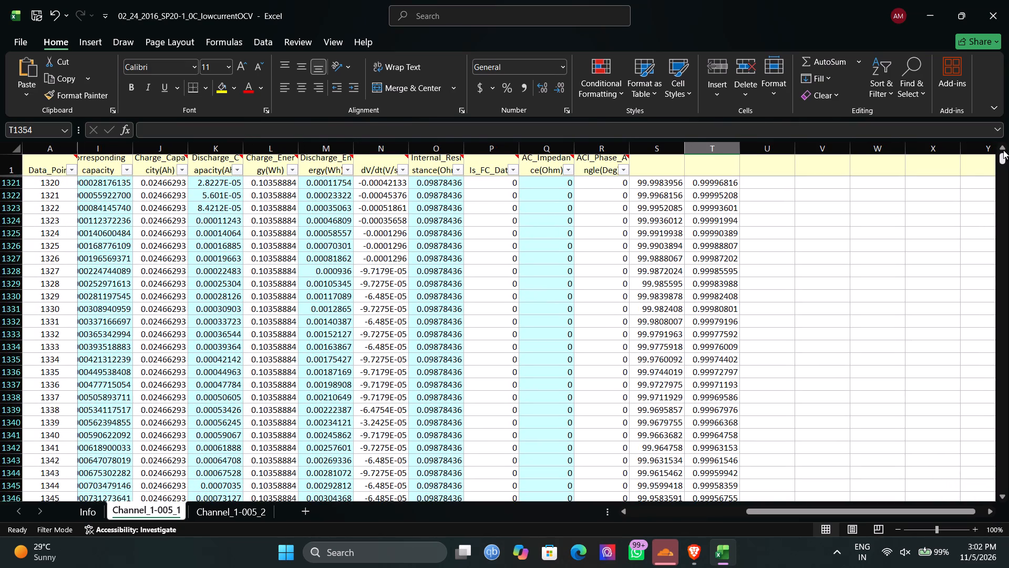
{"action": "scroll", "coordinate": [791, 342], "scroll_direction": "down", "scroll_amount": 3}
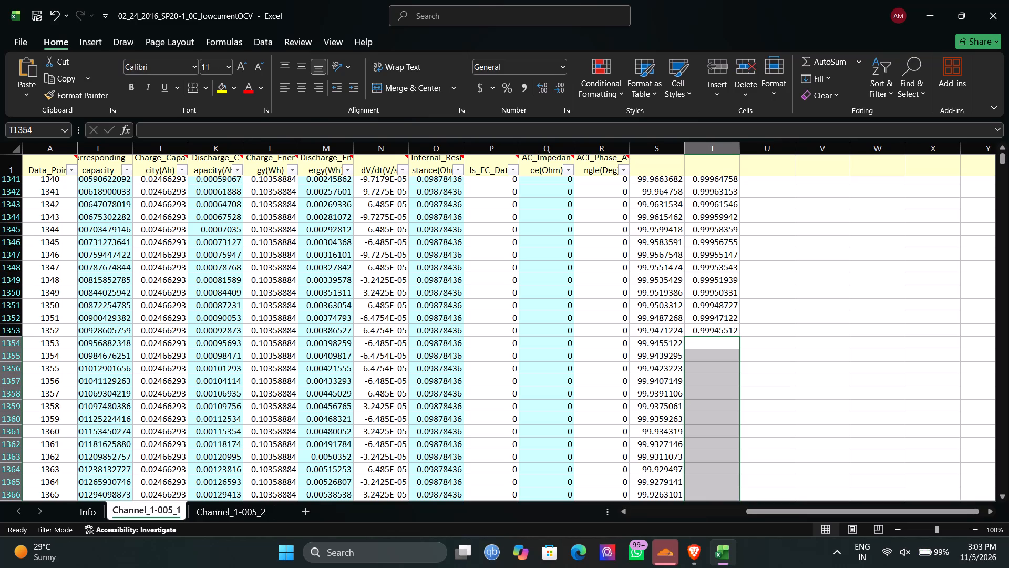
Fill the Coulomb Counting SOC formula from T1353 down through all remaining data rows of column T.
{"action": "left_click", "coordinate": [709, 327]}
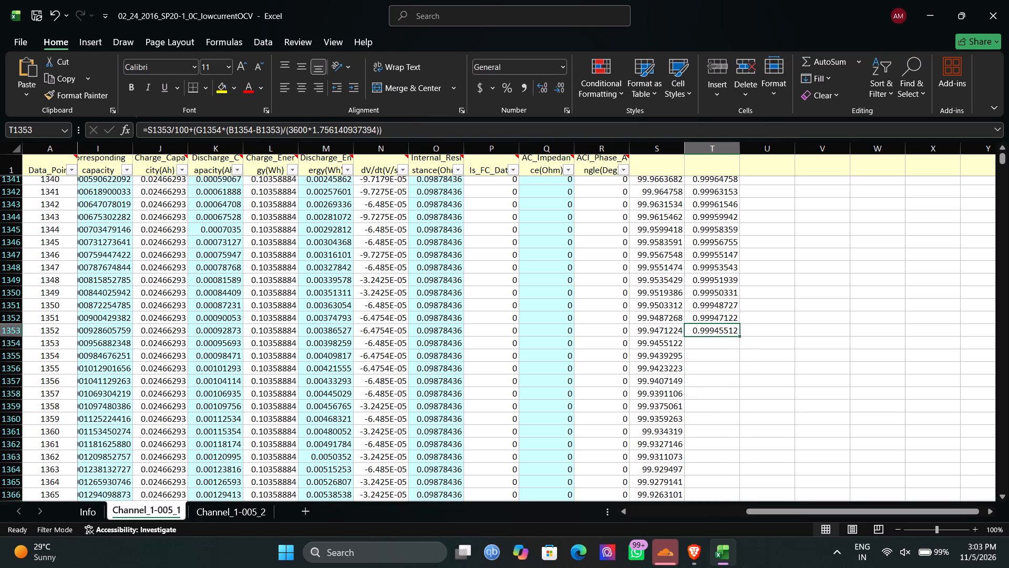
{"action": "double_click", "coordinate": [740, 336]}
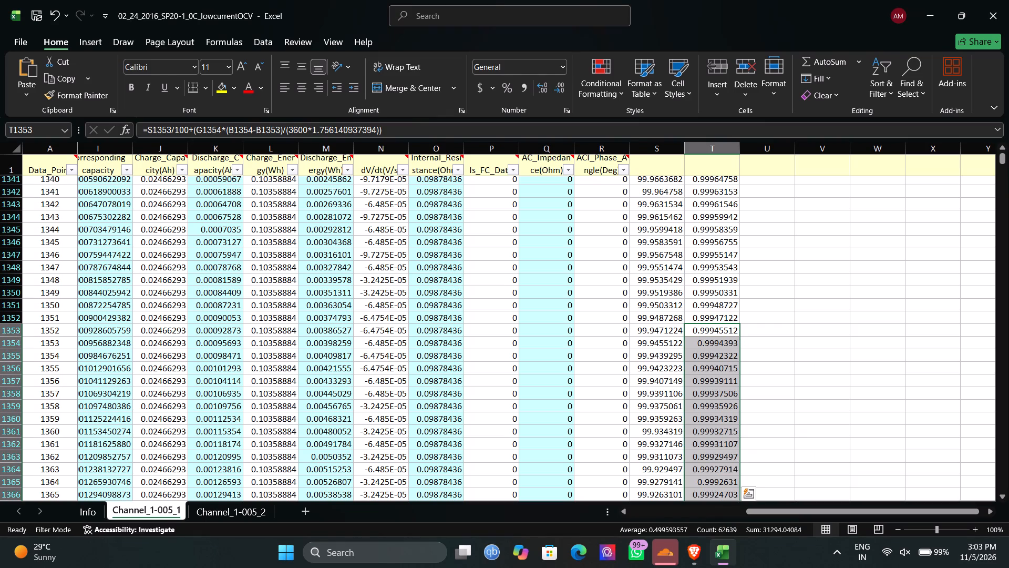
{"action": "left_click", "coordinate": [740, 336]}
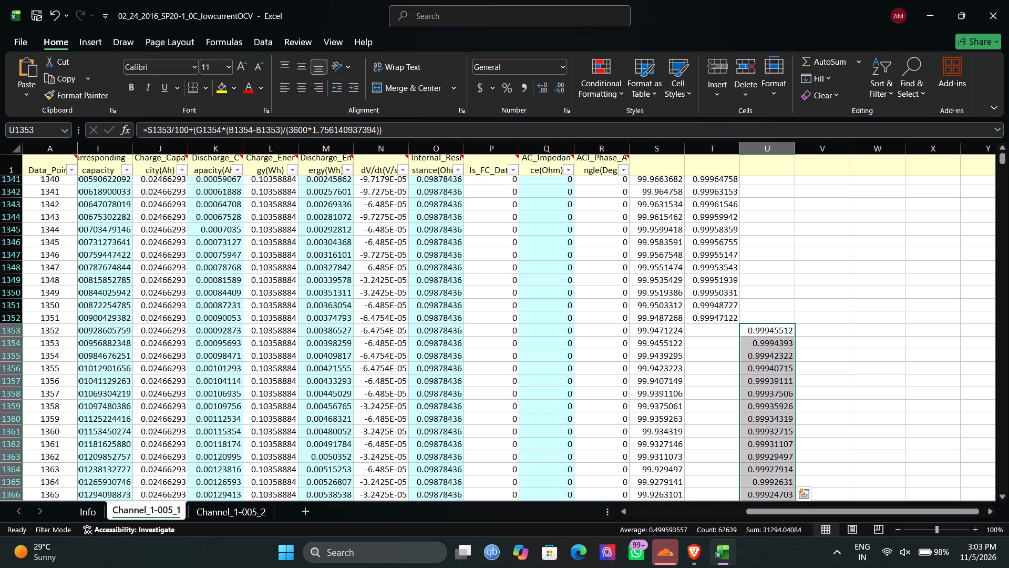
Undo the move of the Coulomb Counting SOC formulas from column T into column U, from row 1353 down.
{"action": "key", "text": "ctrl+z"}
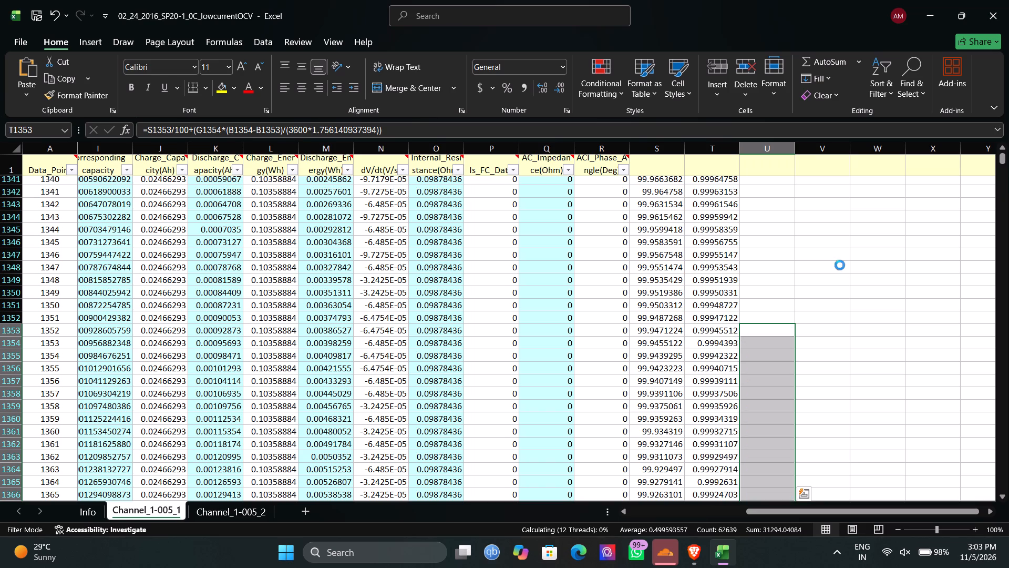
{"action": "left_click", "coordinate": [850, 297]}
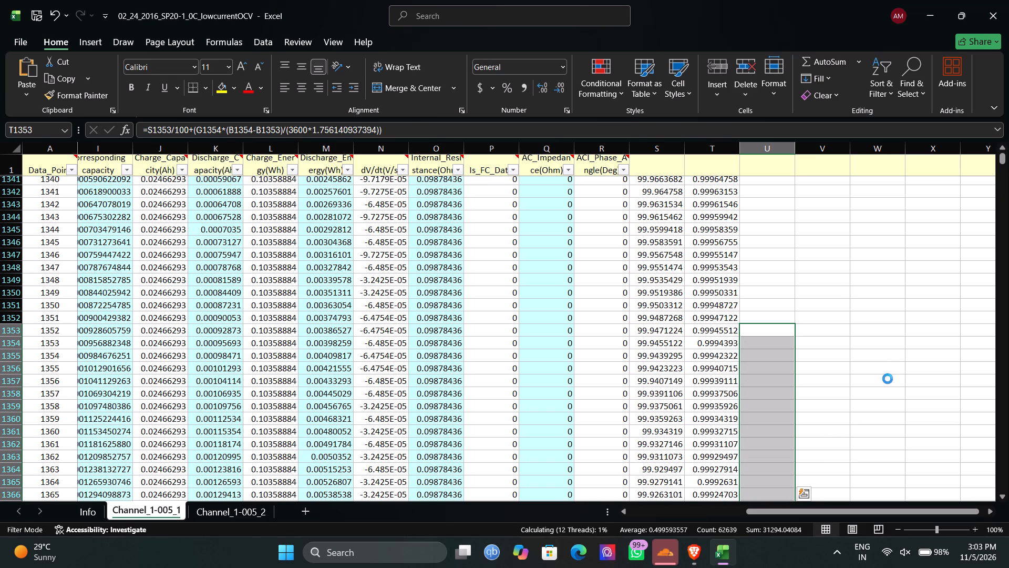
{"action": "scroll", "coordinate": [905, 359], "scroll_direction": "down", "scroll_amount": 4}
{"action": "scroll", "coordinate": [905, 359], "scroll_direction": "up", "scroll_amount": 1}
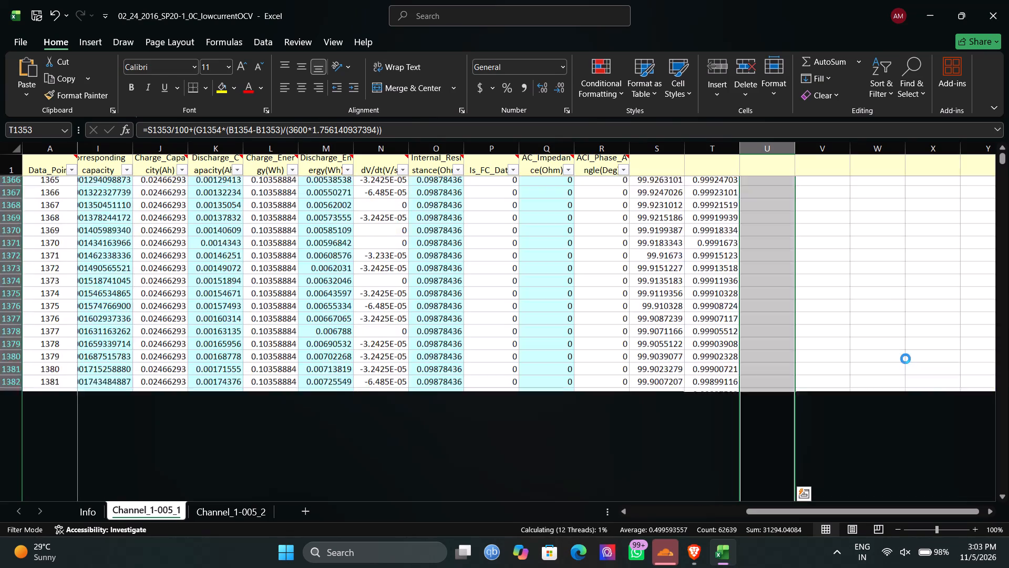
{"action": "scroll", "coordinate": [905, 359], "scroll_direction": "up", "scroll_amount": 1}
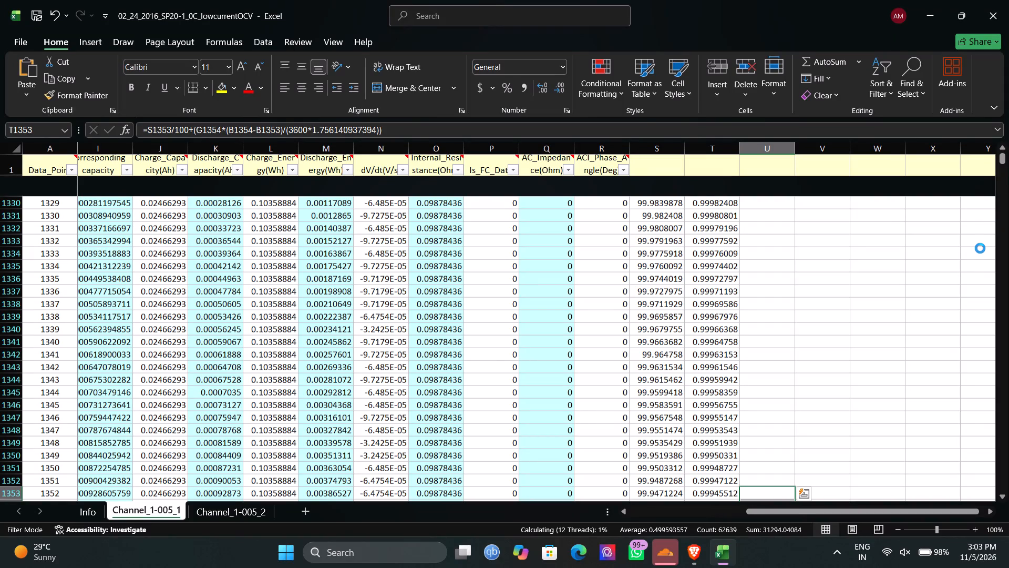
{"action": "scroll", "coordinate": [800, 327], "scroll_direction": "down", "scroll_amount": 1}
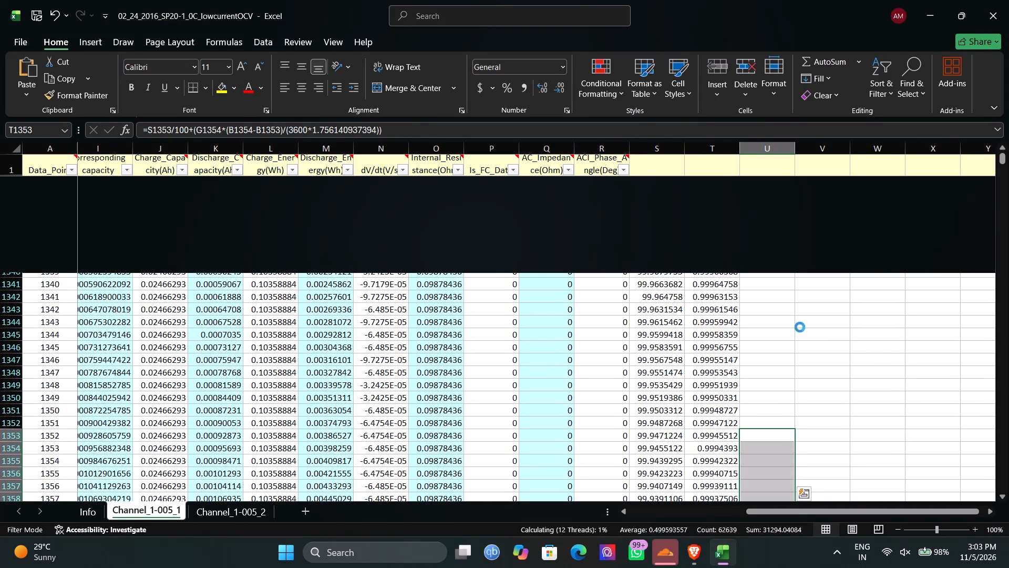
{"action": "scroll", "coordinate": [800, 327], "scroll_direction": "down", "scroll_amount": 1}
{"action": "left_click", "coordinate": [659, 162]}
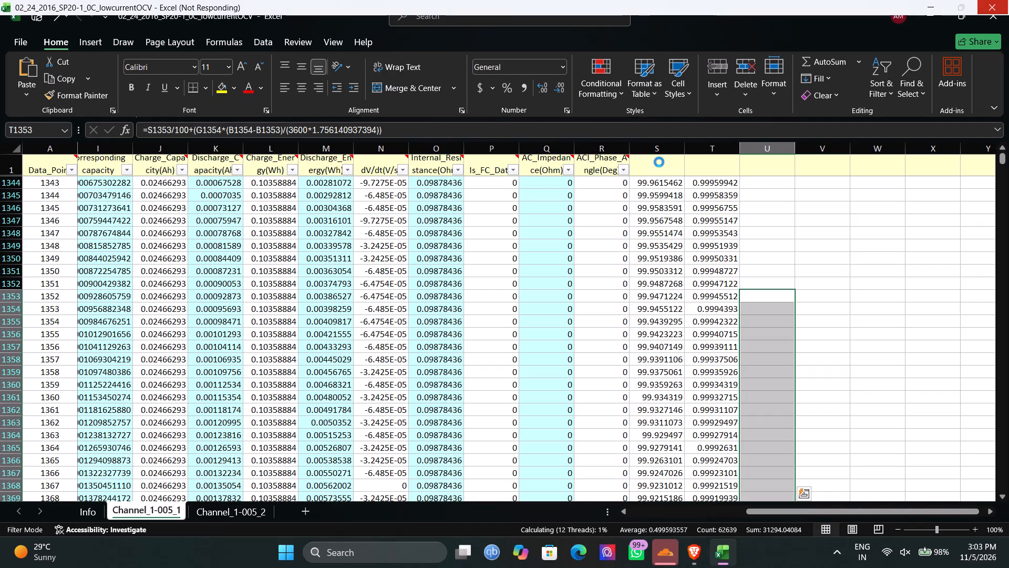
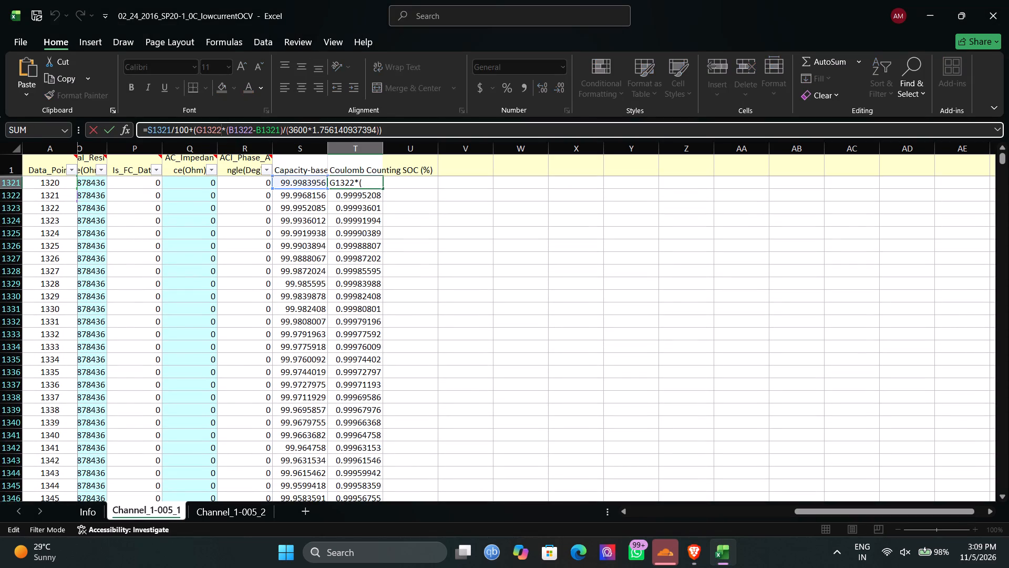
{"action": "left_click_drag", "start_coordinate": [385, 130], "coordinate": [136, 135]}
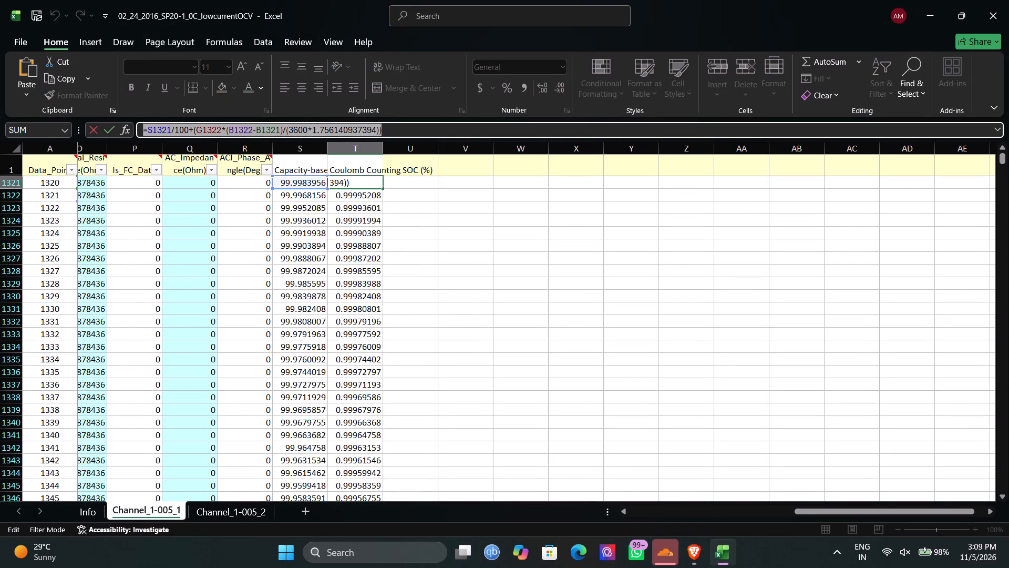
{"action": "key", "text": "ctrl+v"}
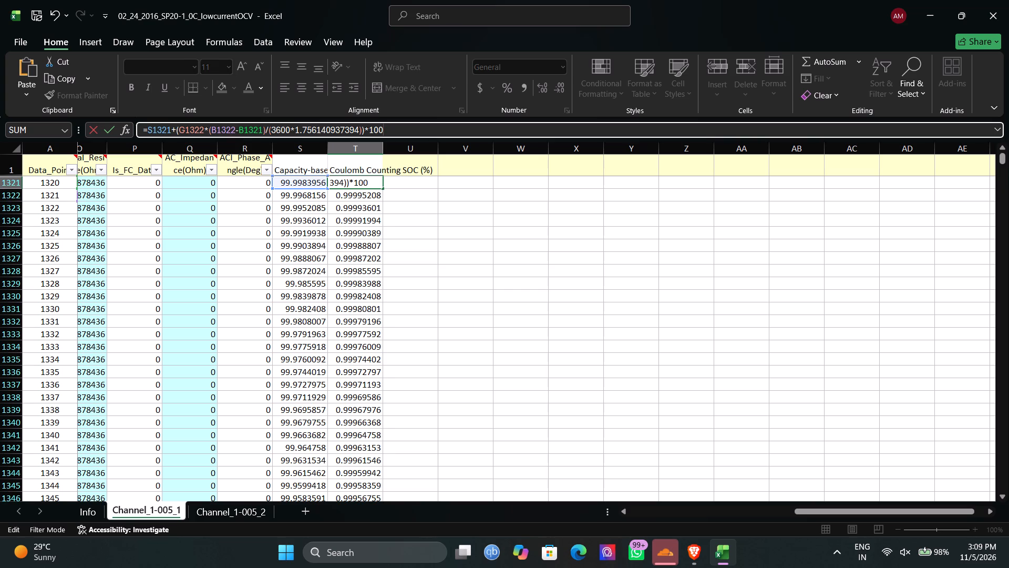
{"action": "key", "text": "Return"}
Fill the percent Coulomb Counting formula from T1321 down through all remaining data rows of column T.
{"action": "left_click", "coordinate": [374, 185]}
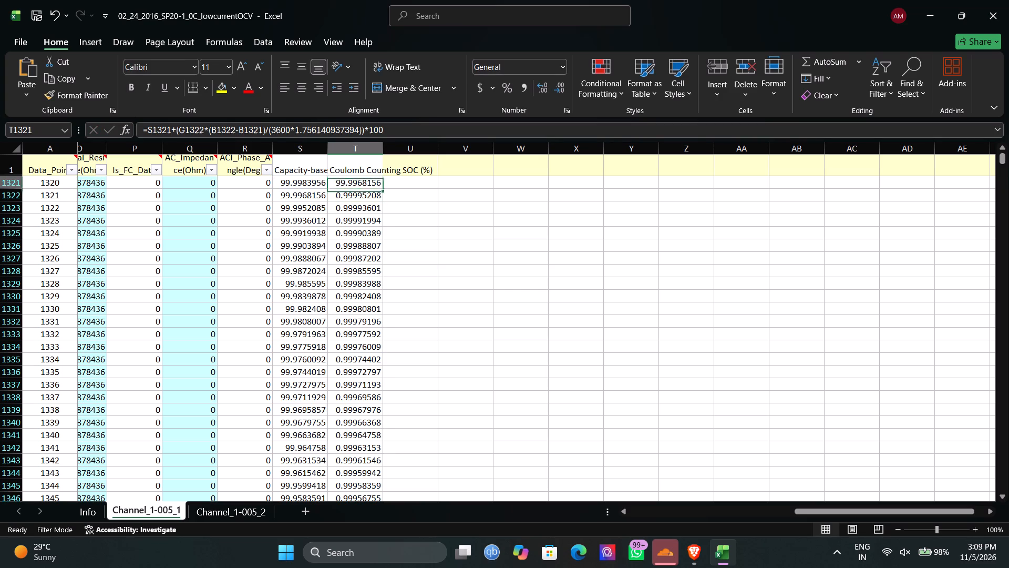
{"action": "double_click", "coordinate": [383, 189]}
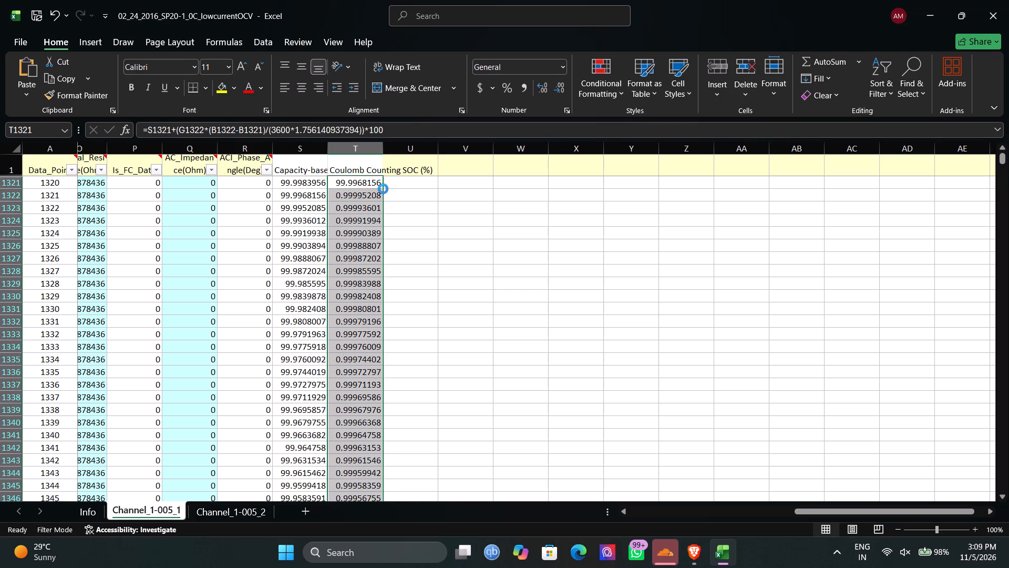
{"action": "scroll", "coordinate": [445, 258], "scroll_direction": "right", "scroll_amount": 1}
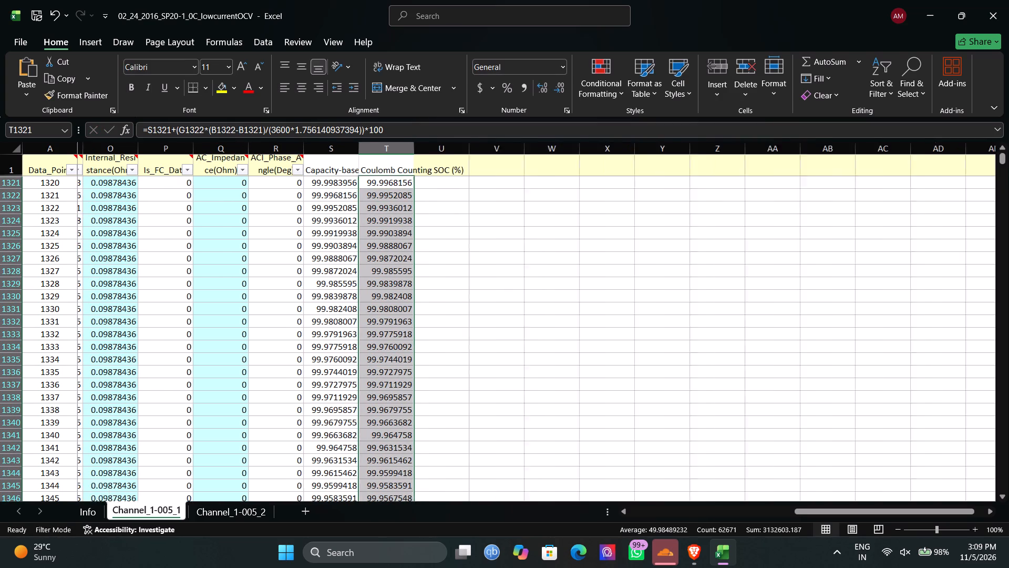
{"action": "scroll", "coordinate": [445, 258], "scroll_direction": "right", "scroll_amount": 1}
Replace the hyphen in header cell S1 with a space so it reads "Capacity based SOC (%)".
{"action": "left_click", "coordinate": [361, 163]}
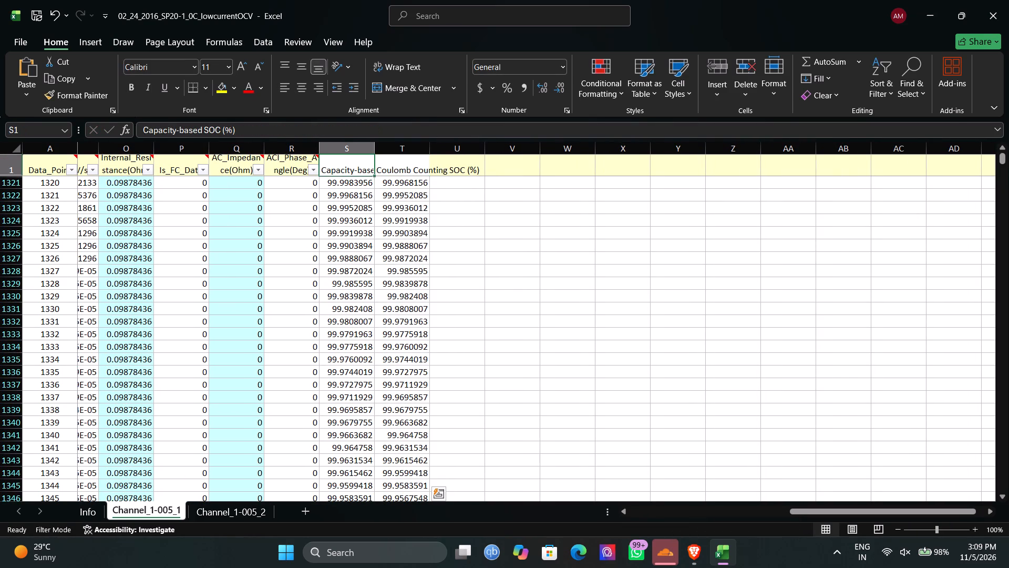
{"action": "left_click", "coordinate": [359, 172]}
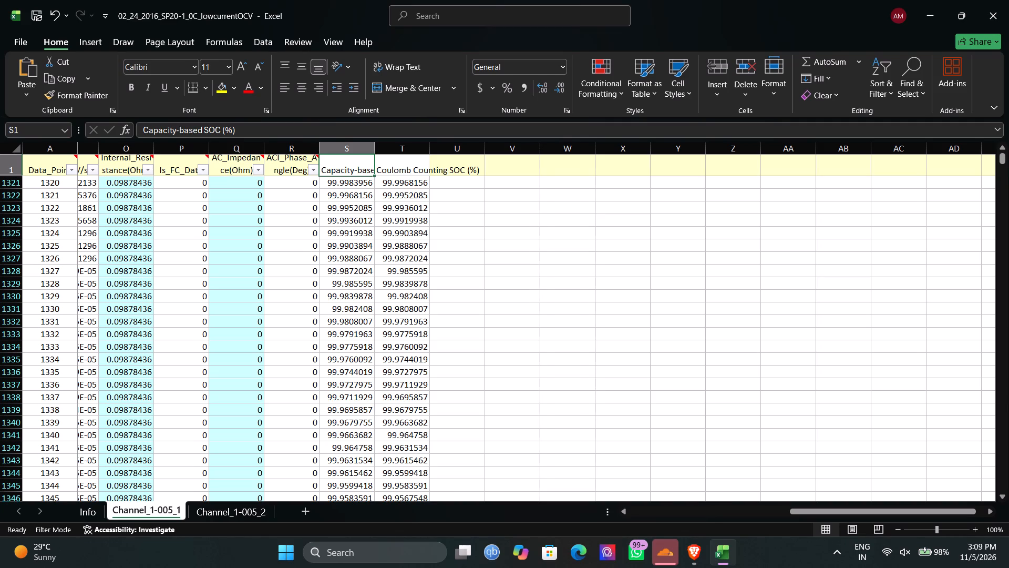
{"action": "left_click", "coordinate": [359, 172]}
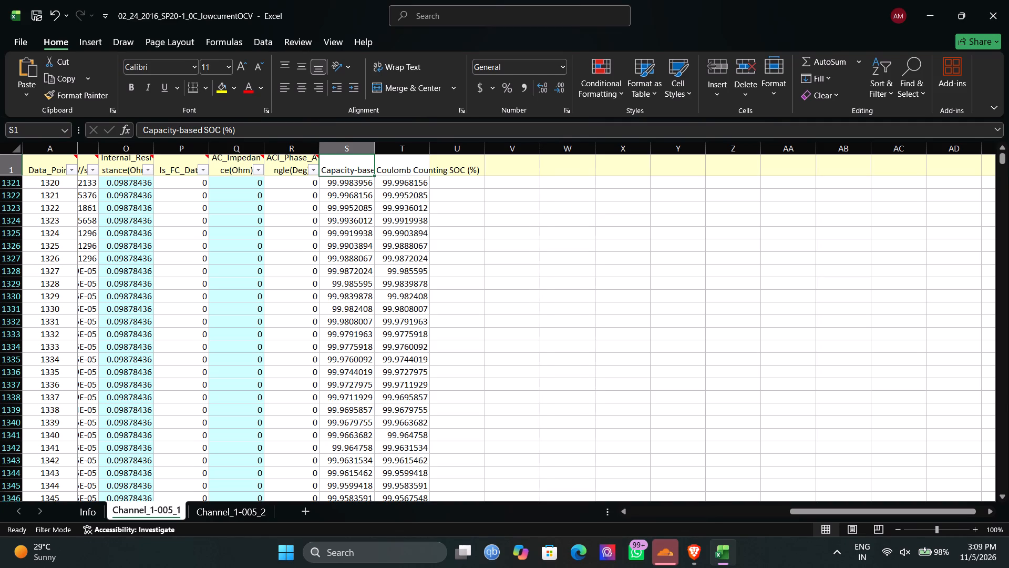
{"action": "left_click", "coordinate": [181, 129]}
{"action": "key", "text": "BackSpace"}
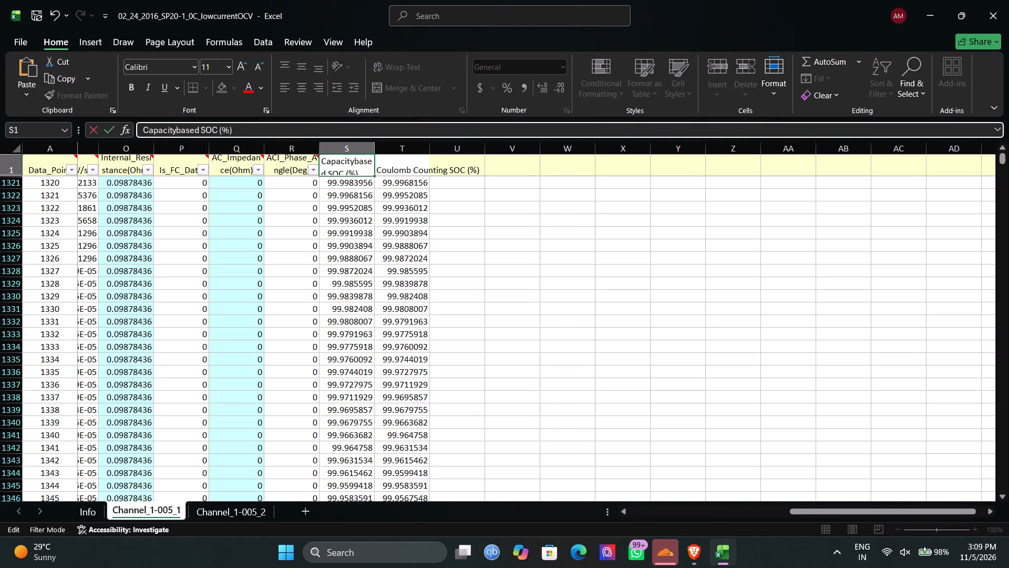
{"action": "key", "text": "space"}
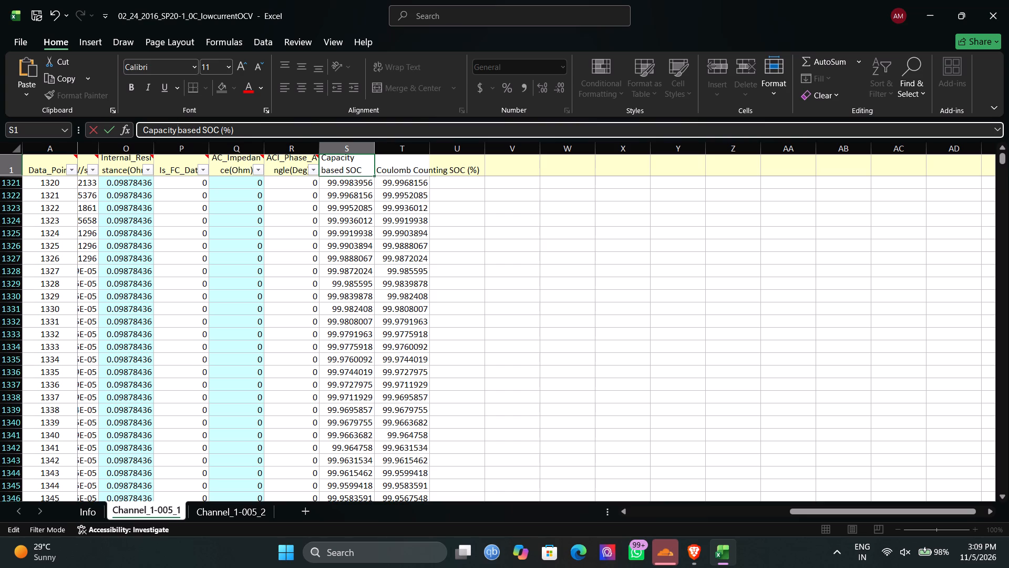
{"action": "left_click", "coordinate": [390, 169]}
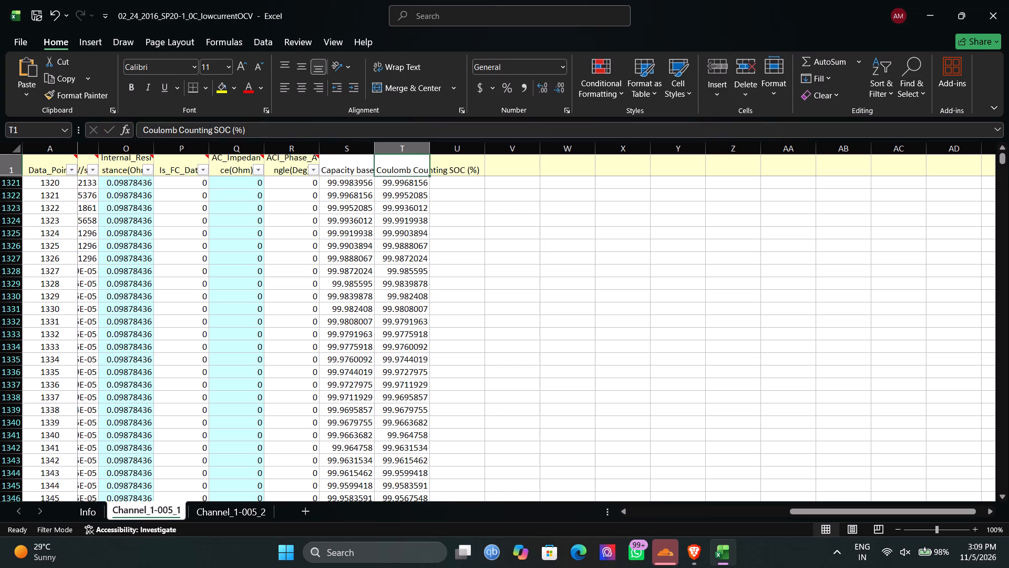
Fill header cell S1, "Capacity based SOC (%)", with the standard red colour.
{"action": "scroll", "coordinate": [373, 180], "scroll_direction": "right", "scroll_amount": 3}
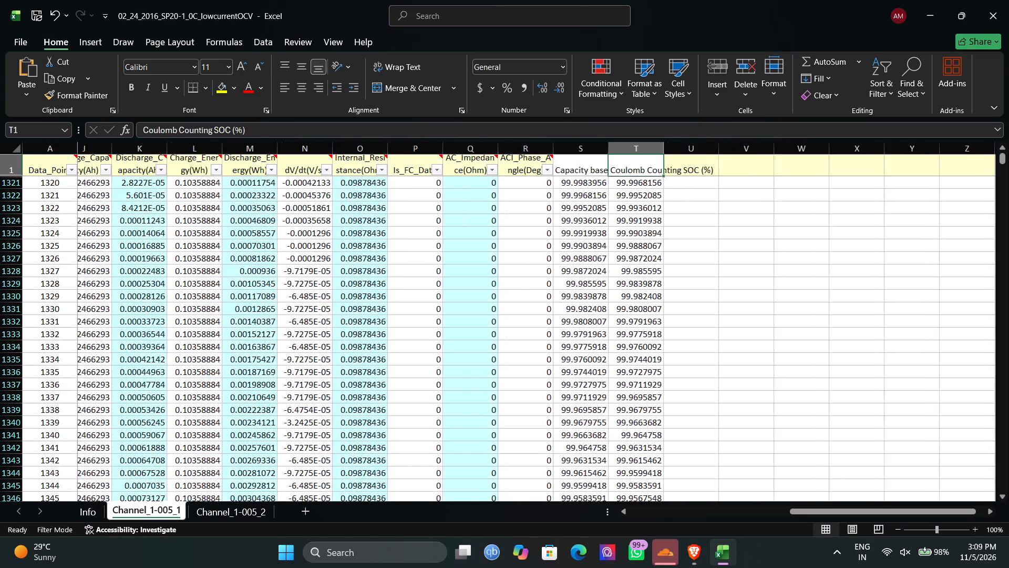
{"action": "left_click", "coordinate": [753, 167]}
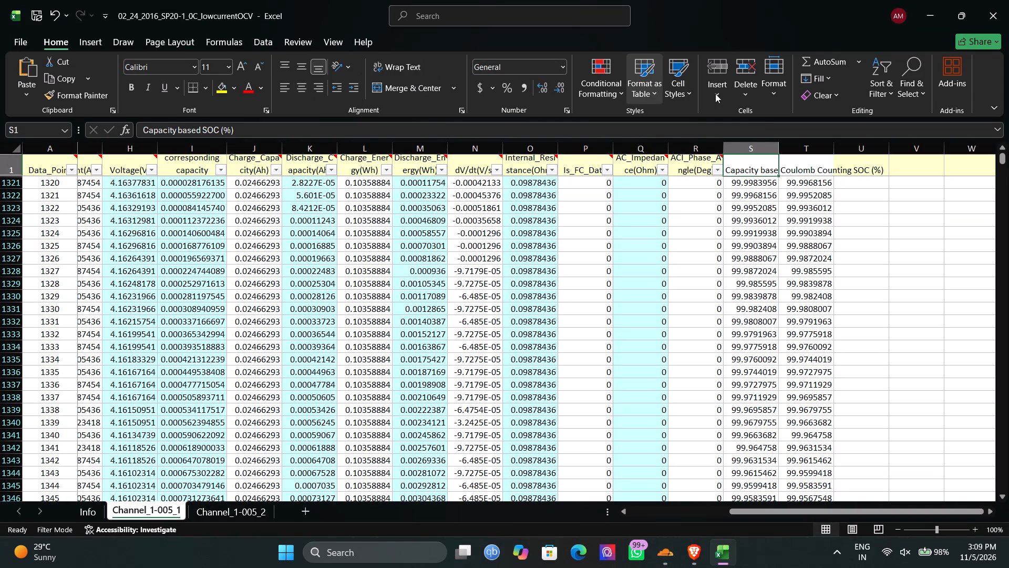
{"action": "left_click", "coordinate": [829, 79]}
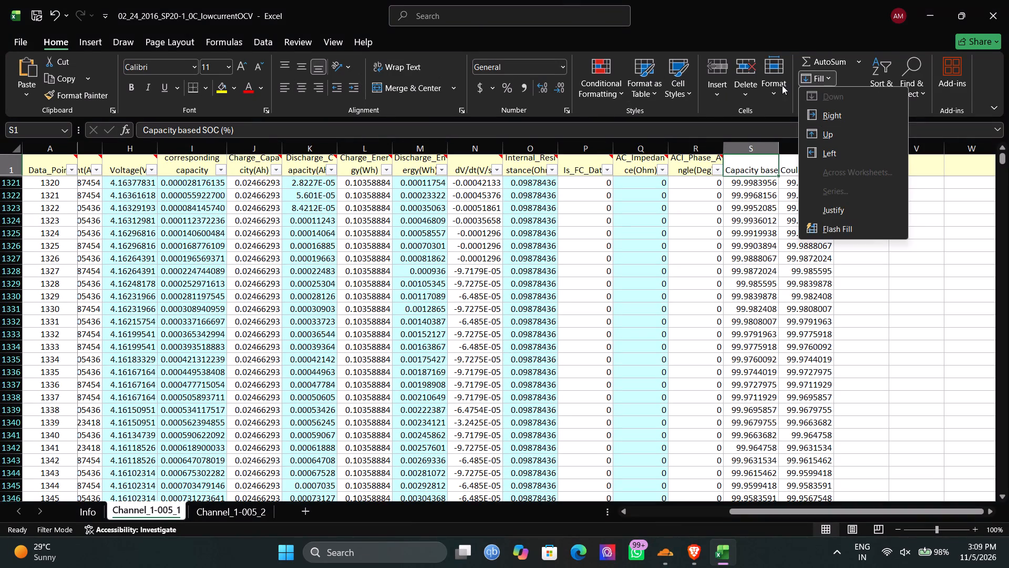
{"action": "left_click", "coordinate": [230, 83]}
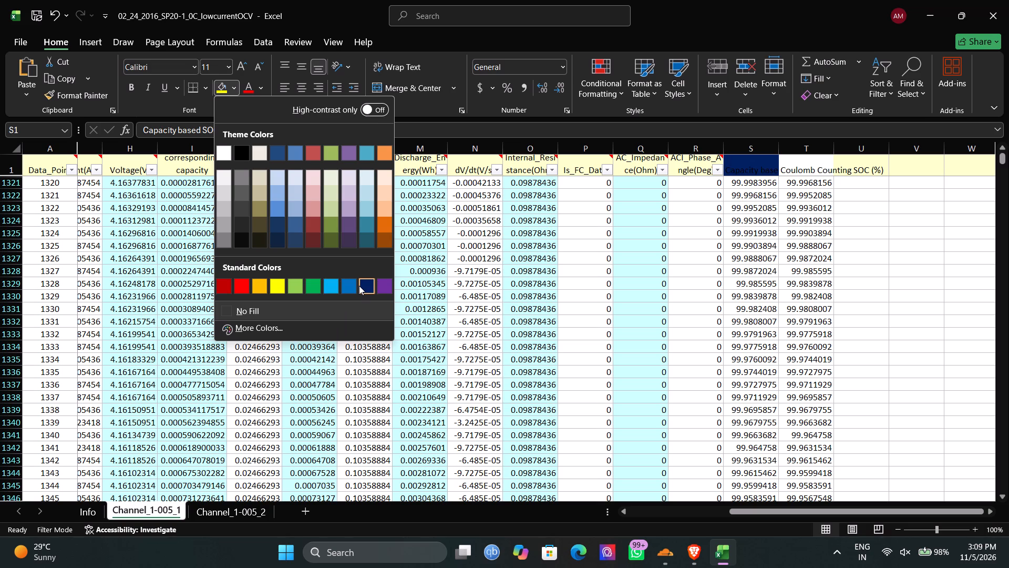
{"action": "scroll", "coordinate": [359, 286], "scroll_direction": "left", "scroll_amount": 2}
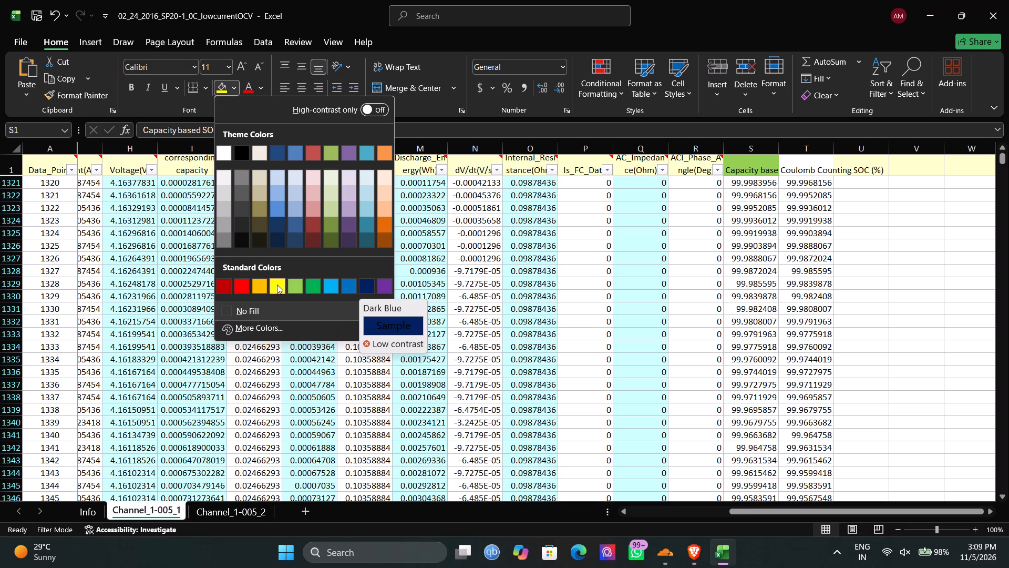
{"action": "left_click", "coordinate": [244, 287]}
{"action": "left_click", "coordinate": [789, 161]}
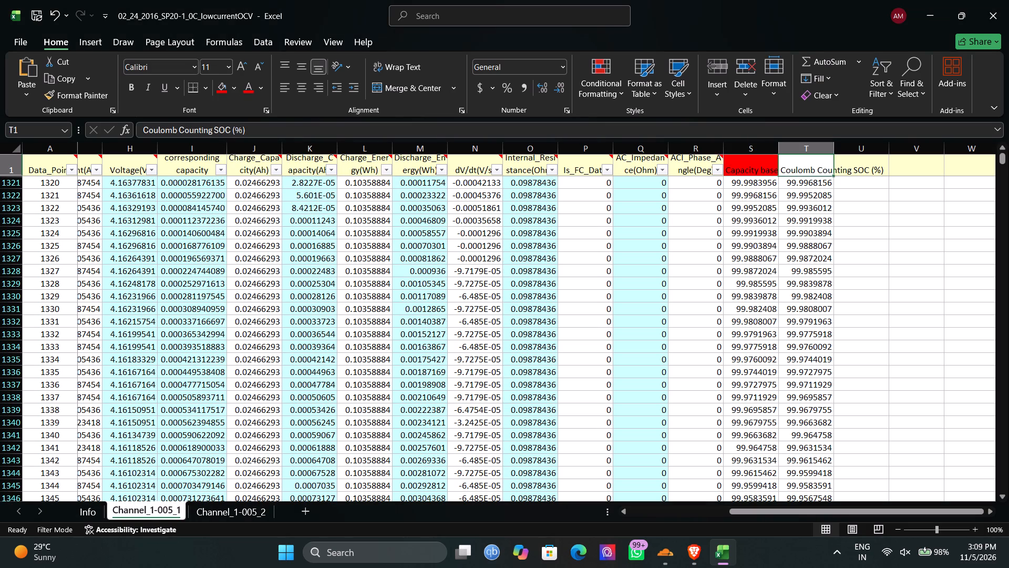
Insert a run of extra spaces between "based" and "SOC (%)" in the heading of cell S1.
{"action": "left_click", "coordinate": [759, 169]}
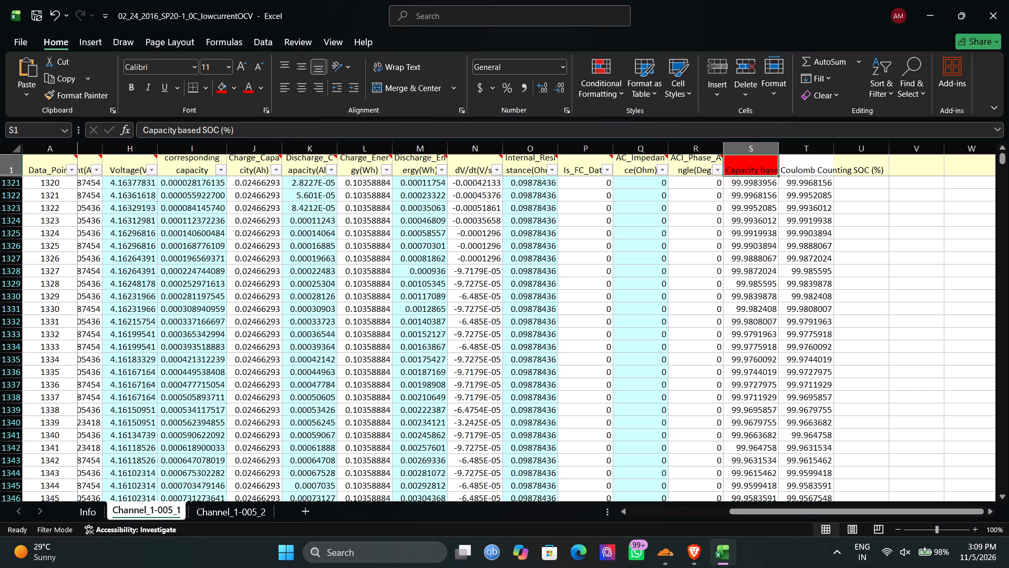
{"action": "left_click", "coordinate": [201, 130]}
{"action": "key", "text": "space"}
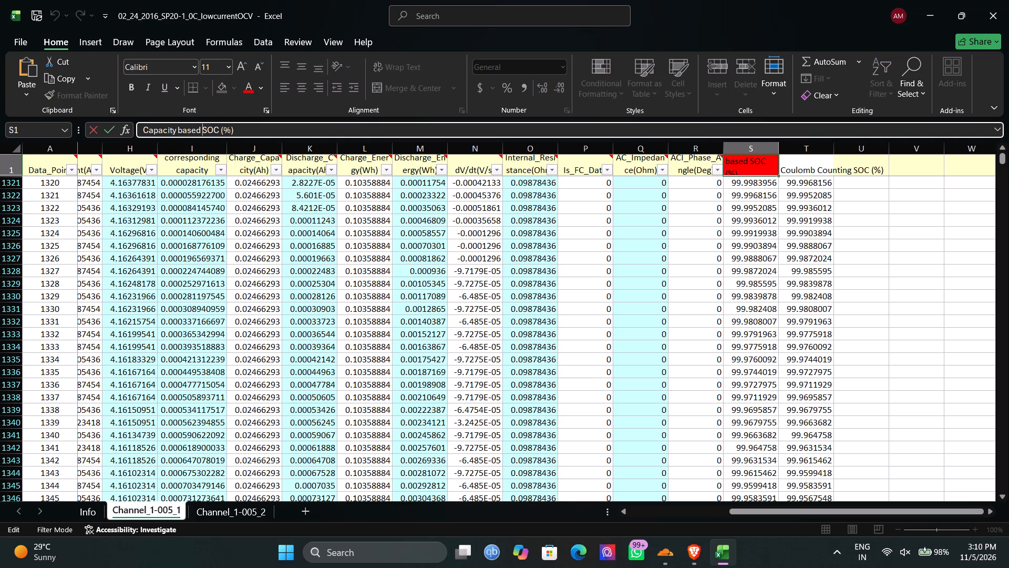
{"action": "key", "text": "space"}
{"action": "key", "text": "space"}
{"action": "key", "text": "space"}
{"action": "key", "text": "space"}
{"action": "key", "text": "space"}
{"action": "key", "text": "space"}
{"action": "key", "text": "space"}
{"action": "key", "text": "space"}
{"action": "key", "text": "Return"}
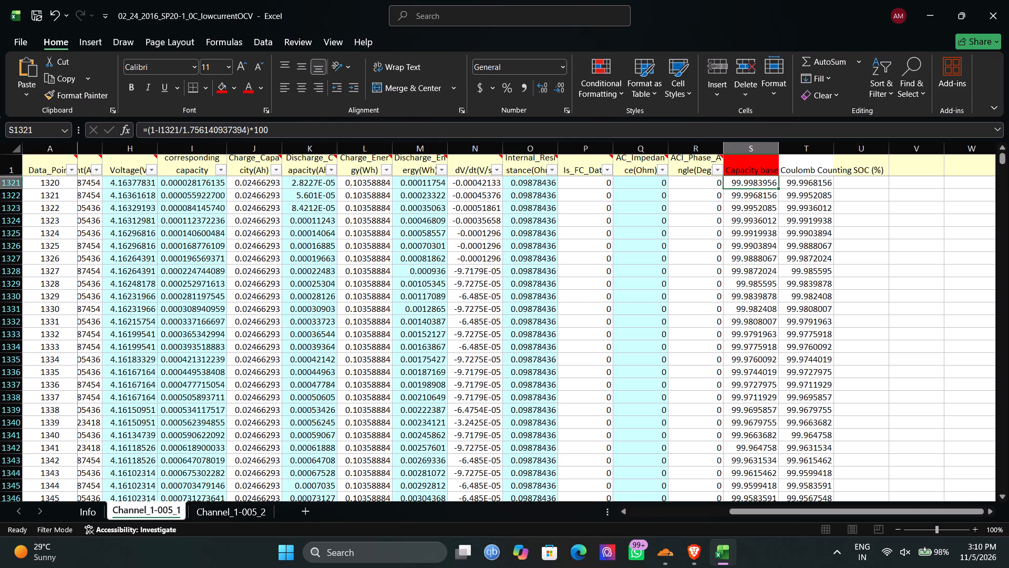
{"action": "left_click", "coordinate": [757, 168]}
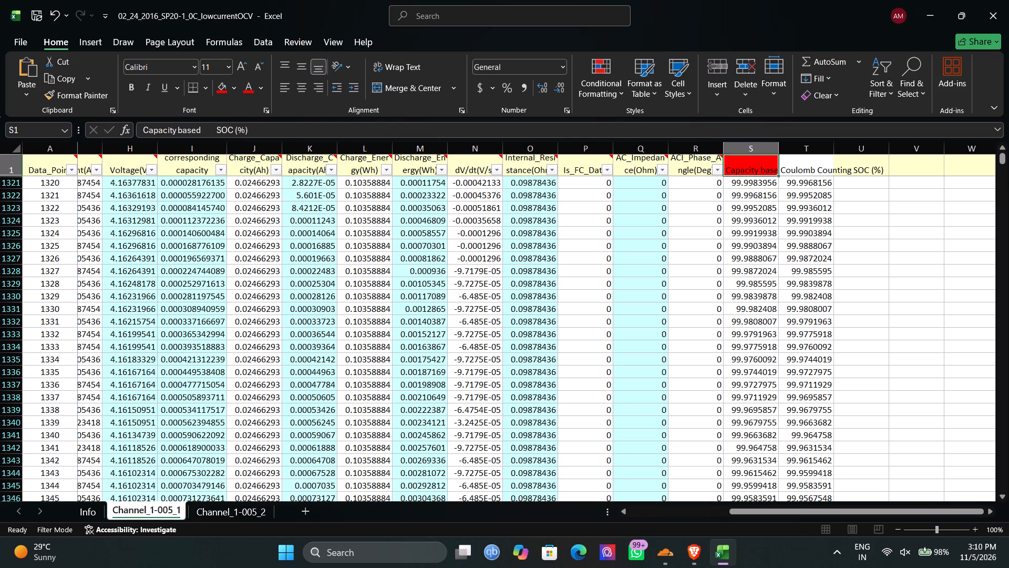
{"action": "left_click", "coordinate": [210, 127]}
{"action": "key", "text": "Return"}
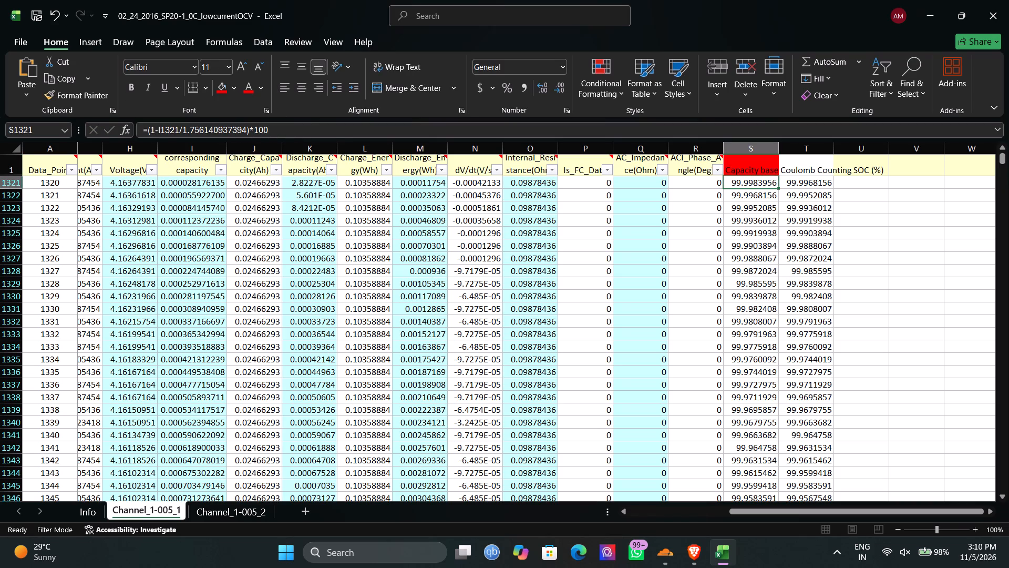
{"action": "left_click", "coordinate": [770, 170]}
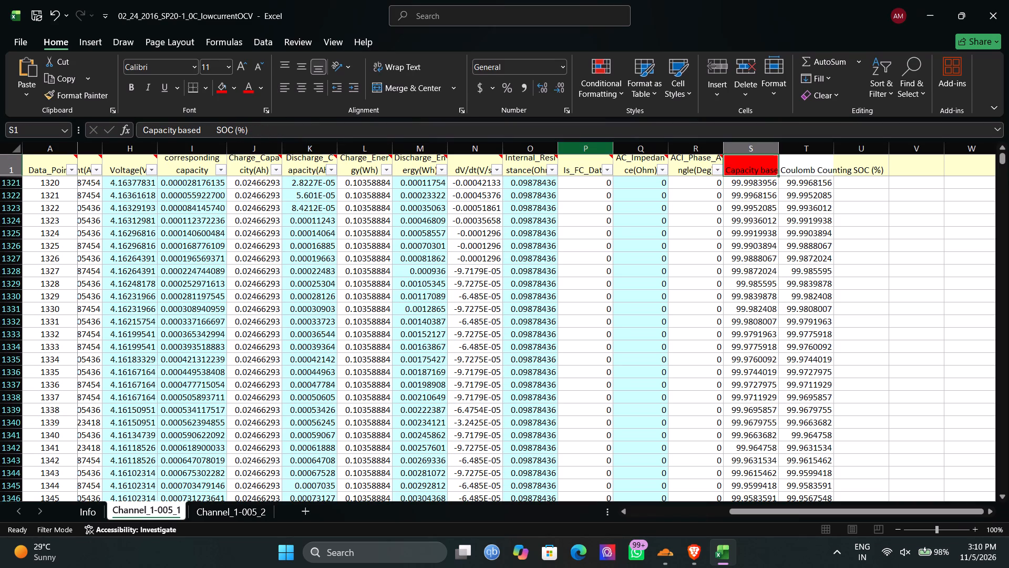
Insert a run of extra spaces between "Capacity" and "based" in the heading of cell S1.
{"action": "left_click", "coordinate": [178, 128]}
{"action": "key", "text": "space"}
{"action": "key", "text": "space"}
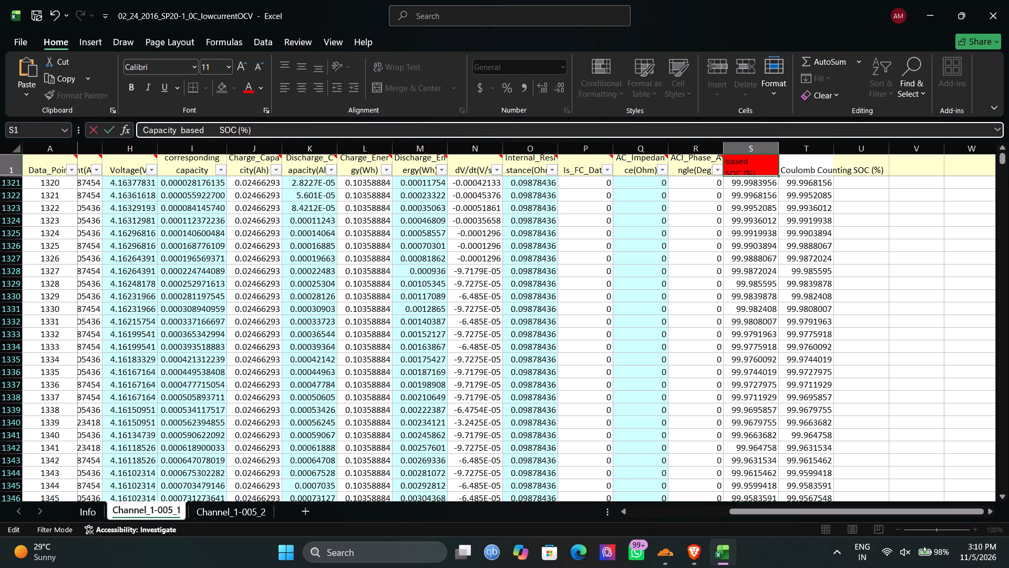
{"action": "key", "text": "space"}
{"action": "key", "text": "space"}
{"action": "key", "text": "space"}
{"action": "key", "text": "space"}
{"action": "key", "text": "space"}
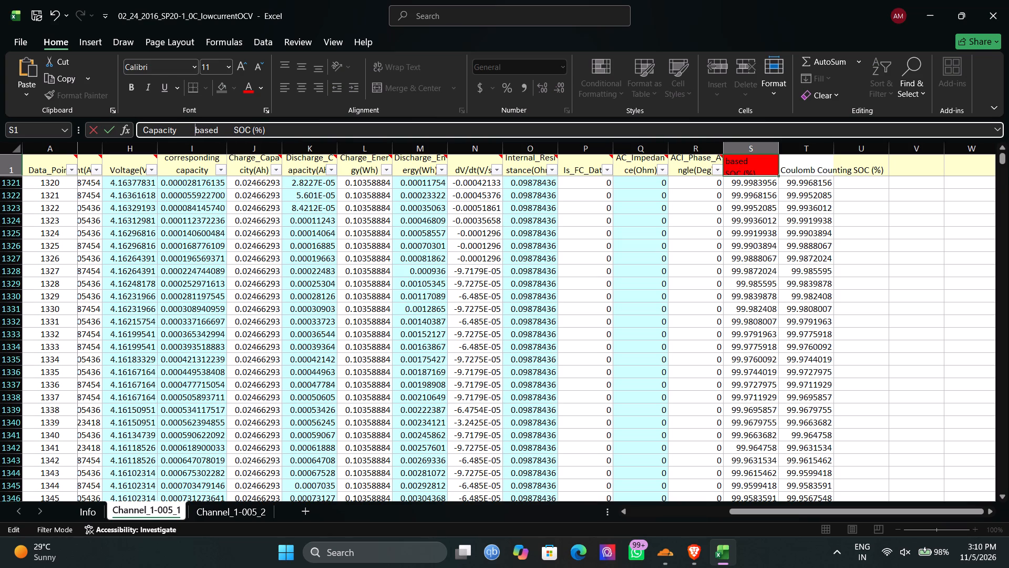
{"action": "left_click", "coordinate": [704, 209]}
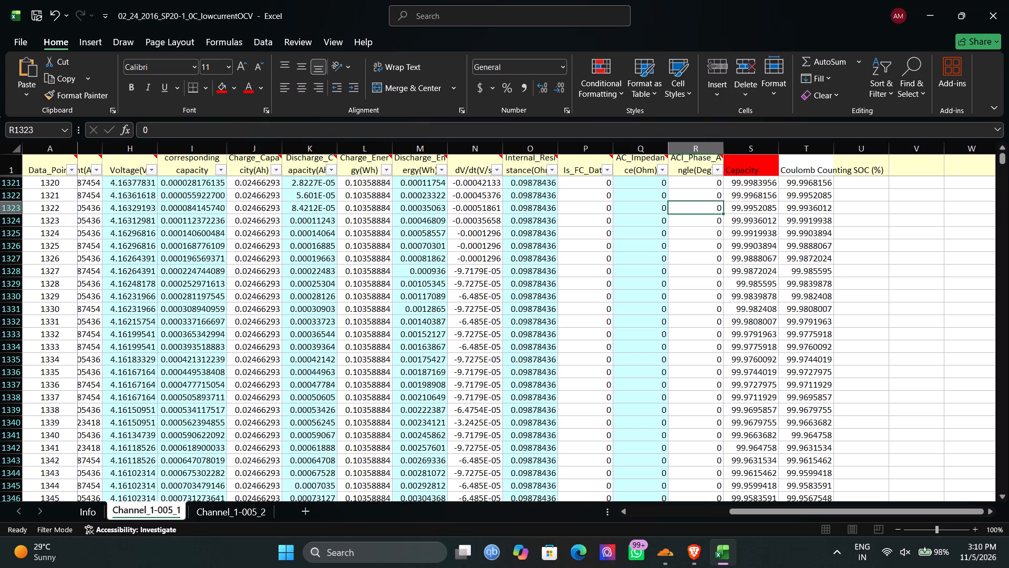
In the S1 heading, delete "based" with the surplus spaces around it and re-enter "based" before "SOC (%)".
{"action": "left_click", "coordinate": [740, 164]}
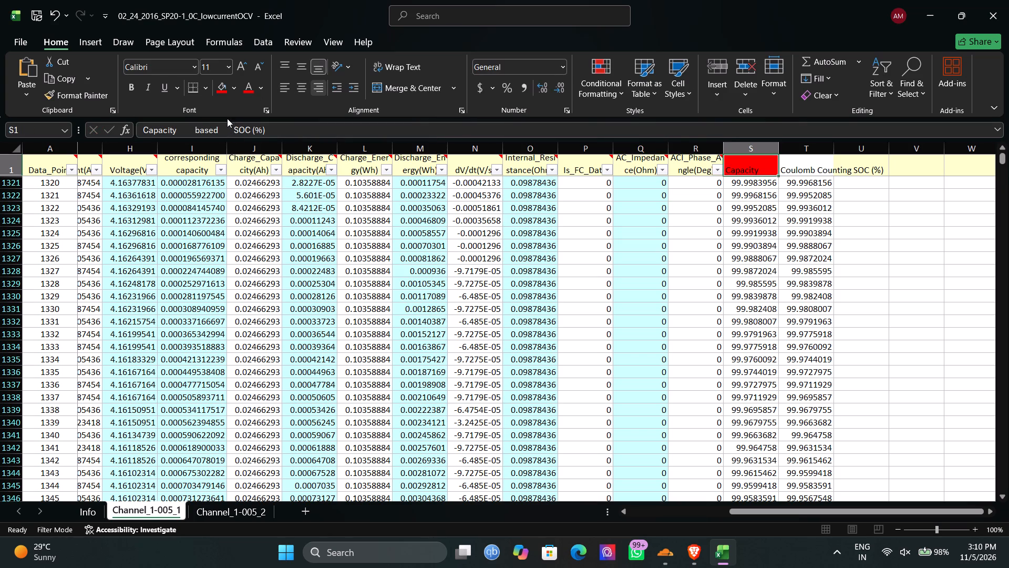
{"action": "left_click", "coordinate": [229, 126]}
{"action": "key", "text": "BackSpace"}
{"action": "key", "text": "BackSpace"}
{"action": "key", "text": "BackSpace"}
{"action": "key", "text": "BackSpace"}
{"action": "key", "text": "BackSpace"}
{"action": "key", "text": "BackSpace"}
{"action": "key", "text": "BackSpace"}
{"action": "key", "text": "BackSpace"}
{"action": "key", "text": "BackSpace"}
{"action": "key", "text": "BackSpace"}
{"action": "key", "text": "BackSpace"}
{"action": "key", "text": "BackSpace"}
{"action": "key", "text": "BackSpace"}
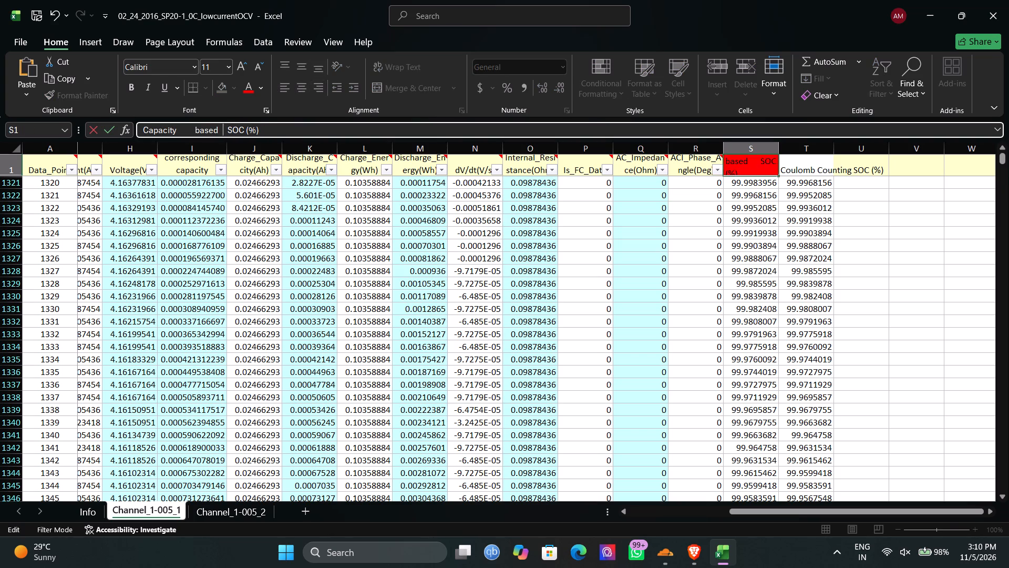
{"action": "key", "text": "BackSpace"}
{"action": "key", "text": "BackSpace"}
{"action": "key", "text": "BackSpace"}
{"action": "key", "text": "BackSpace"}
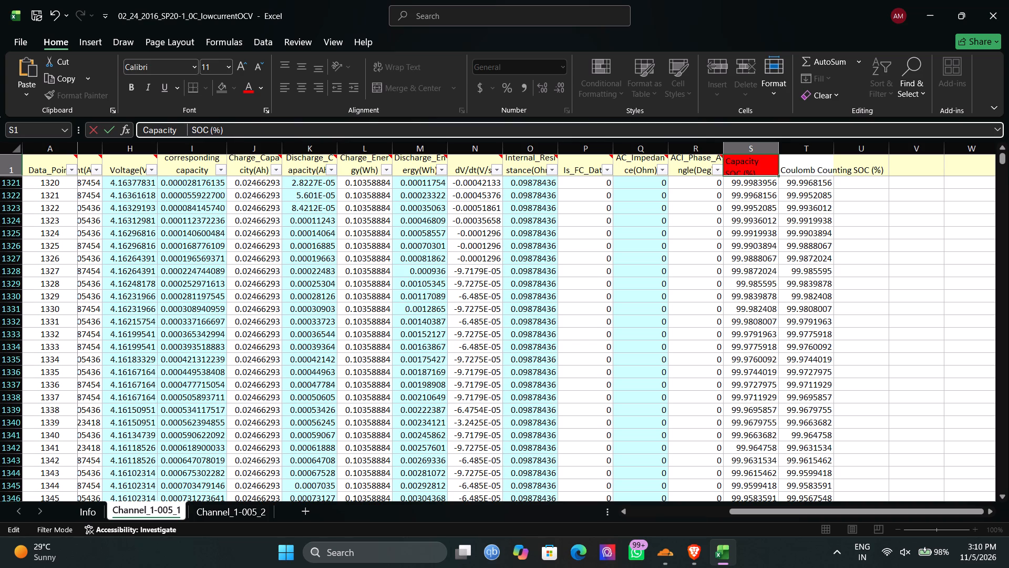
{"action": "type", "text": "based"}
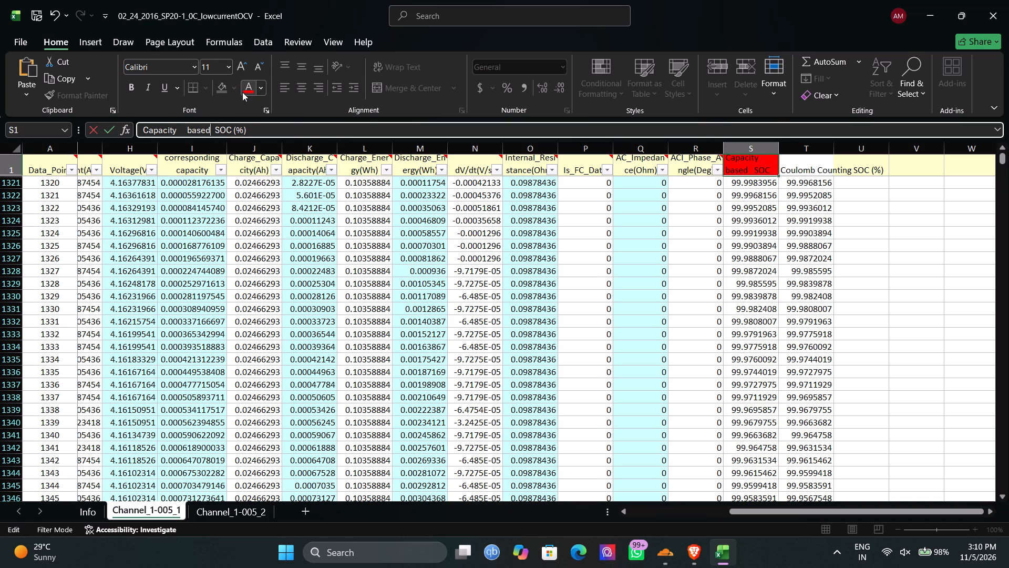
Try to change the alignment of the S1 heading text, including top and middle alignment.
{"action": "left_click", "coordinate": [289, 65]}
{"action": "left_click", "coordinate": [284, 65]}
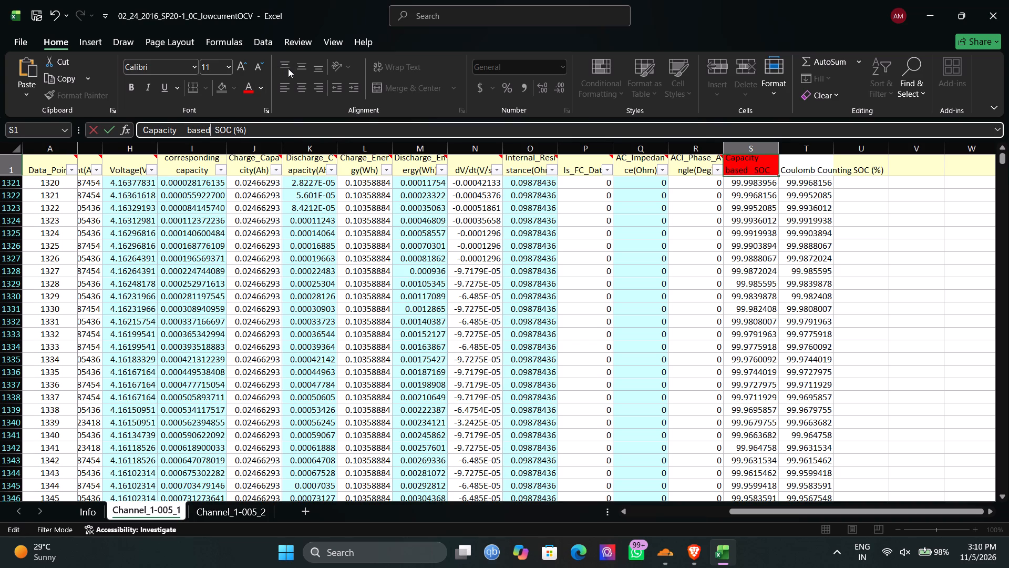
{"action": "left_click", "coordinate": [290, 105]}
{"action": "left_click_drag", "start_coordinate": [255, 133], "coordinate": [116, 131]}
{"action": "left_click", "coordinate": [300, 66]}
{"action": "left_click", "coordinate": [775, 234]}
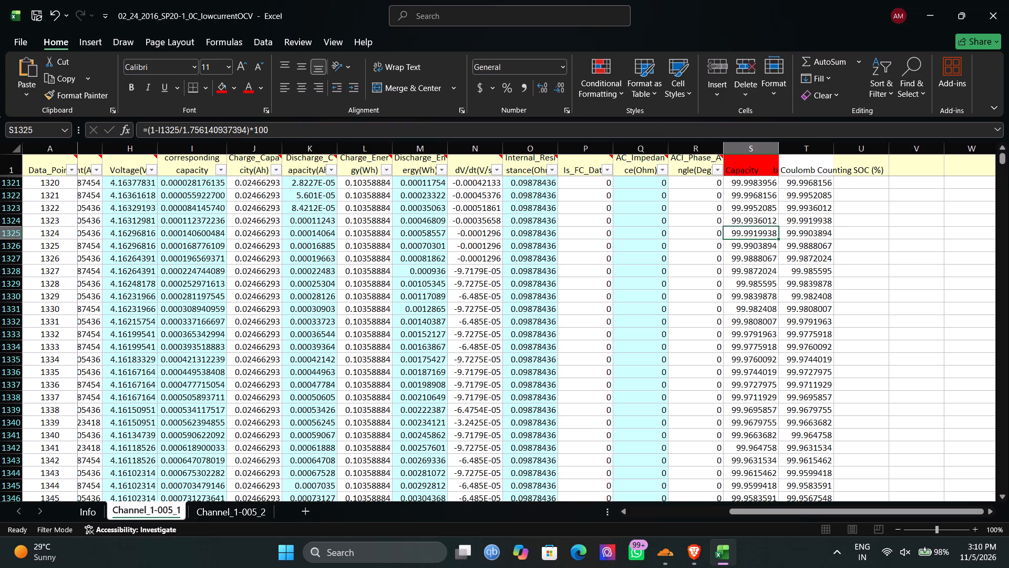
Remove the remaining surplus spaces from the S1 heading so it reads "Capacity based SOC (%)".
{"action": "left_click", "coordinate": [738, 170]}
{"action": "triple_click", "coordinate": [754, 170]}
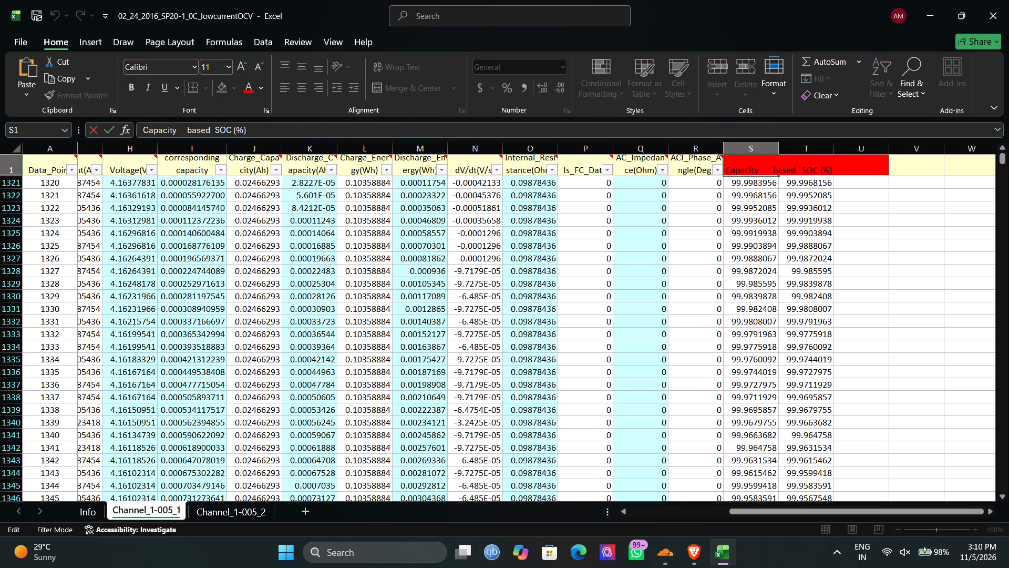
{"action": "left_click", "coordinate": [769, 170]}
{"action": "left_click", "coordinate": [769, 170]}
{"action": "key", "text": "BackSpace"}
{"action": "key", "text": "BackSpace"}
{"action": "key", "text": "BackSpace"}
{"action": "key", "text": "BackSpace"}
{"action": "key", "text": "BackSpace"}
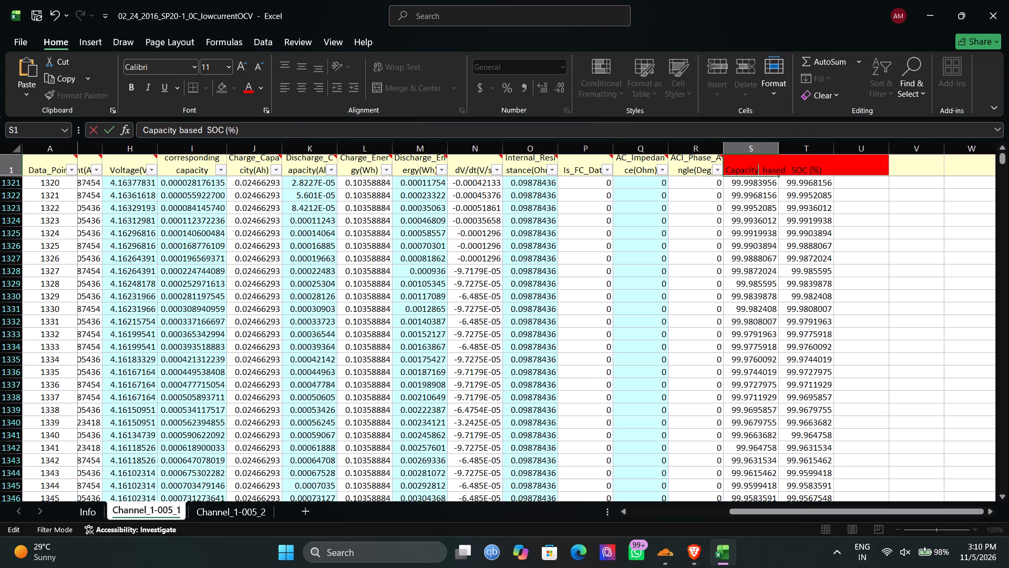
{"action": "left_click", "coordinate": [789, 167]}
{"action": "key", "text": "BackSpace"}
{"action": "key", "text": "BackSpace"}
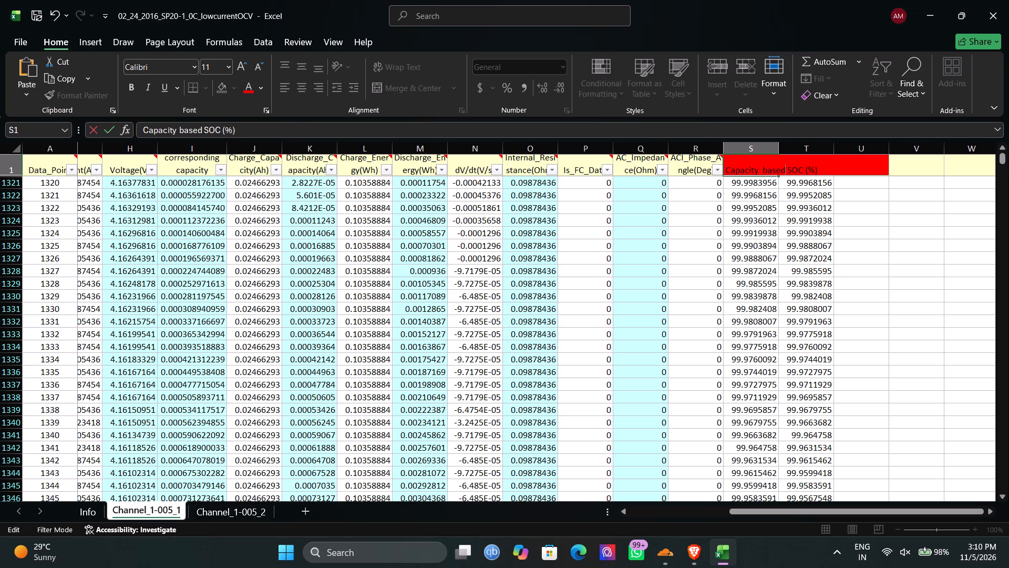
{"action": "left_click", "coordinate": [879, 262]}
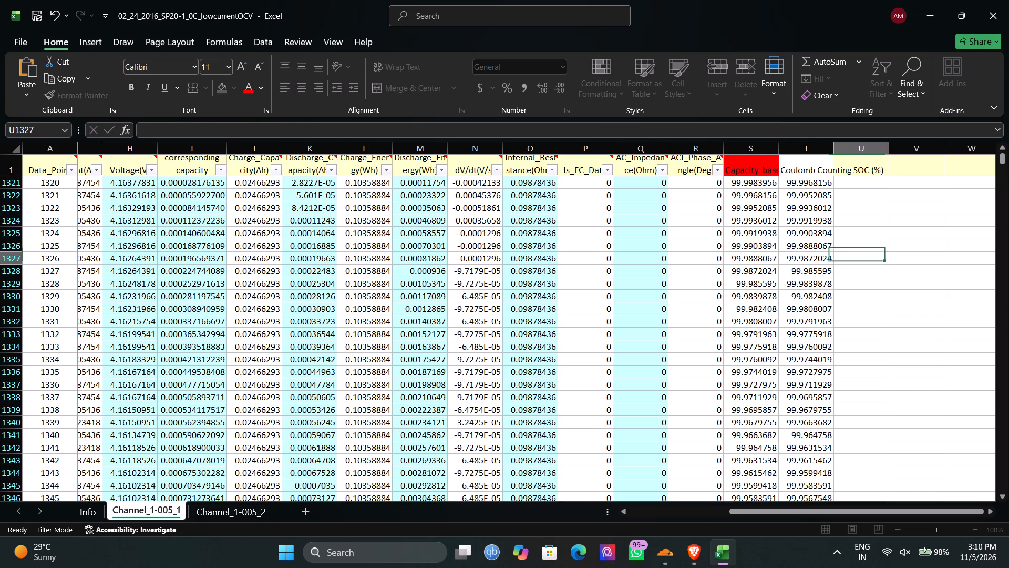
Fill header cell T1, "Coulomb Counting SOC (%)", with the same red colour as S1.
{"action": "left_click", "coordinate": [803, 170]}
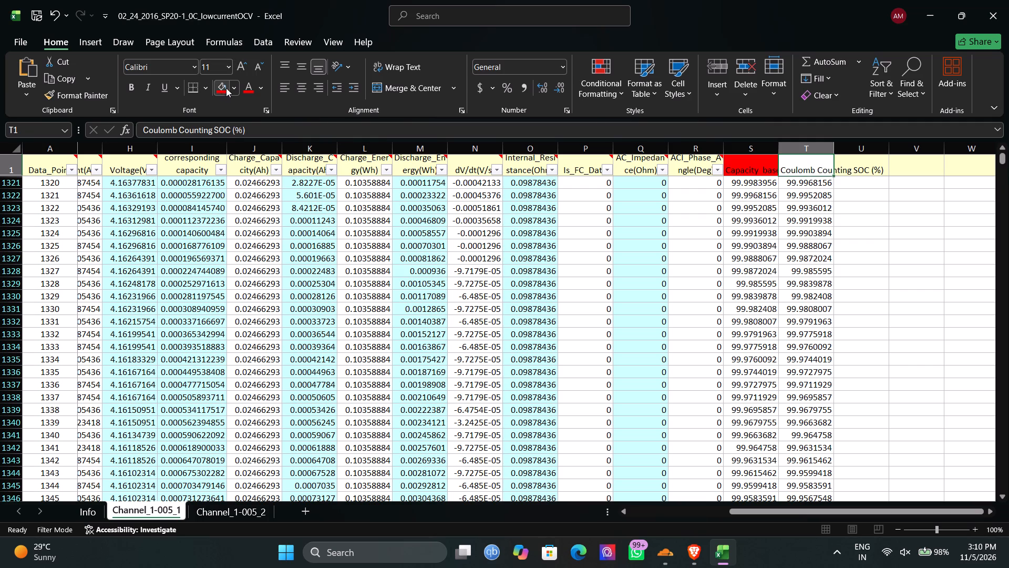
{"action": "left_click", "coordinate": [226, 88]}
{"action": "left_click", "coordinate": [877, 237]}
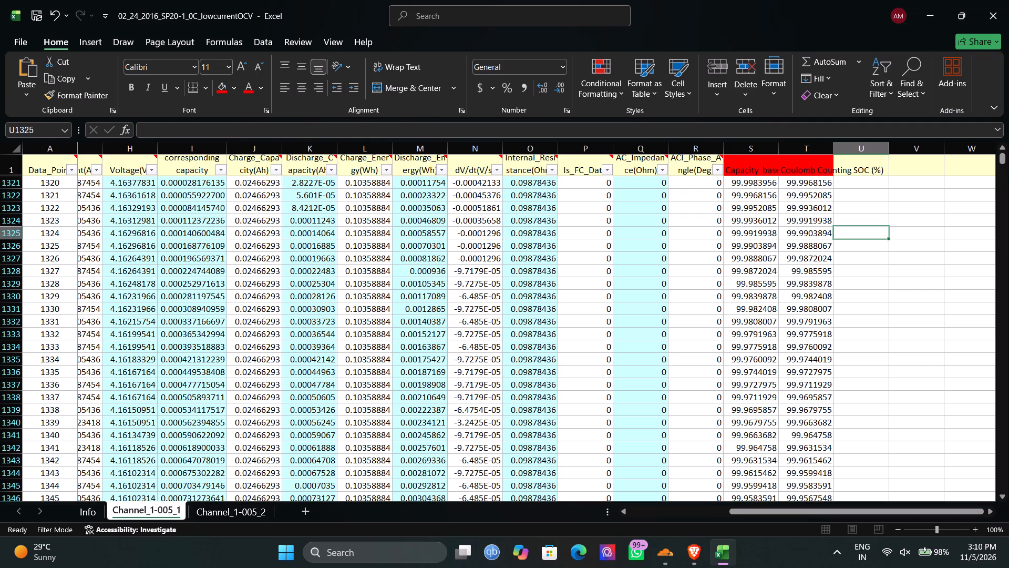
Check columns S and T down to the last data row, and save and close the workbook.
{"action": "scroll", "coordinate": [877, 237], "scroll_direction": "down", "scroll_amount": 1}
{"action": "scroll", "coordinate": [877, 237], "scroll_direction": "up", "scroll_amount": 6}
{"action": "scroll", "coordinate": [795, 280], "scroll_direction": "down", "scroll_amount": 9}
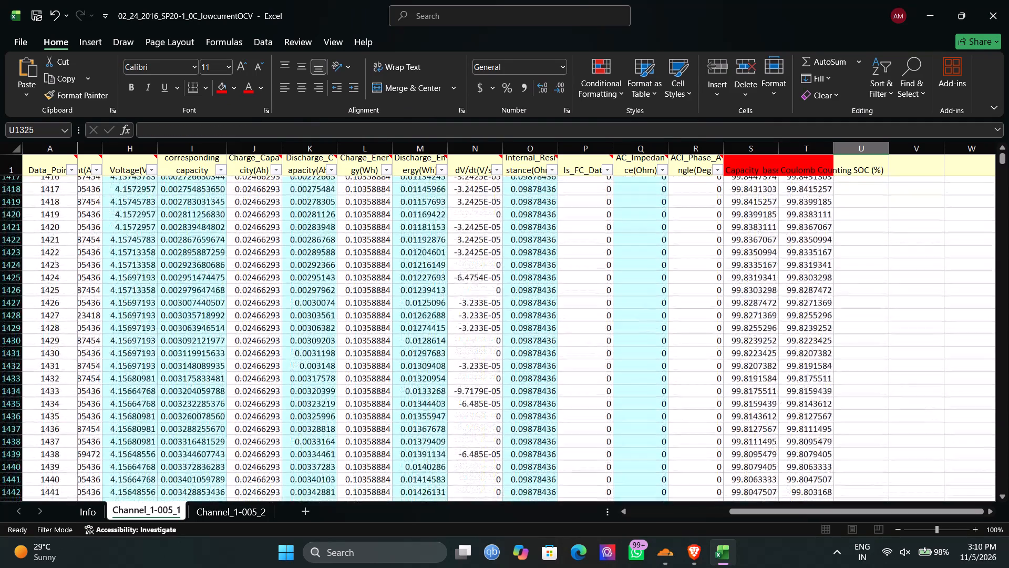
{"action": "scroll", "coordinate": [795, 280], "scroll_direction": "down", "scroll_amount": 20}
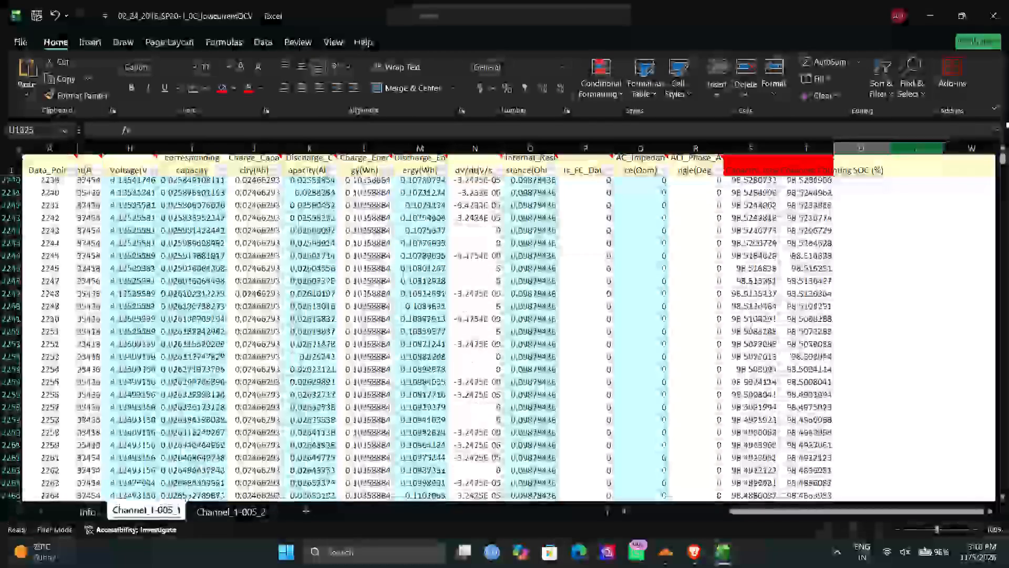
{"action": "left_click_drag", "start_coordinate": [1000, 155], "coordinate": [1008, 451]}
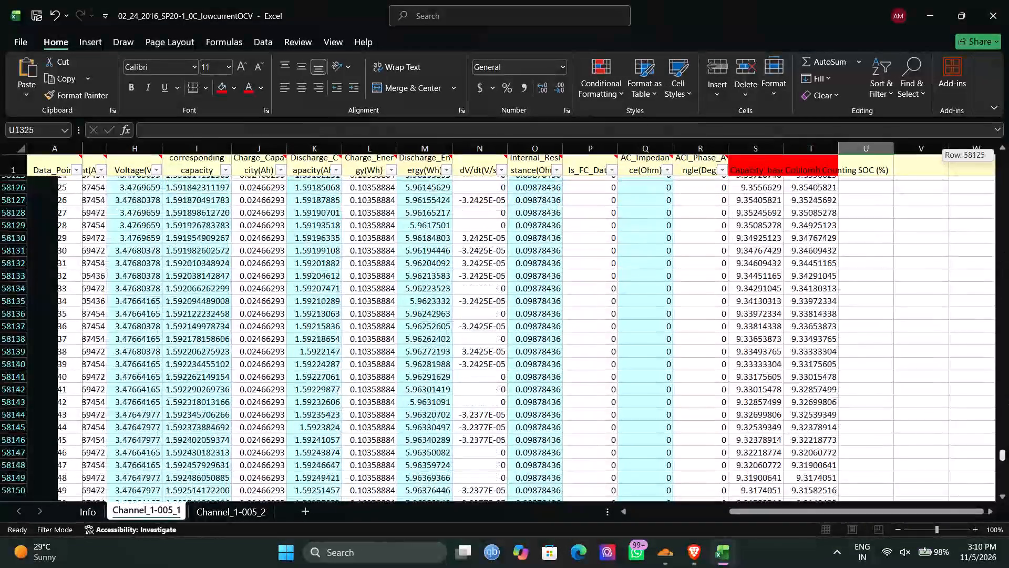
{"action": "left_click_drag", "start_coordinate": [1008, 451], "coordinate": [1007, 510]}
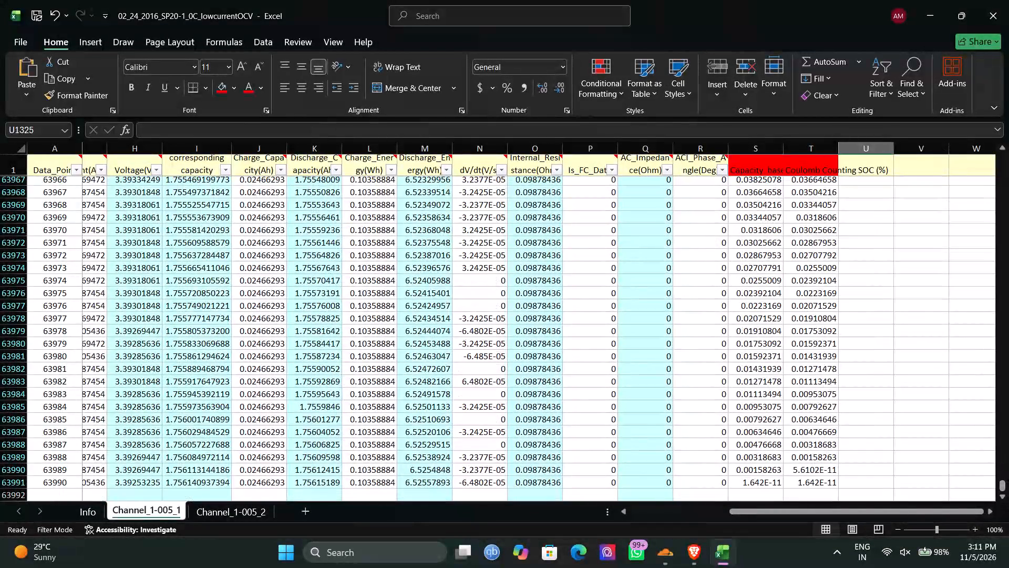
{"action": "key", "text": "ctrl+s"}
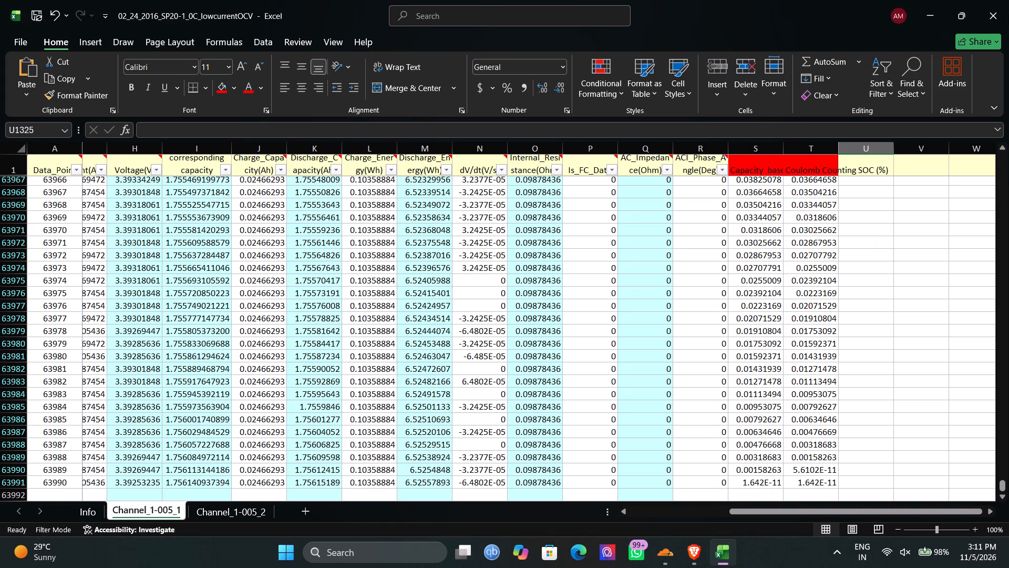
{"action": "left_click", "coordinate": [1001, 15]}
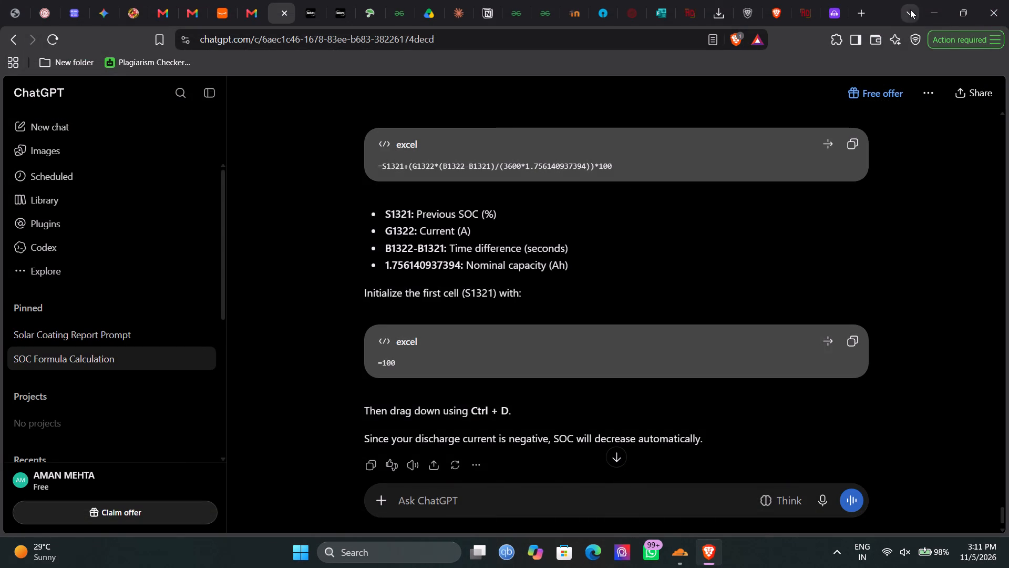
Reopen the 02_24_2016_SP20-1_0C_lowcurrentOCV workbook from the desktop, accepting the file despite its mismatched format and extension.
{"action": "left_click", "coordinate": [946, 13]}
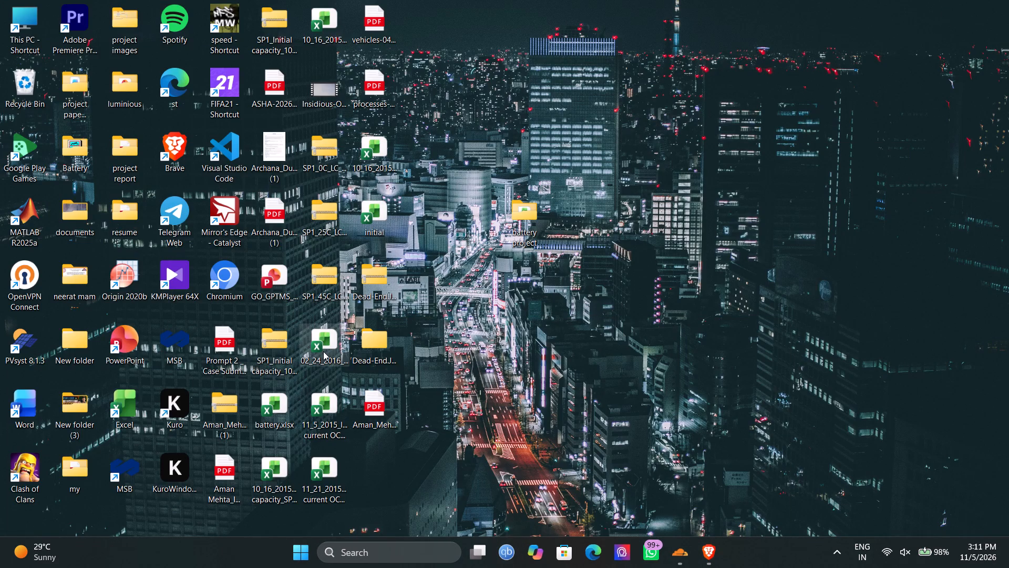
{"action": "double_click", "coordinate": [323, 351]}
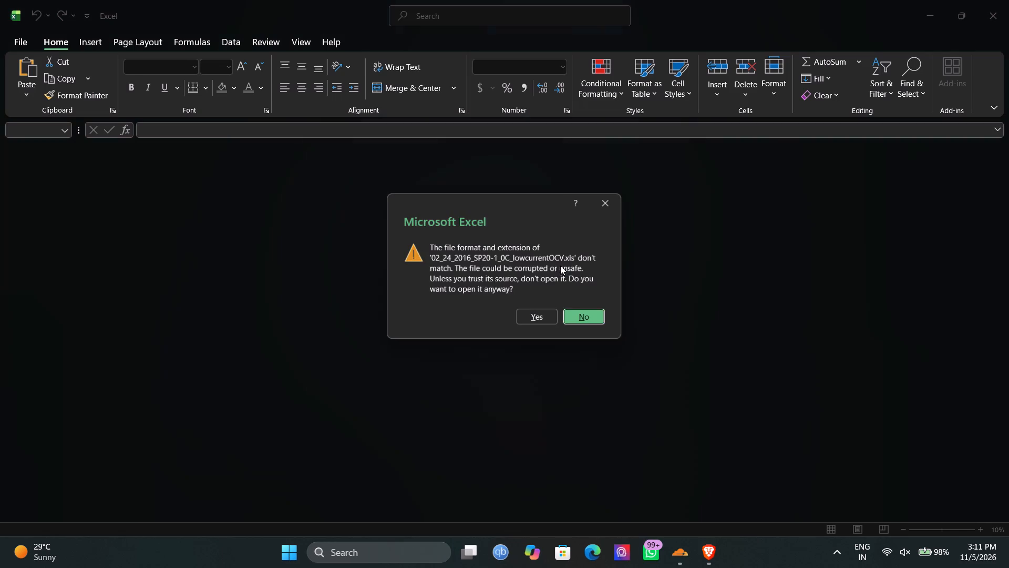
{"action": "left_click", "coordinate": [541, 317]}
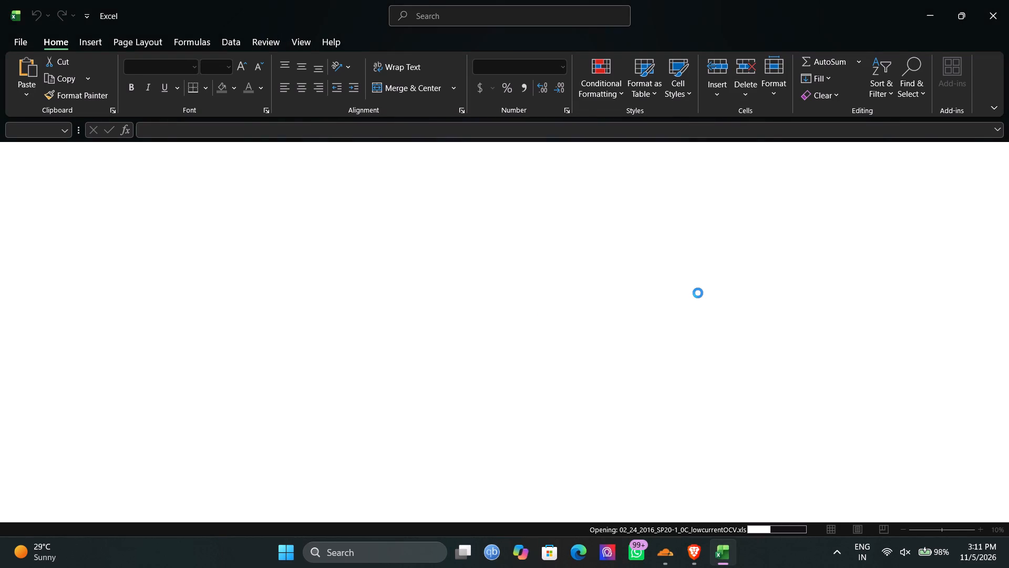
Examine the saved SOC columns S and T upward from the last data rows, and close the workbook.
{"action": "scroll", "coordinate": [698, 293], "scroll_direction": "up", "scroll_amount": 2}
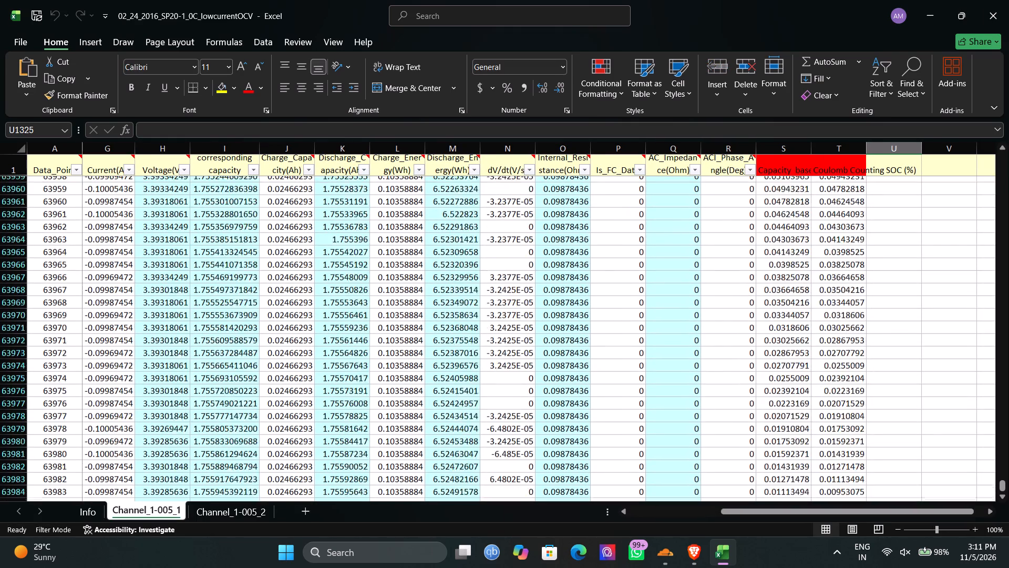
{"action": "scroll", "coordinate": [698, 293], "scroll_direction": "up", "scroll_amount": 7}
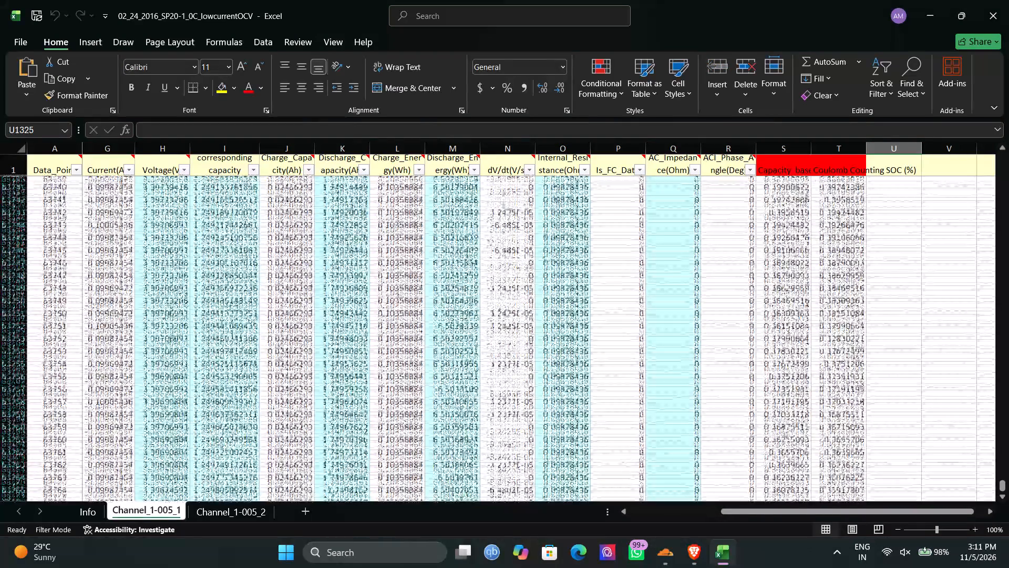
{"action": "scroll", "coordinate": [698, 293], "scroll_direction": "up", "scroll_amount": 5}
{"action": "scroll", "coordinate": [874, 207], "scroll_direction": "up", "scroll_amount": 16}
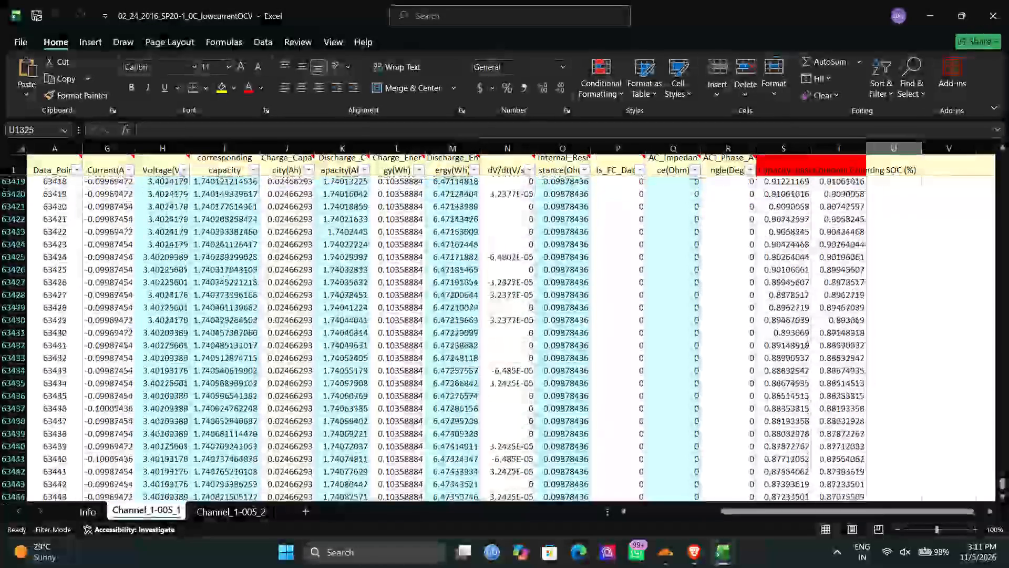
{"action": "scroll", "coordinate": [874, 207], "scroll_direction": "up", "scroll_amount": 18}
{"action": "scroll", "coordinate": [874, 207], "scroll_direction": "up", "scroll_amount": 6}
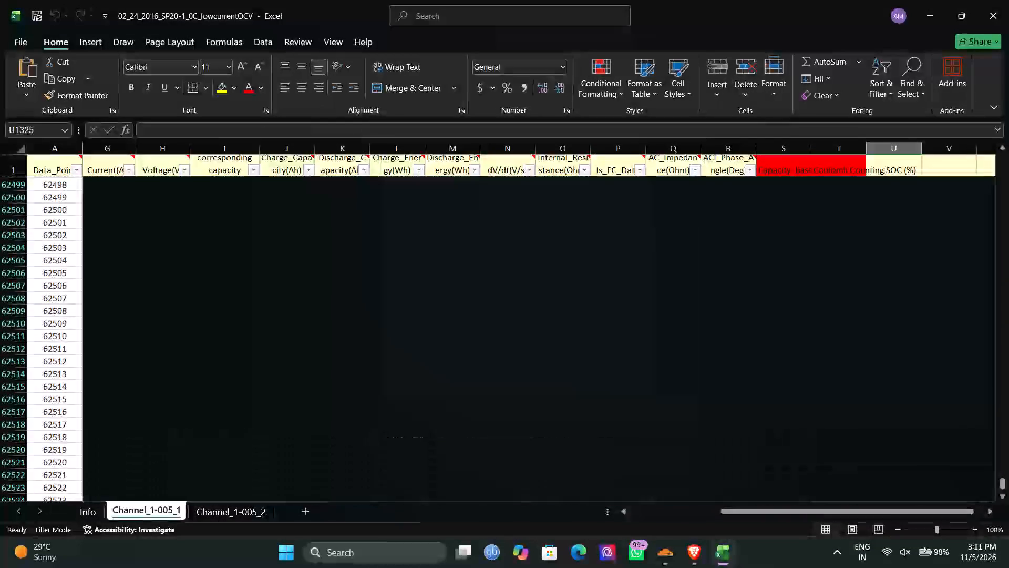
{"action": "scroll", "coordinate": [874, 207], "scroll_direction": "up", "scroll_amount": 2}
{"action": "left_click", "coordinate": [997, 0]}
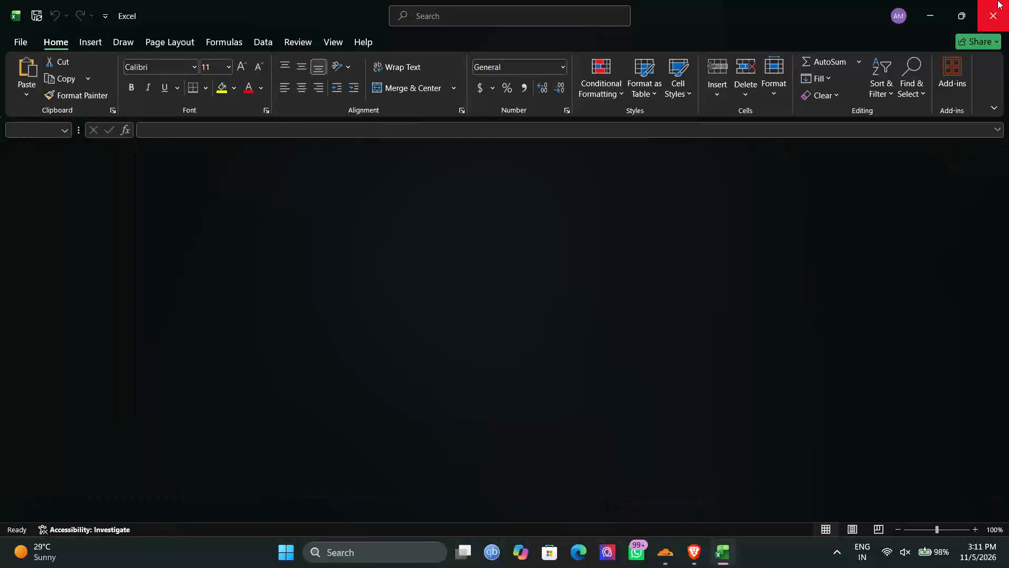
Copy the 02_24_2016_SP20-1_0C_lowcurrentOCV workbook from the desktop into the battery project folder.
{"action": "right_click", "coordinate": [319, 356]}
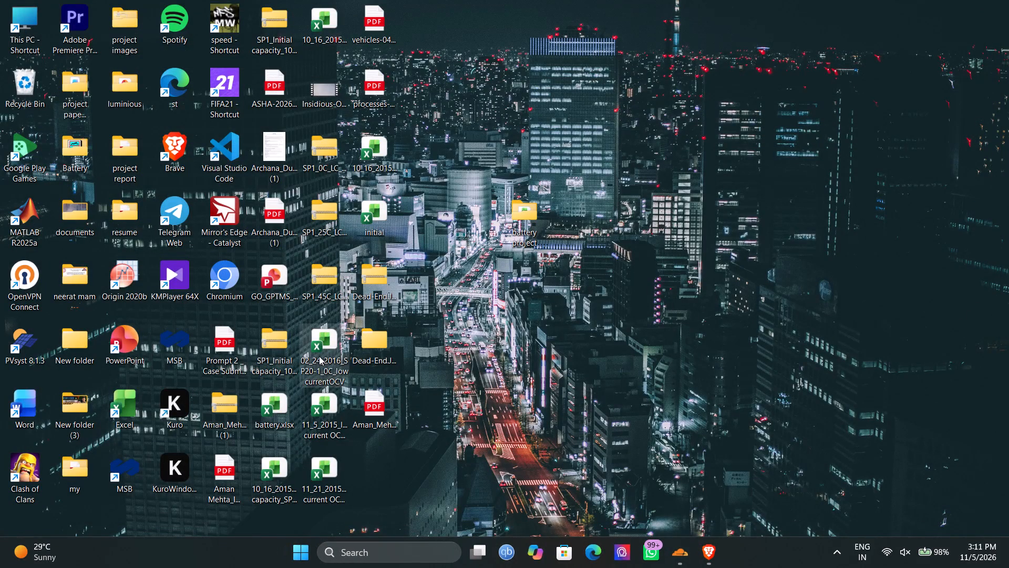
{"action": "left_click", "coordinate": [384, 87]}
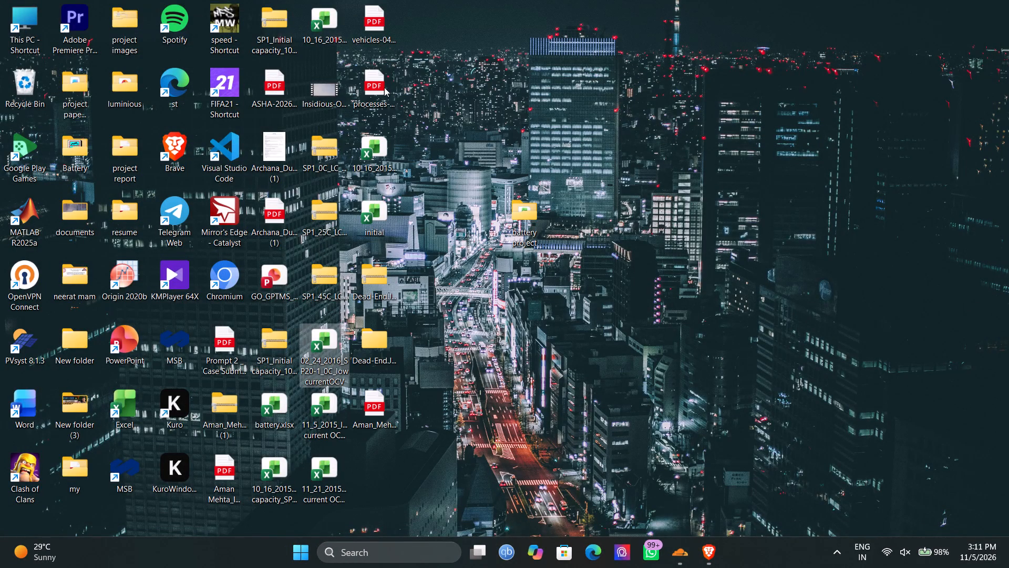
{"action": "double_click", "coordinate": [520, 245]}
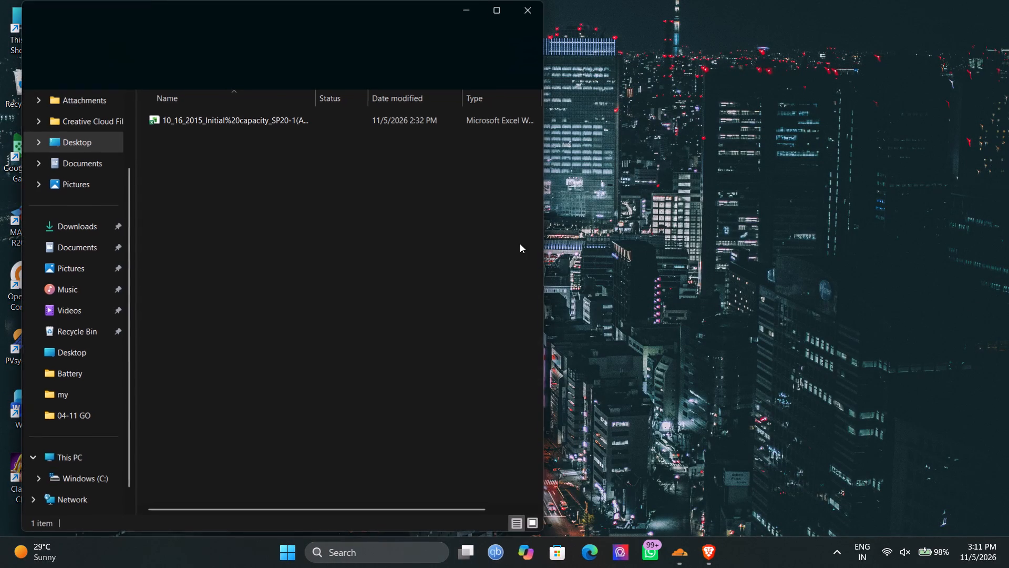
{"action": "right_click", "coordinate": [287, 181]}
{"action": "left_click", "coordinate": [312, 197]}
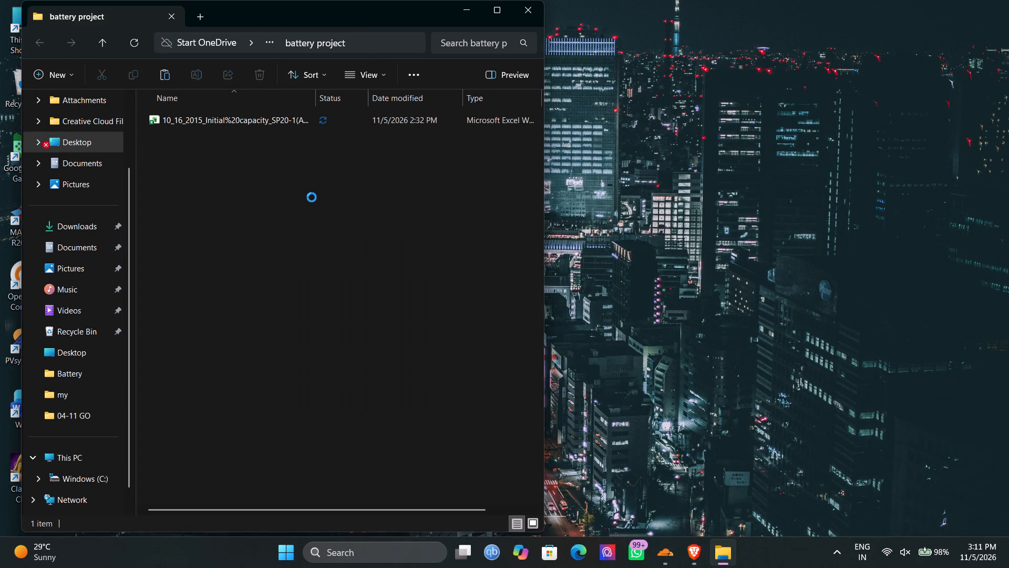
Open the 11_5_2015_low current OCV test_SP20-1 workbook from the desktop, examine its mV and mA columns, and close it.
{"action": "left_click", "coordinate": [470, 12]}
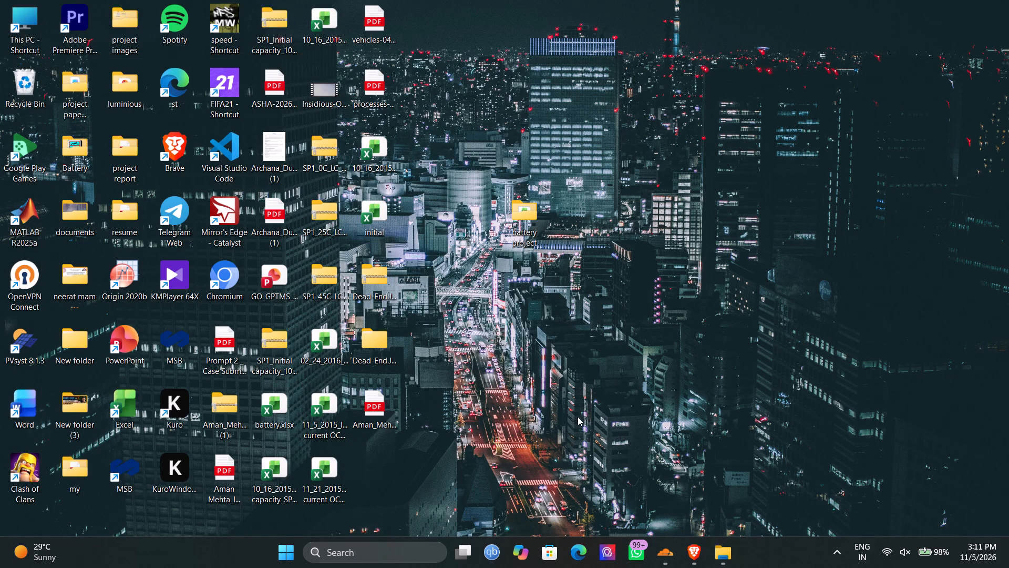
{"action": "double_click", "coordinate": [344, 395]}
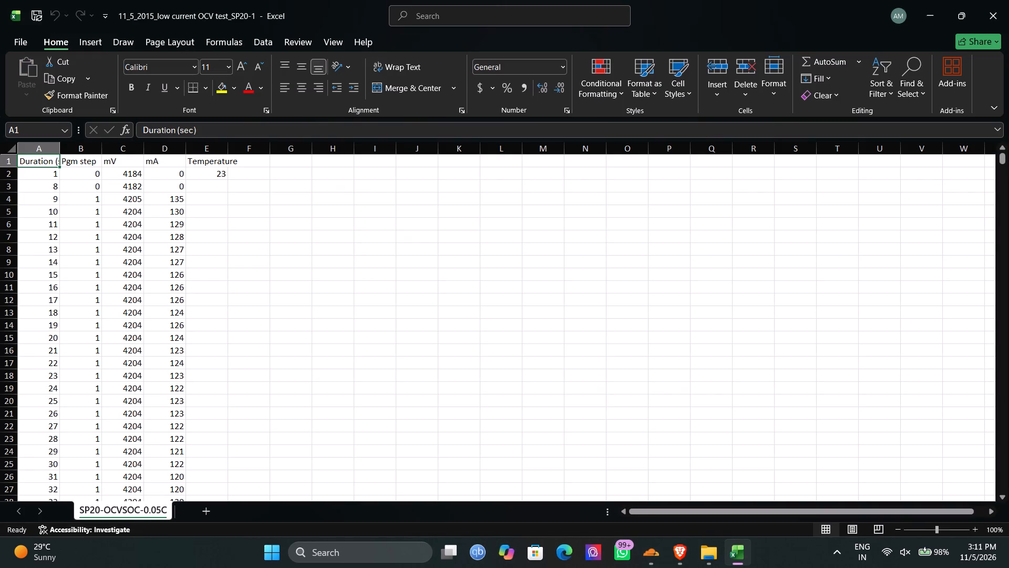
{"action": "scroll", "coordinate": [193, 438], "scroll_direction": "up", "scroll_amount": 2}
{"action": "scroll", "coordinate": [193, 438], "scroll_direction": "down", "scroll_amount": 4}
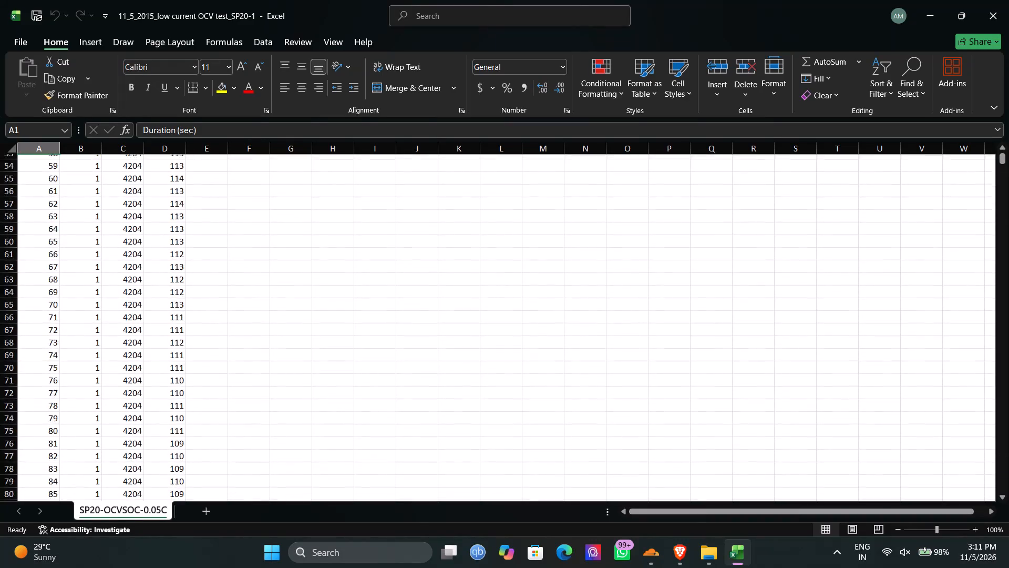
{"action": "scroll", "coordinate": [193, 438], "scroll_direction": "down", "scroll_amount": 3}
{"action": "scroll", "coordinate": [193, 438], "scroll_direction": "up", "scroll_amount": 4}
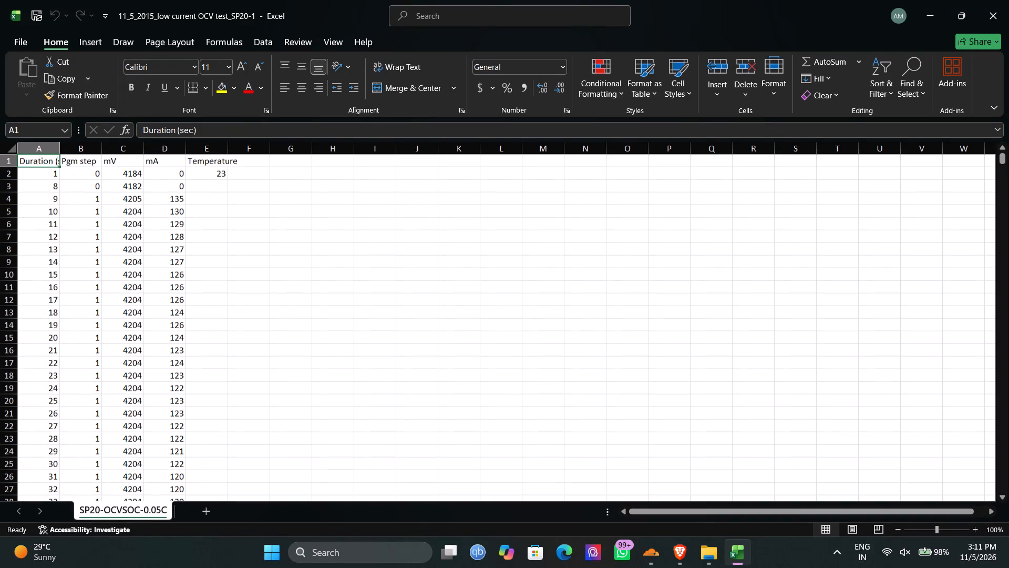
{"action": "left_click", "coordinate": [133, 157]}
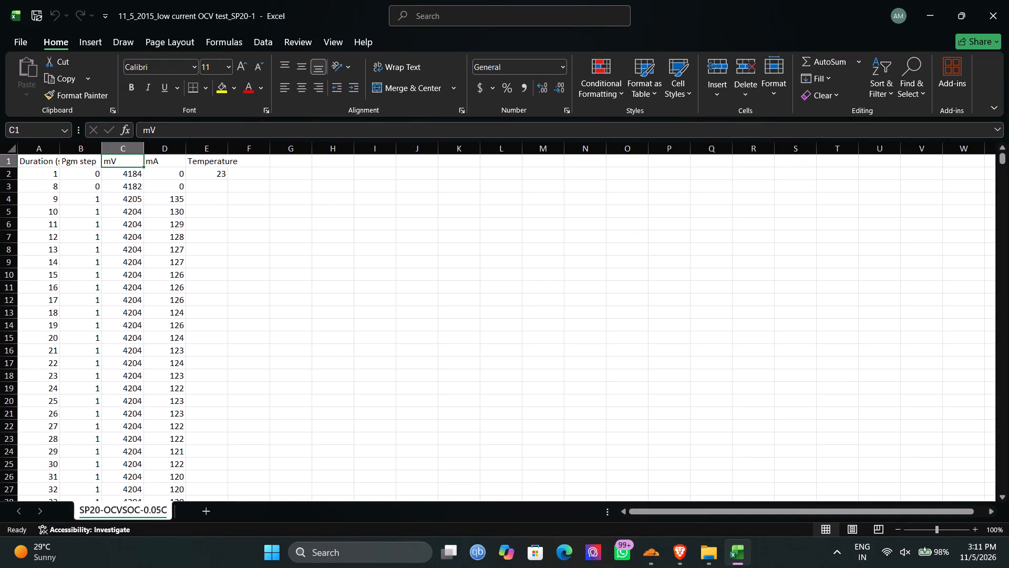
{"action": "left_click", "coordinate": [162, 160]}
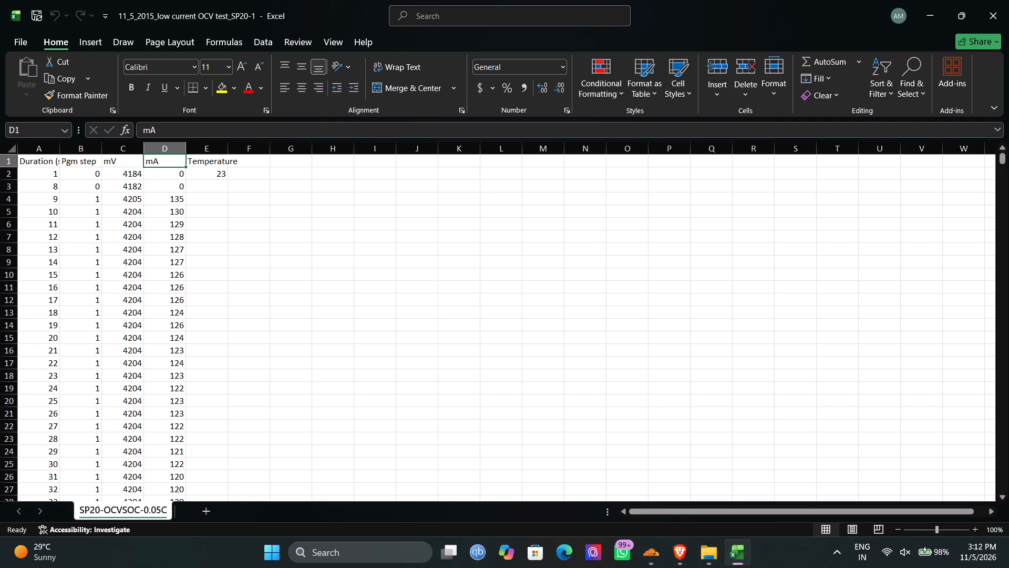
{"action": "left_click", "coordinate": [935, 13]}
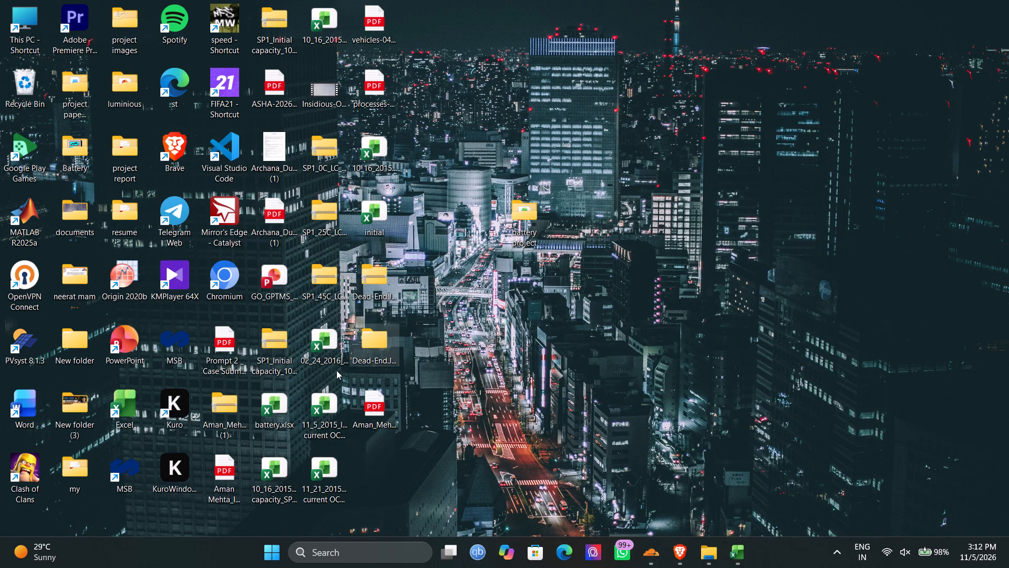
{"action": "left_click", "coordinate": [745, 549]}
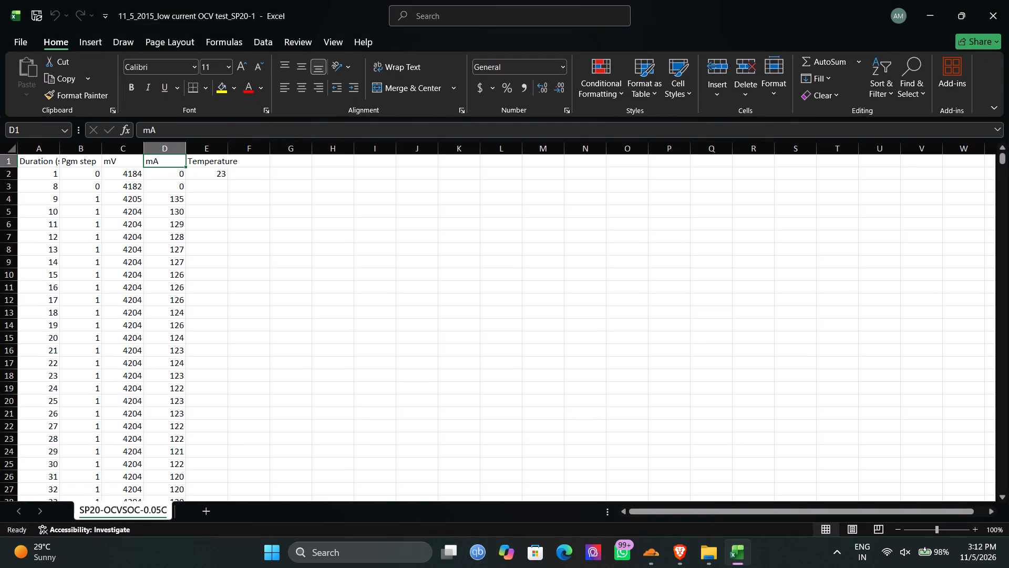
{"action": "left_click", "coordinate": [930, 6]}
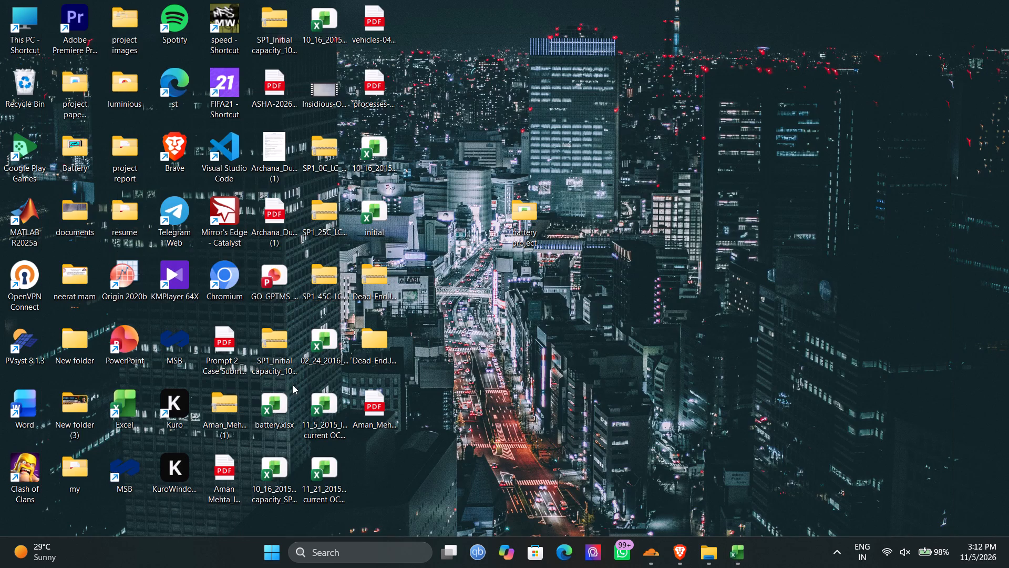
{"action": "double_click", "coordinate": [326, 356]}
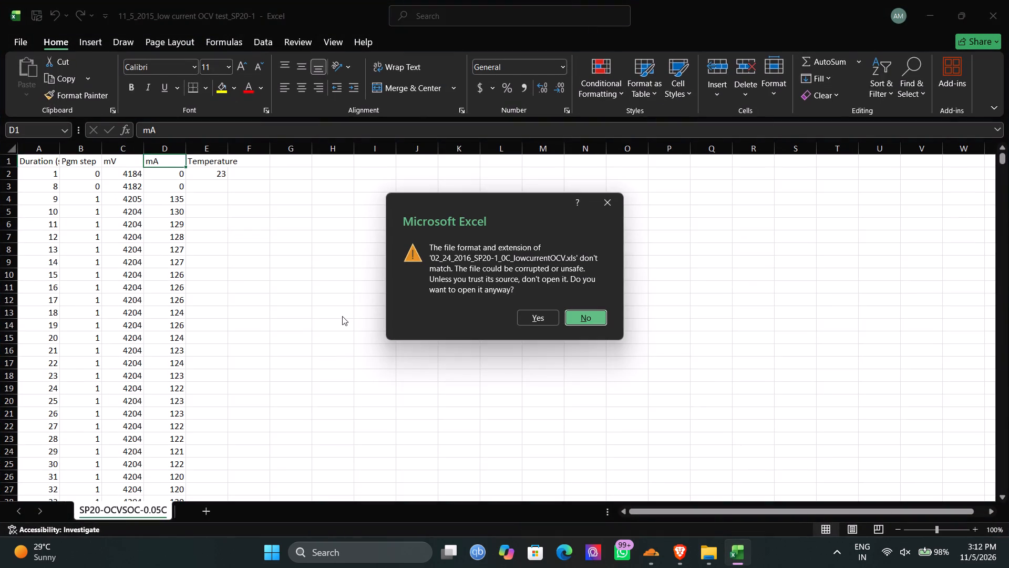
{"action": "left_click", "coordinate": [573, 317]}
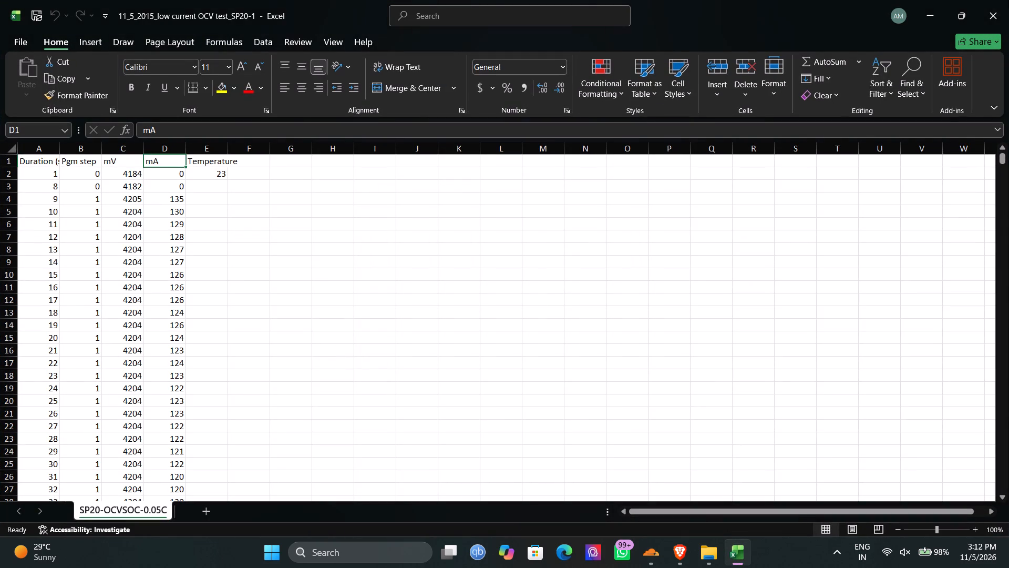
{"action": "left_click", "coordinate": [1004, 2]}
Open the 11_21_2015_low current OCV test_SP20-1 workbook from the desktop, examine its duration, mV and mA data, and close it.
{"action": "double_click", "coordinate": [304, 488]}
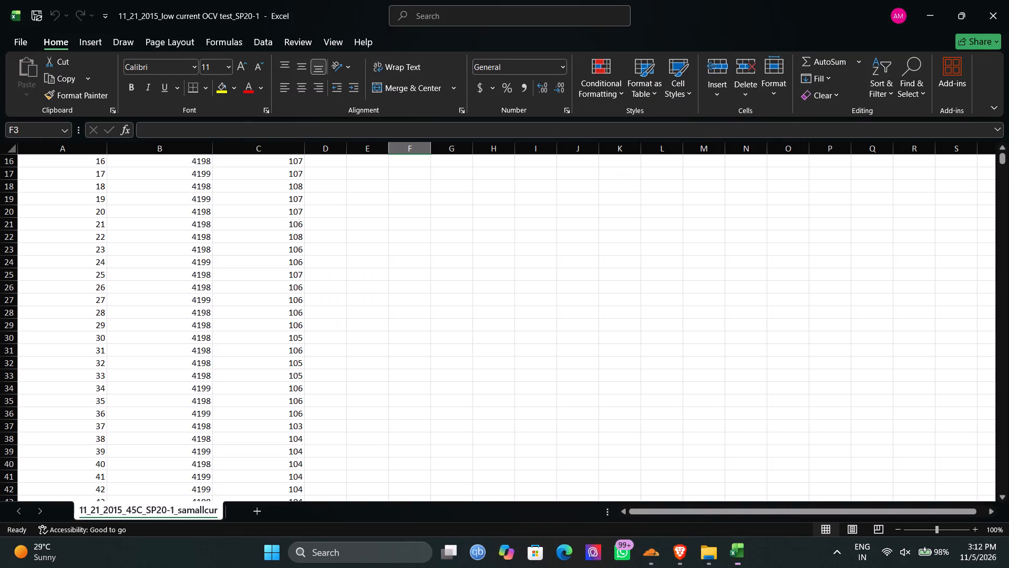
{"action": "scroll", "coordinate": [431, 331], "scroll_direction": "up", "scroll_amount": 12}
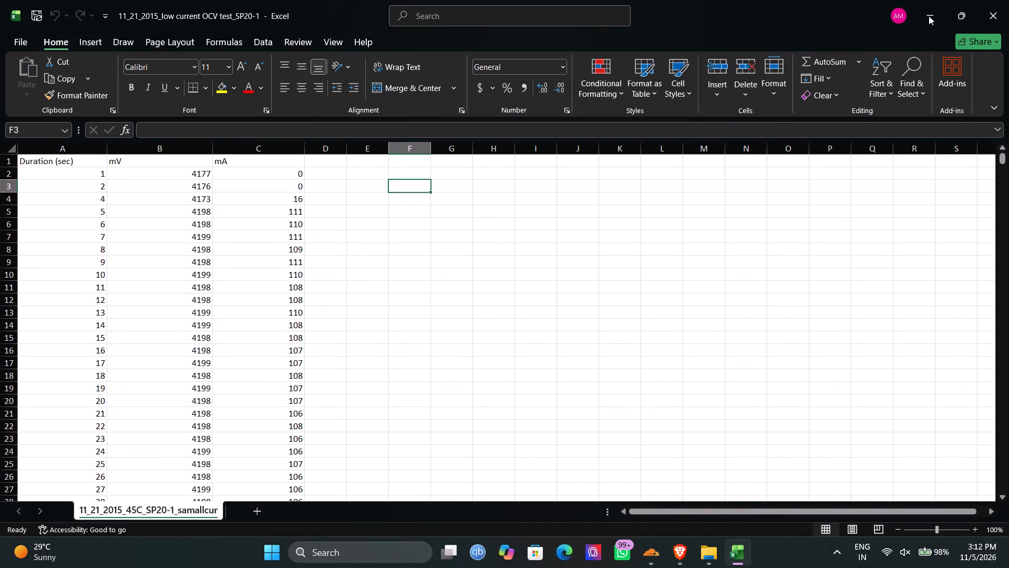
{"action": "left_click", "coordinate": [1008, 15]}
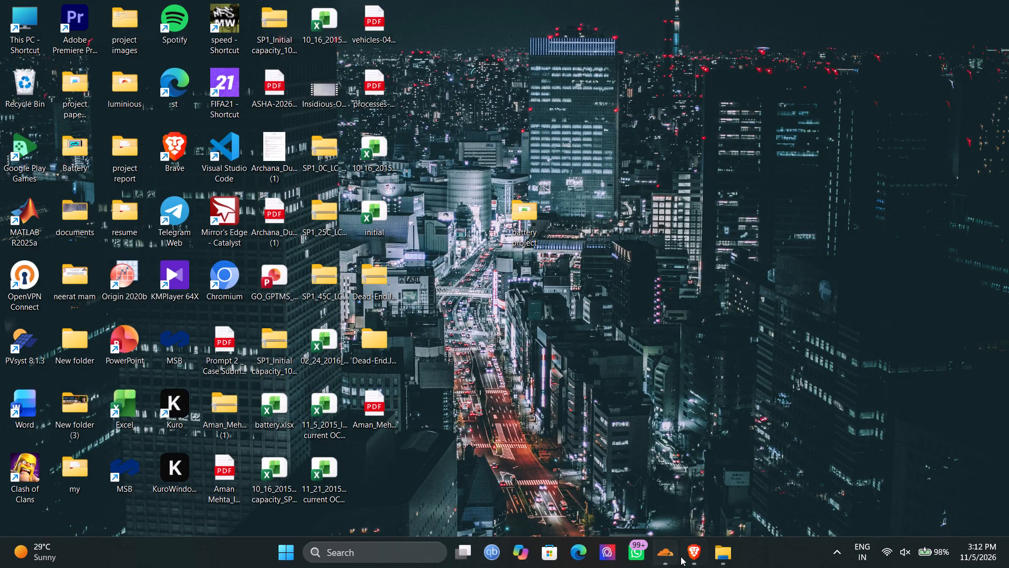
{"action": "left_click", "coordinate": [685, 556]}
{"action": "left_click", "coordinate": [940, 15]}
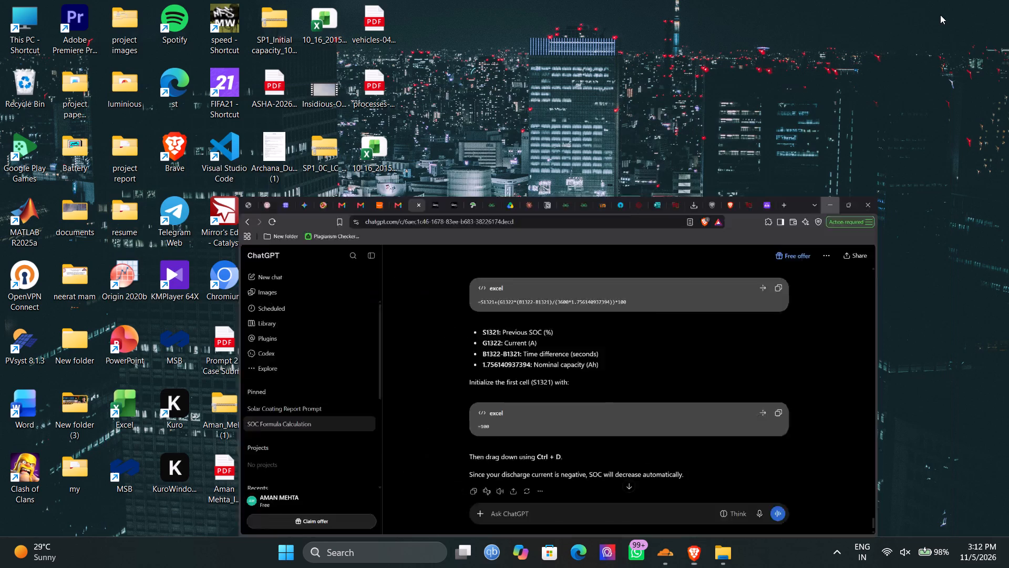
{"action": "double_click", "coordinate": [303, 484]}
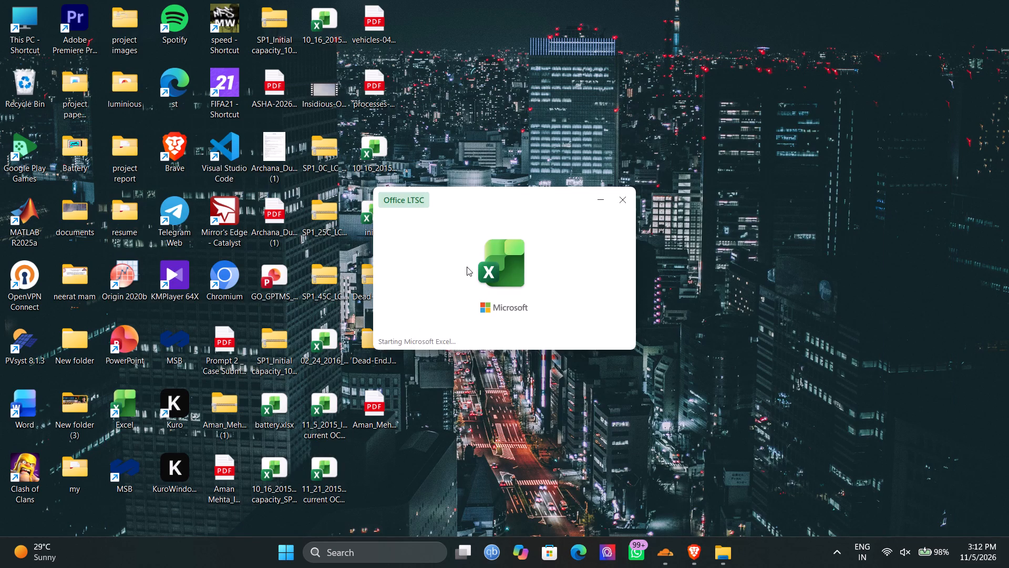
{"action": "scroll", "coordinate": [363, 270], "scroll_direction": "up", "scroll_amount": 5}
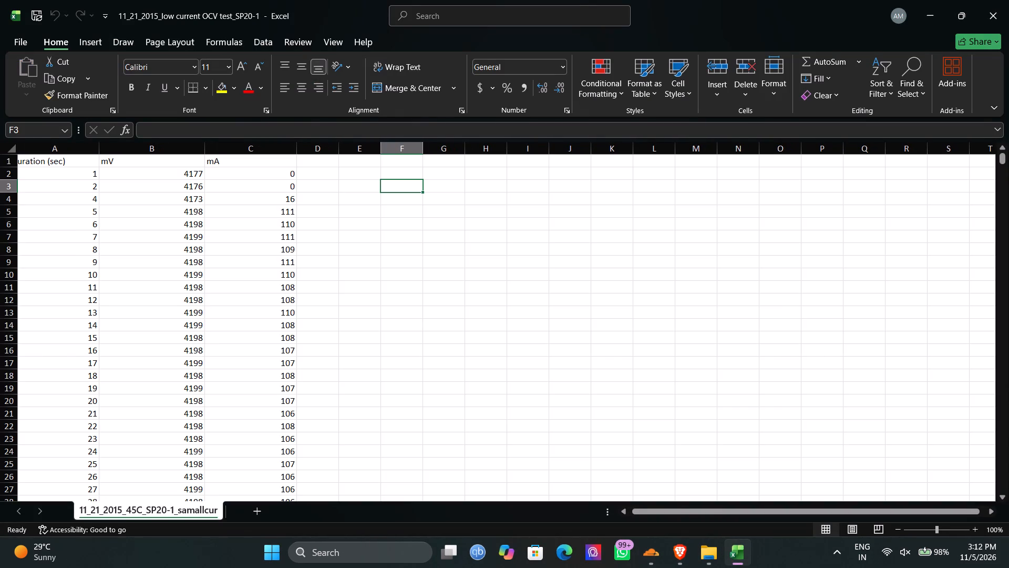
{"action": "scroll", "coordinate": [363, 270], "scroll_direction": "right", "scroll_amount": 3}
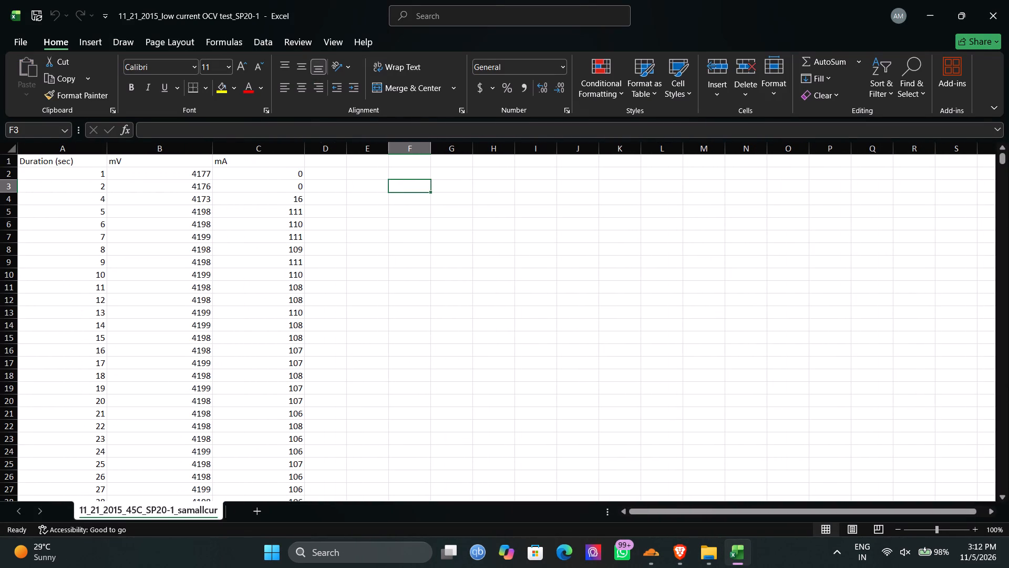
{"action": "scroll", "coordinate": [225, 249], "scroll_direction": "down", "scroll_amount": 3}
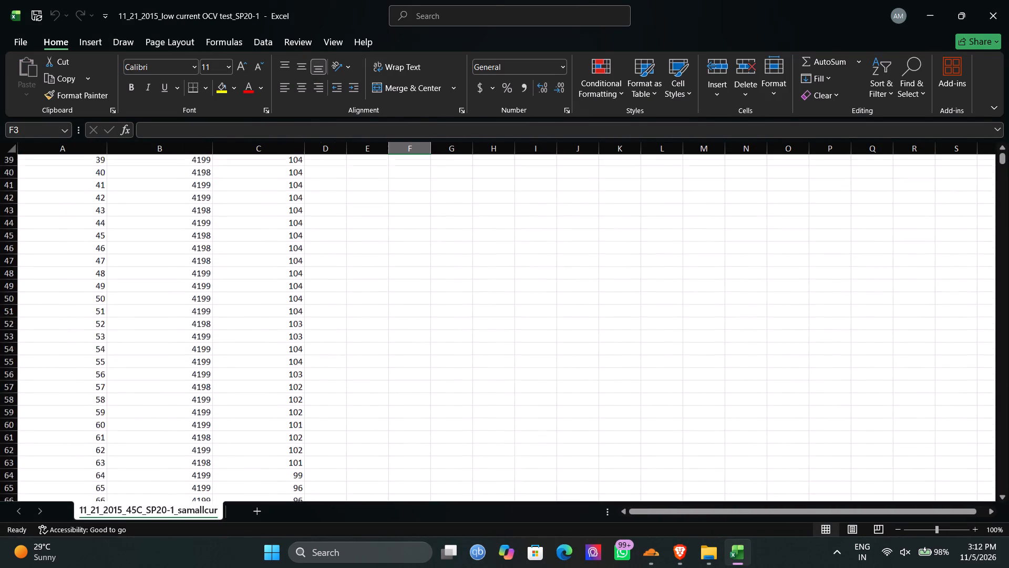
{"action": "scroll", "coordinate": [225, 249], "scroll_direction": "down", "scroll_amount": 3}
{"action": "scroll", "coordinate": [571, 334], "scroll_direction": "up", "scroll_amount": 3}
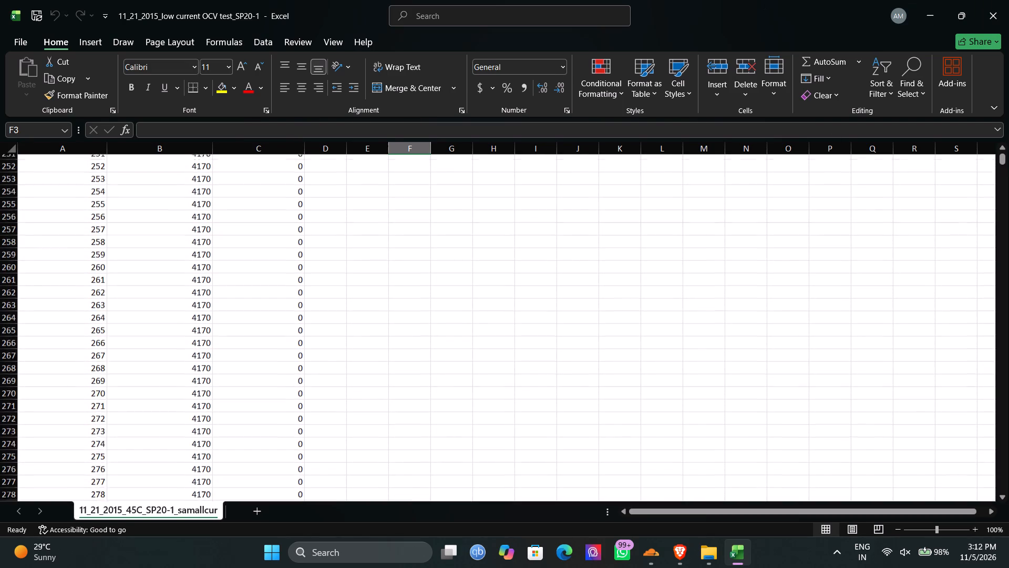
{"action": "left_click", "coordinate": [979, 11]}
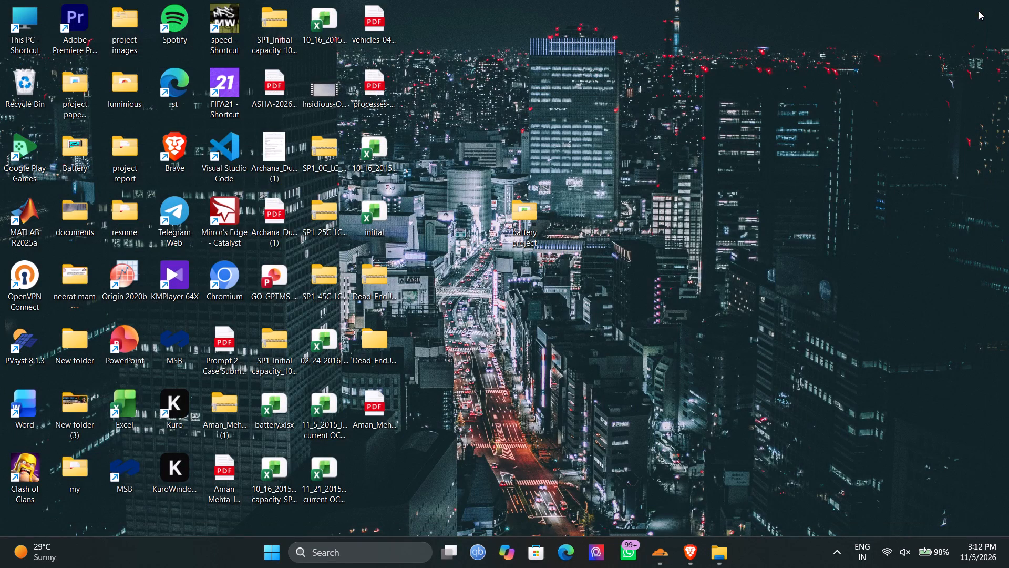
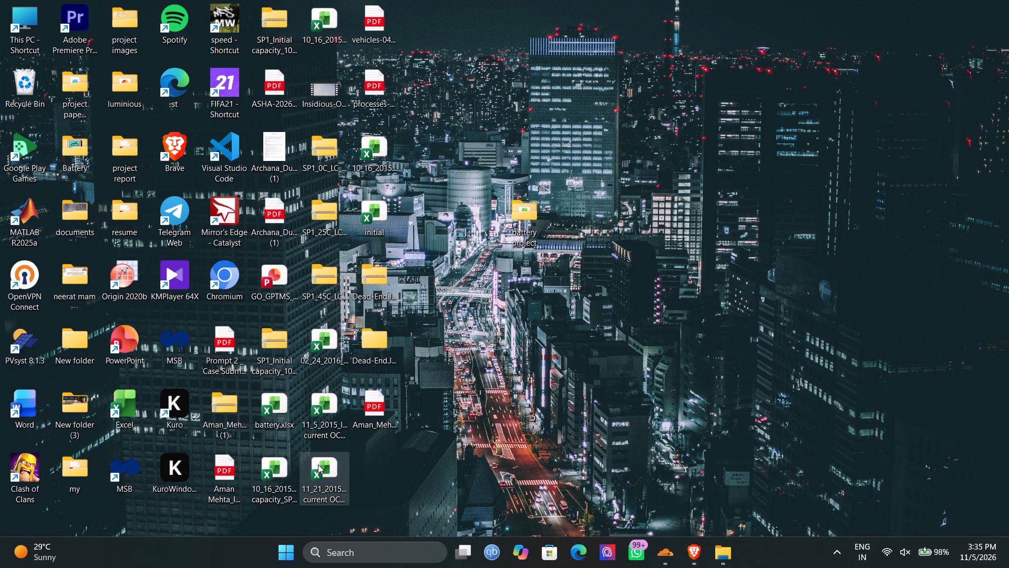
{"action": "double_click", "coordinate": [318, 464]}
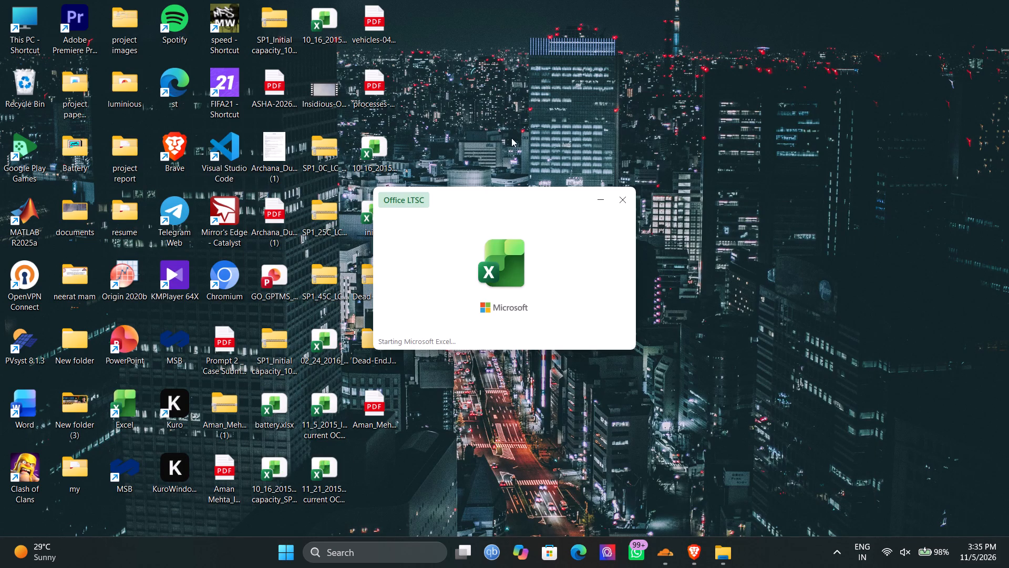
{"action": "scroll", "coordinate": [529, 227], "scroll_direction": "up", "scroll_amount": 7}
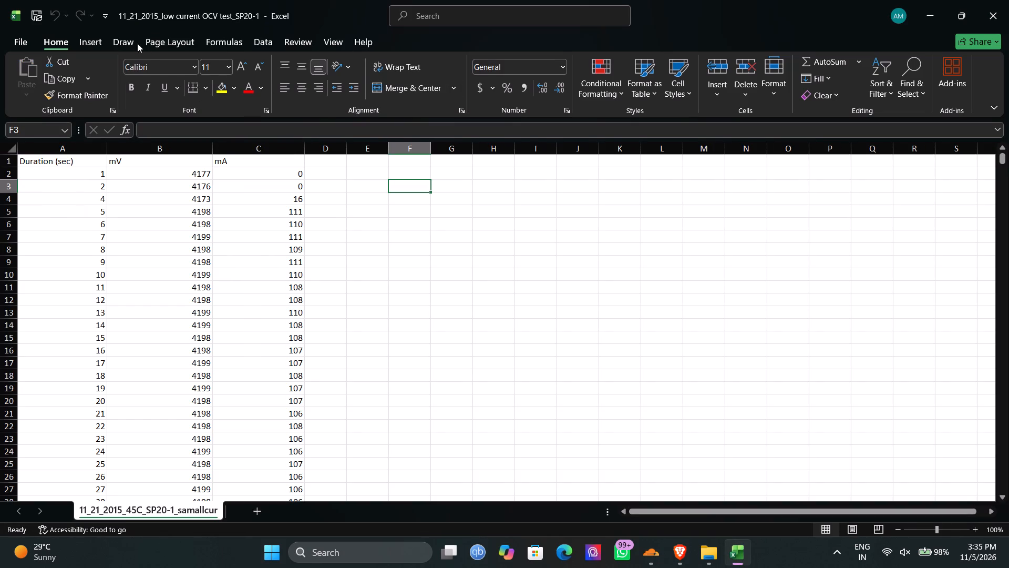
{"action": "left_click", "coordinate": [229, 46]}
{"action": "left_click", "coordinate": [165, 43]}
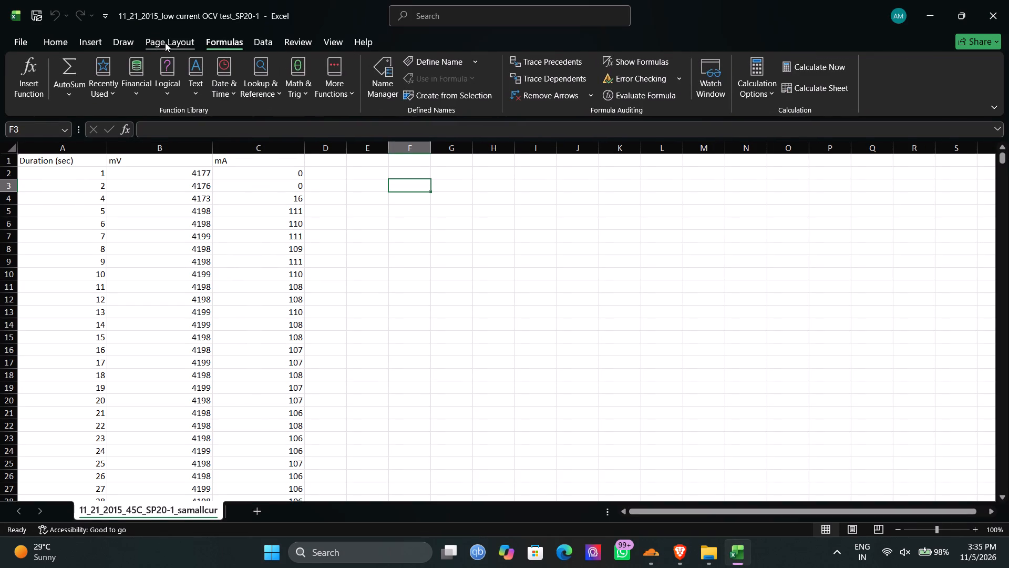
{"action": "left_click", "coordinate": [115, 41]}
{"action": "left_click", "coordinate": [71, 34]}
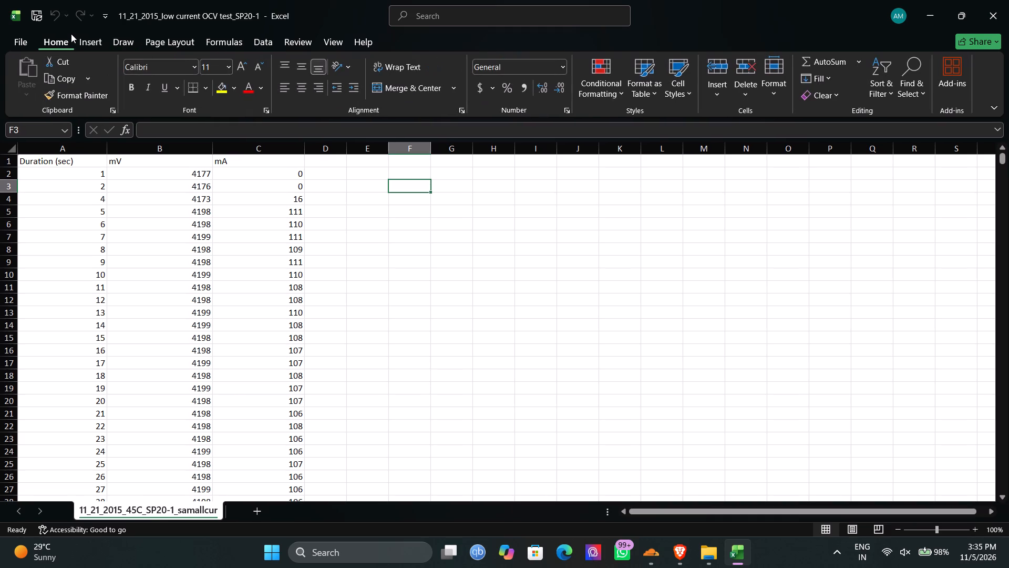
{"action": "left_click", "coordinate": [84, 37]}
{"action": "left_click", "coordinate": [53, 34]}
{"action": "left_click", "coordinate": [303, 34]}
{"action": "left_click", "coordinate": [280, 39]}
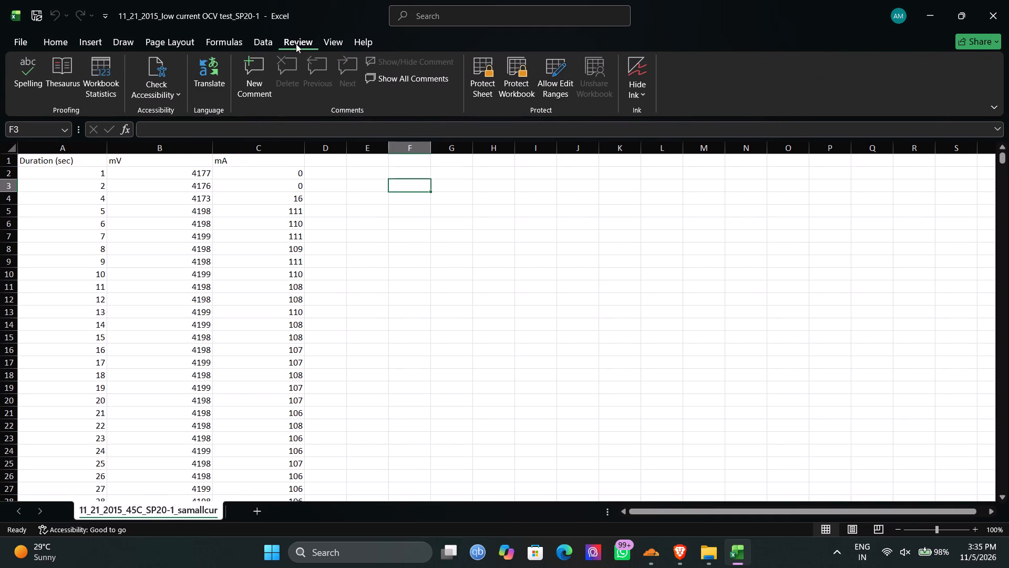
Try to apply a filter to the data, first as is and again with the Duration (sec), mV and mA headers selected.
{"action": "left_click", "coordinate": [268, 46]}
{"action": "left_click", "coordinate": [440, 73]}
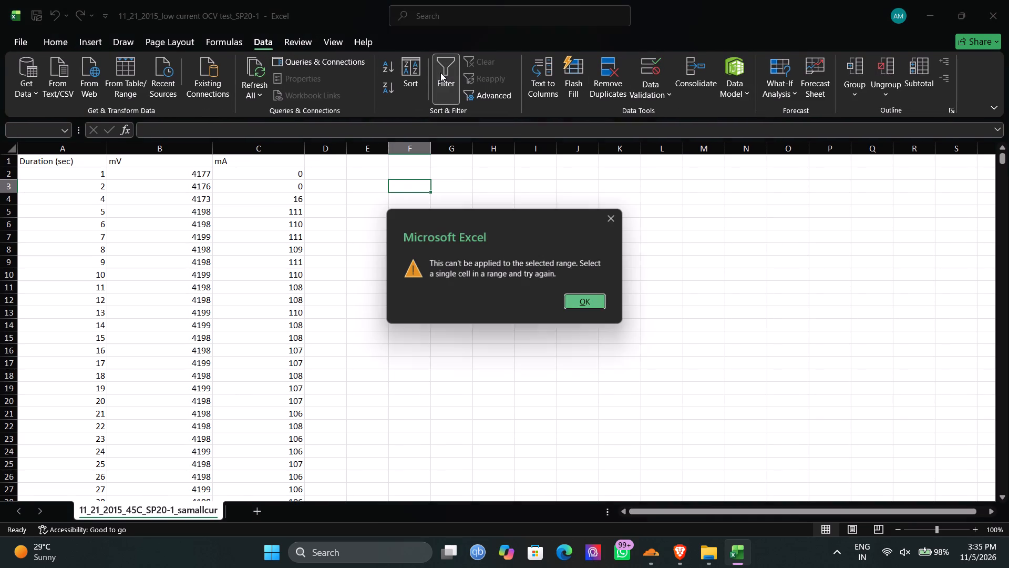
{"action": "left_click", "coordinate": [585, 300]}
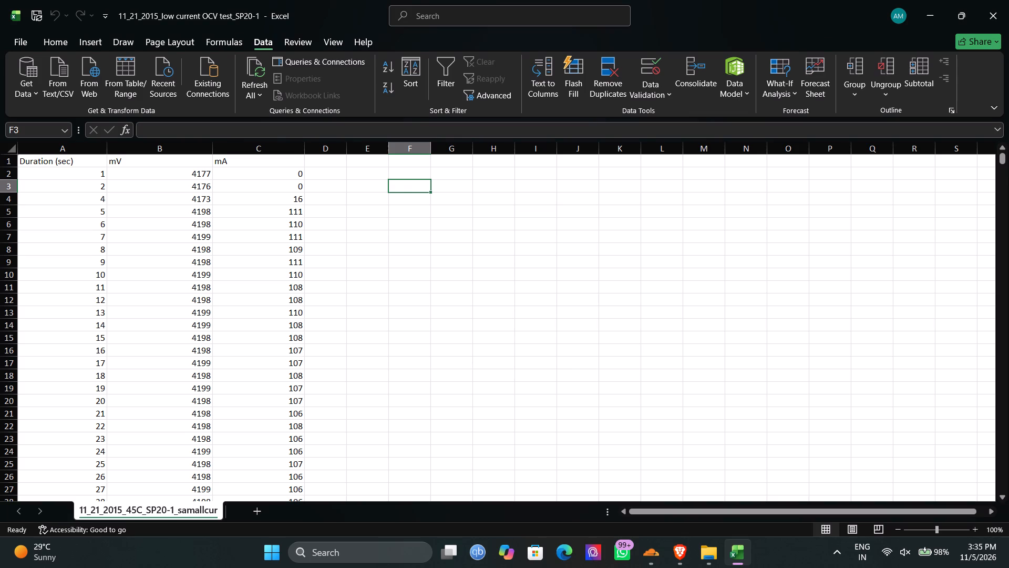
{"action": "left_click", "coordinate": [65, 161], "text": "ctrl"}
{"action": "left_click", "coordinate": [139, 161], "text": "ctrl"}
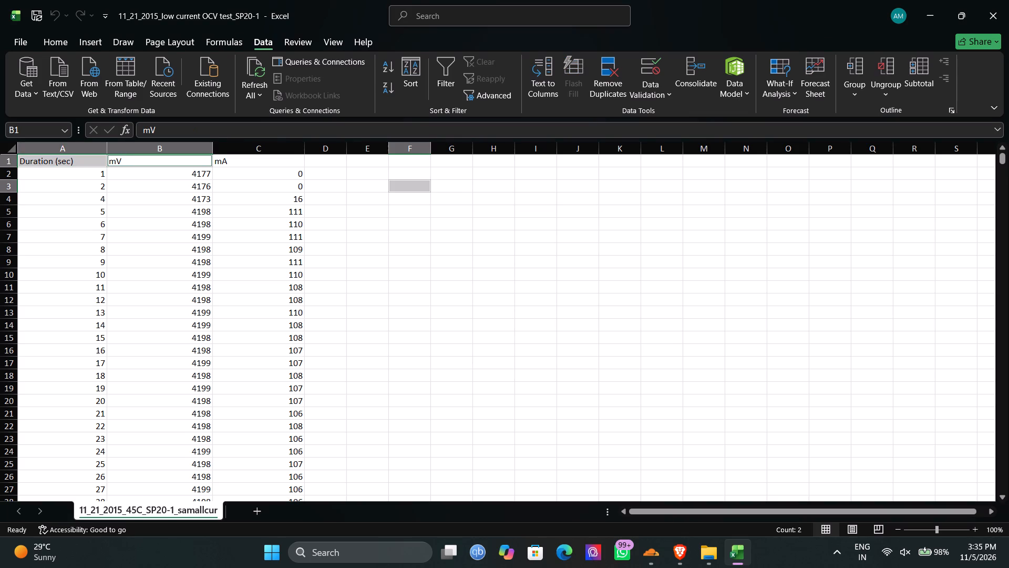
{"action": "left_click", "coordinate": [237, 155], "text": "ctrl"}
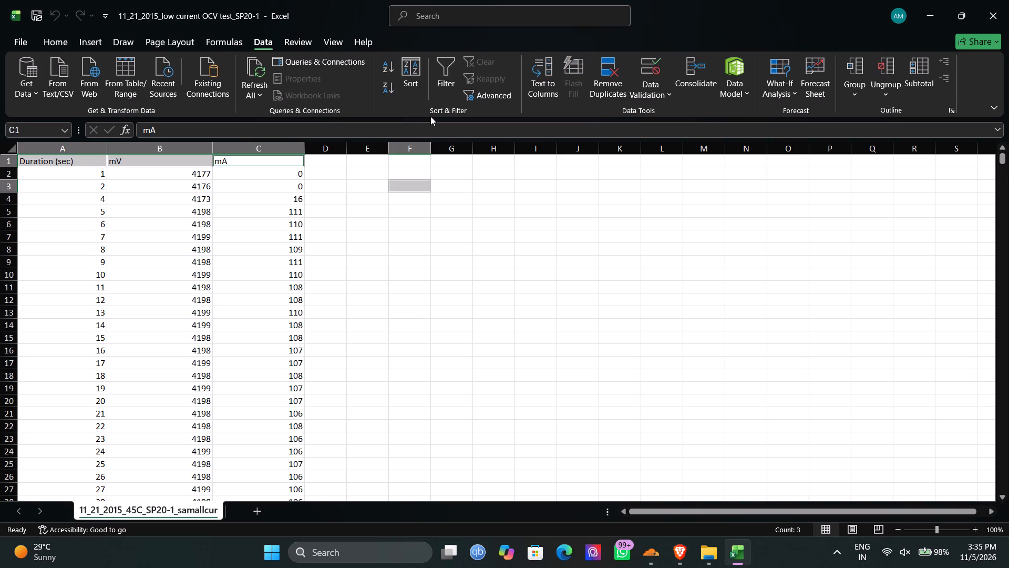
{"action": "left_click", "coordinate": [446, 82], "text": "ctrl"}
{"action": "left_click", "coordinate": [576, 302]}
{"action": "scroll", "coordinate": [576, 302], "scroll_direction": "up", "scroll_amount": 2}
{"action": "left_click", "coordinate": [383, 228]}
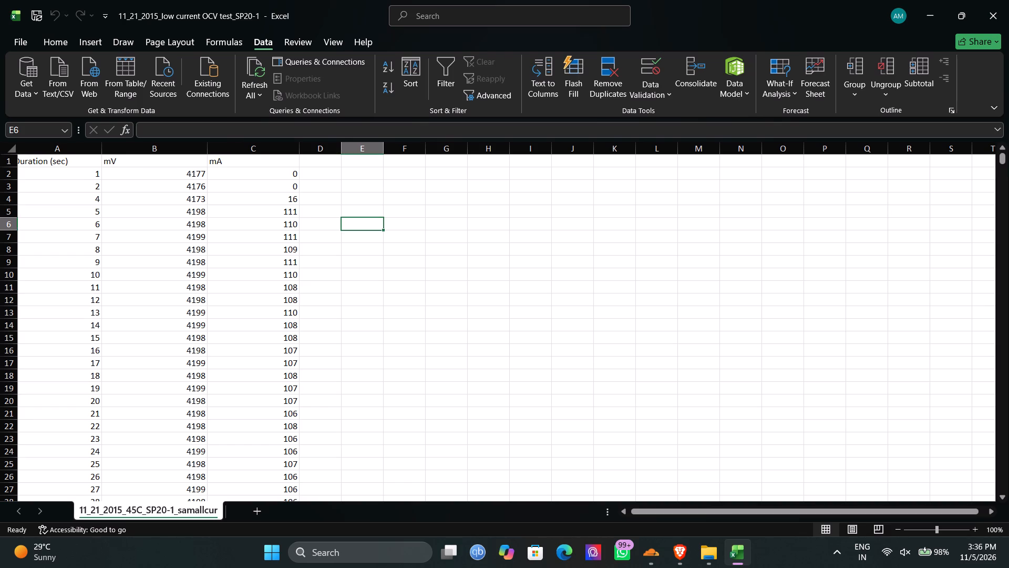
Examine the duration, mV and mA rows to find where the rest section ends and the negative-current discharge section begins.
{"action": "scroll", "coordinate": [181, 306], "scroll_direction": "right", "scroll_amount": 4}
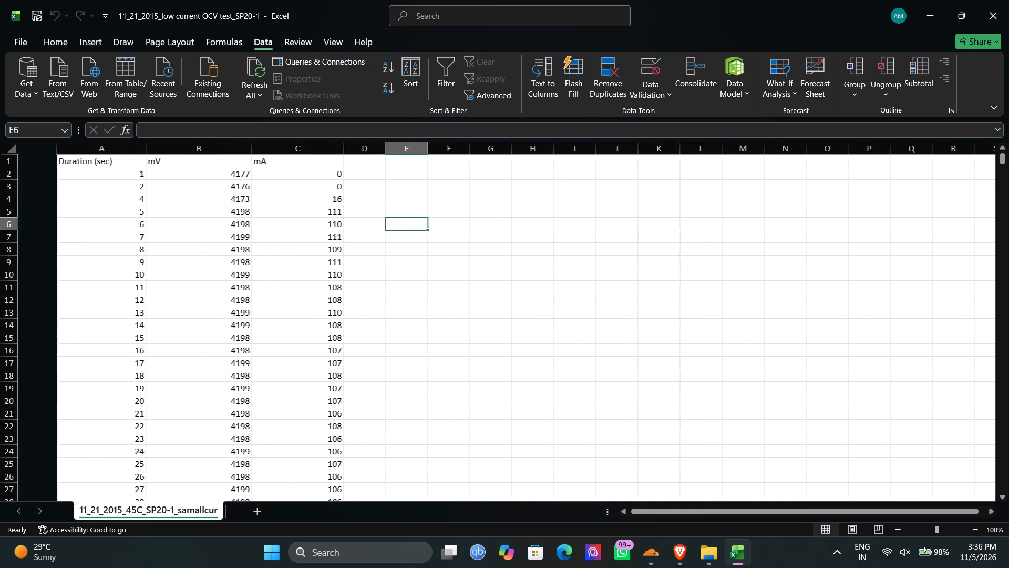
{"action": "left_click", "coordinate": [54, 160]}
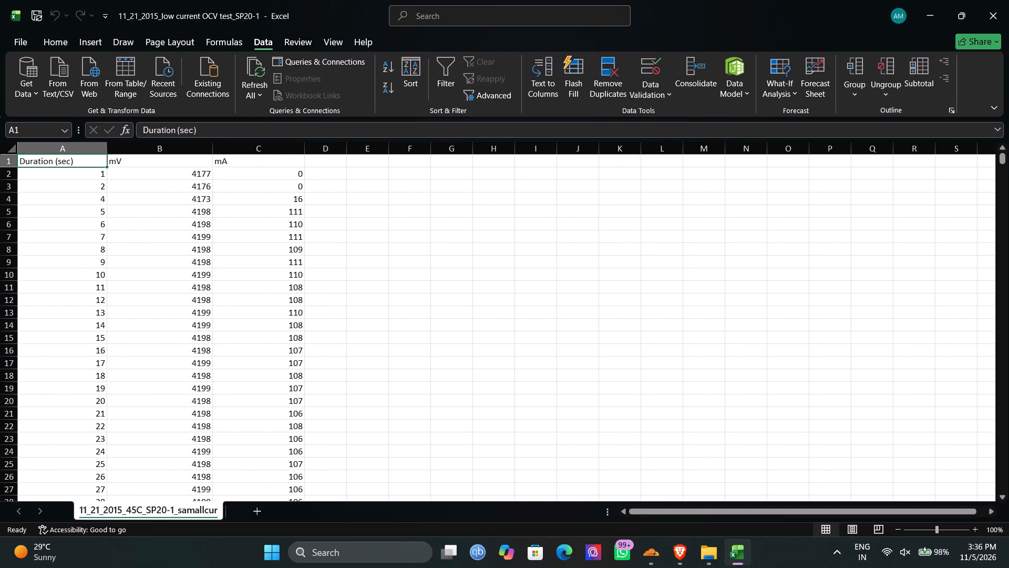
{"action": "scroll", "coordinate": [122, 267], "scroll_direction": "down", "scroll_amount": 8}
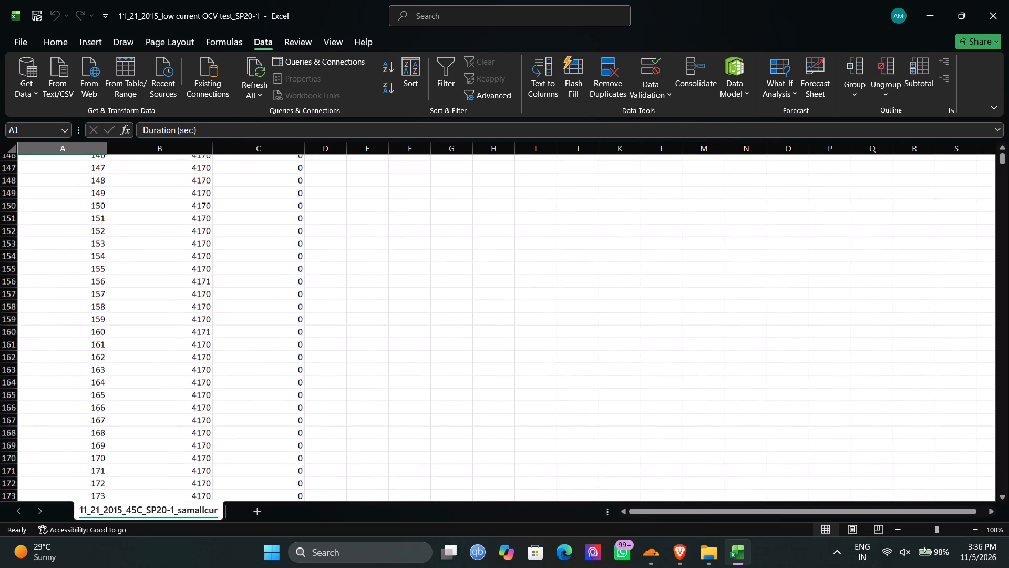
{"action": "scroll", "coordinate": [122, 267], "scroll_direction": "down", "scroll_amount": 3}
{"action": "scroll", "coordinate": [122, 267], "scroll_direction": "up", "scroll_amount": 13}
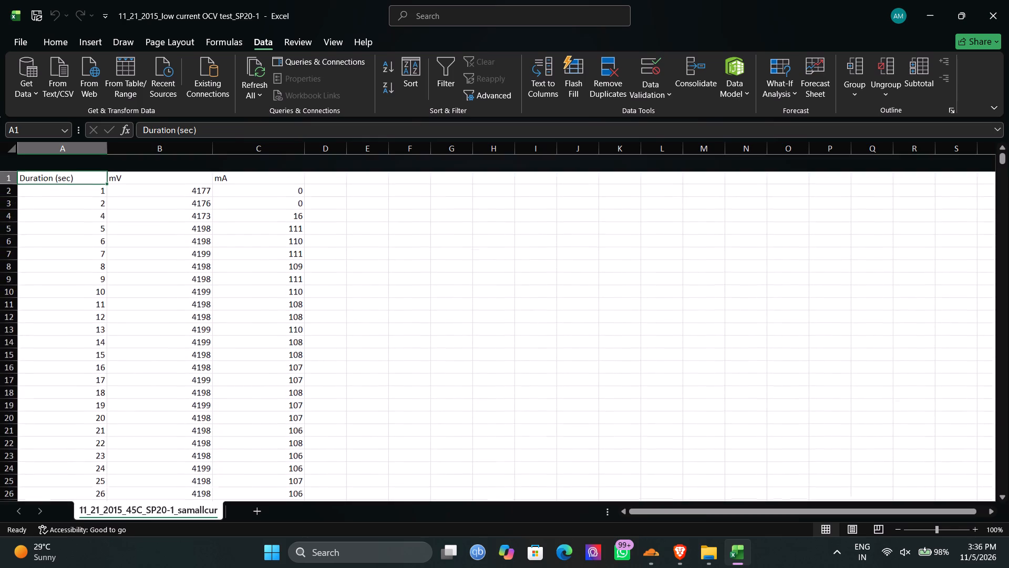
{"action": "scroll", "coordinate": [122, 267], "scroll_direction": "up", "scroll_amount": 1}
{"action": "scroll", "coordinate": [122, 267], "scroll_direction": "down", "scroll_amount": 7}
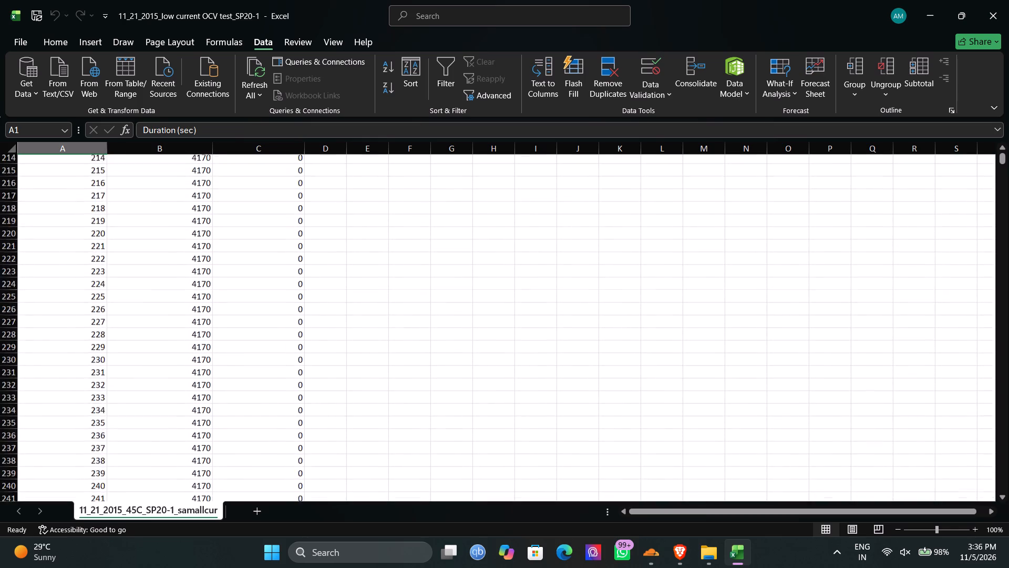
{"action": "scroll", "coordinate": [122, 267], "scroll_direction": "down", "scroll_amount": 17}
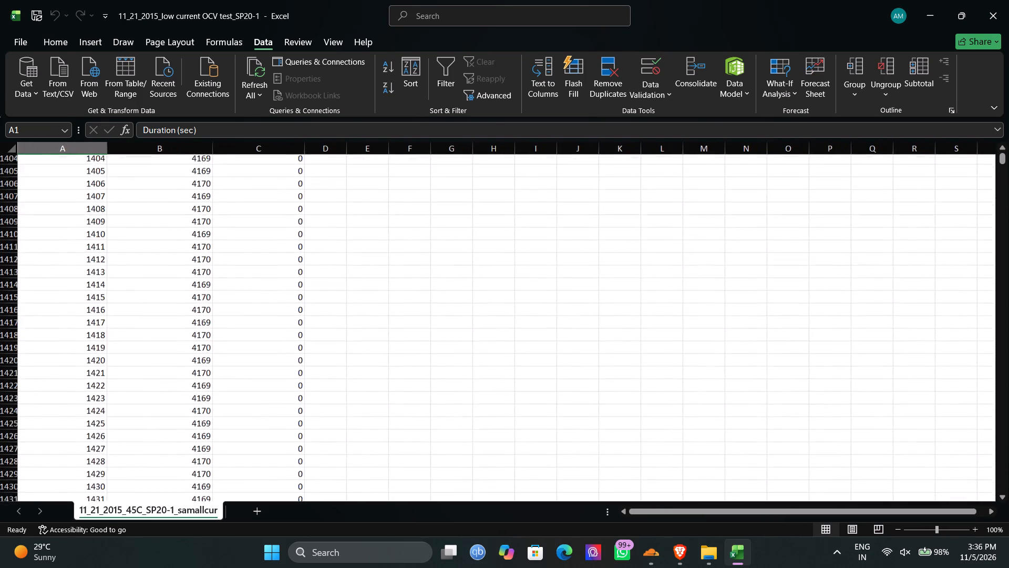
{"action": "scroll", "coordinate": [122, 267], "scroll_direction": "down", "scroll_amount": 17}
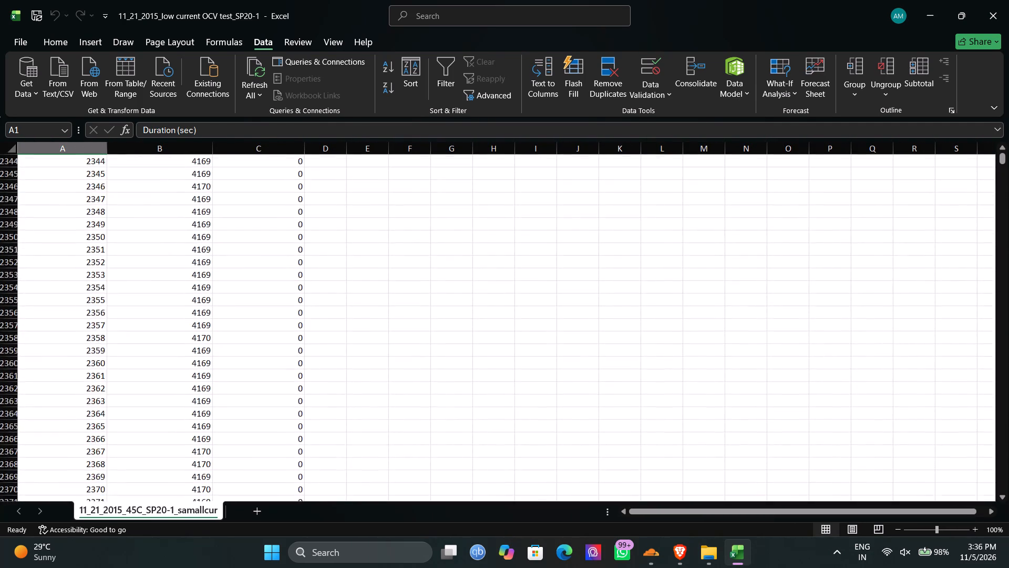
{"action": "scroll", "coordinate": [122, 267], "scroll_direction": "down", "scroll_amount": 9}
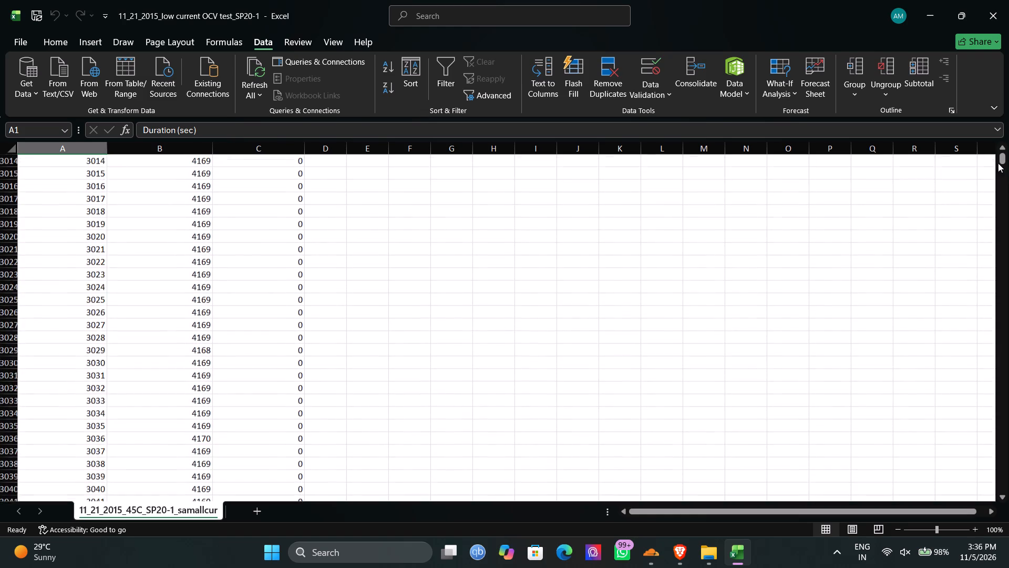
{"action": "left_click_drag", "start_coordinate": [1000, 159], "coordinate": [993, 204]}
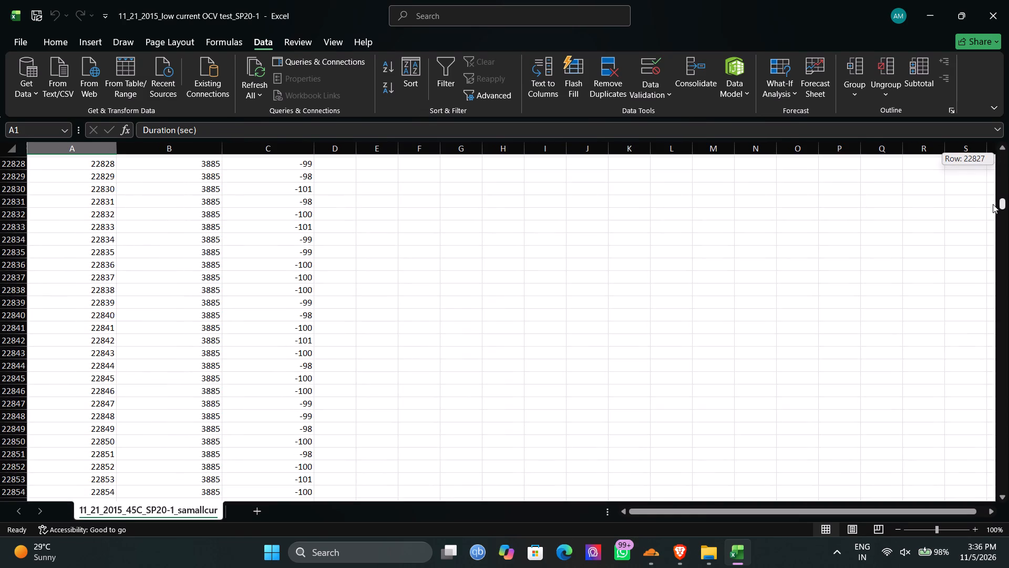
{"action": "left_click_drag", "start_coordinate": [993, 204], "coordinate": [1004, 154]}
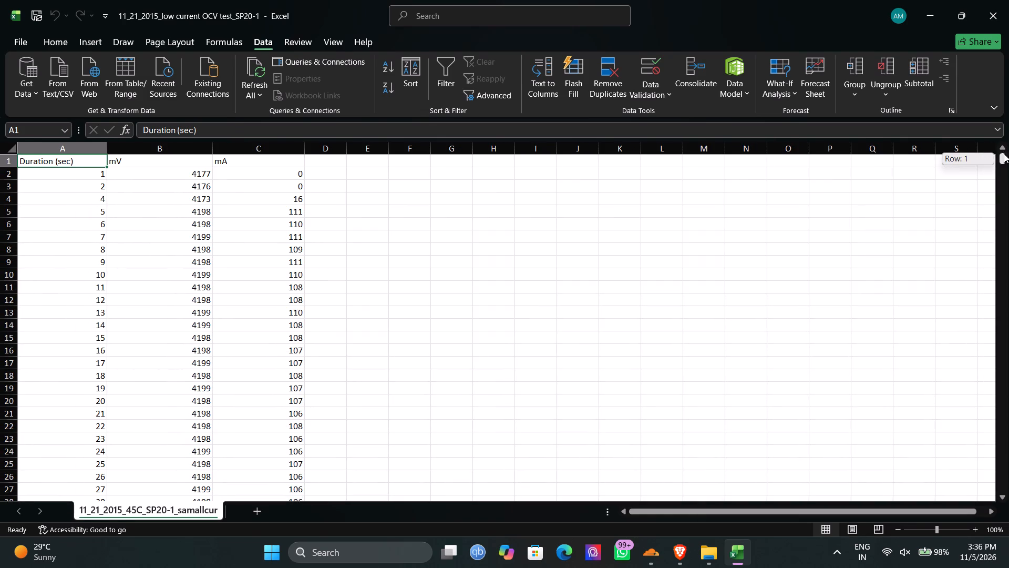
{"action": "left_click_drag", "start_coordinate": [1004, 154], "coordinate": [1002, 177]}
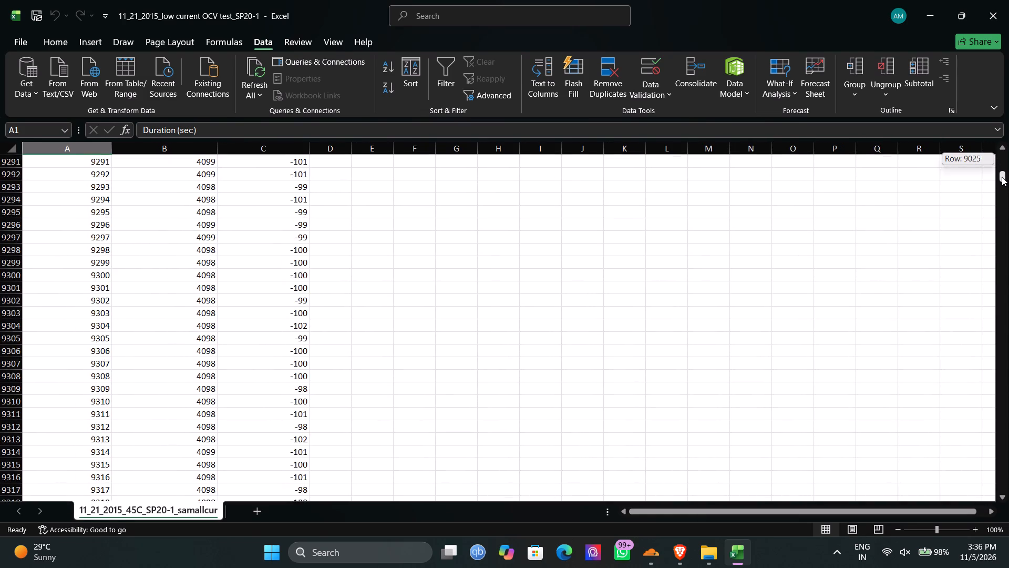
{"action": "left_click_drag", "start_coordinate": [1002, 177], "coordinate": [1002, 175]}
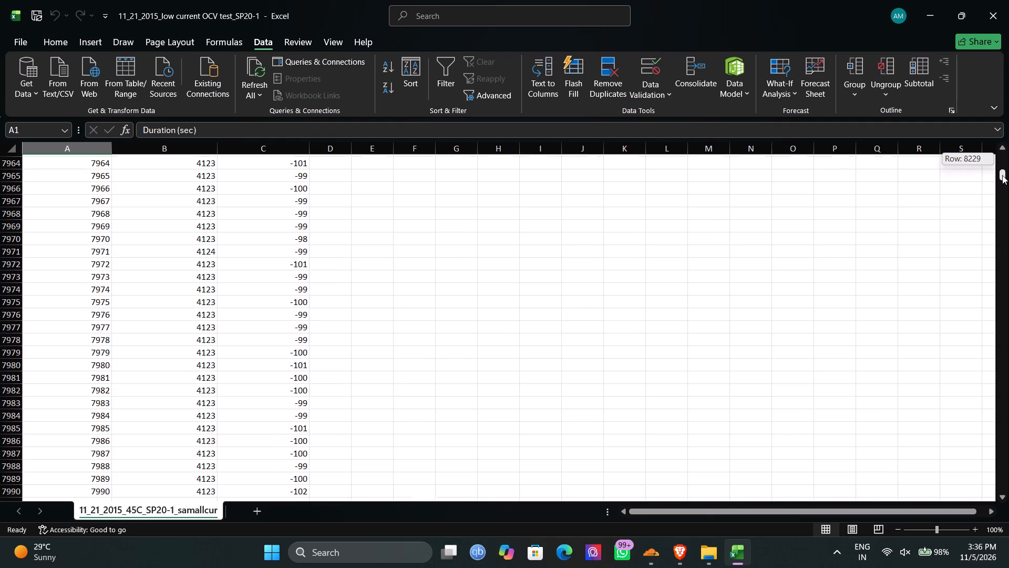
{"action": "left_click_drag", "start_coordinate": [1002, 175], "coordinate": [1003, 164]}
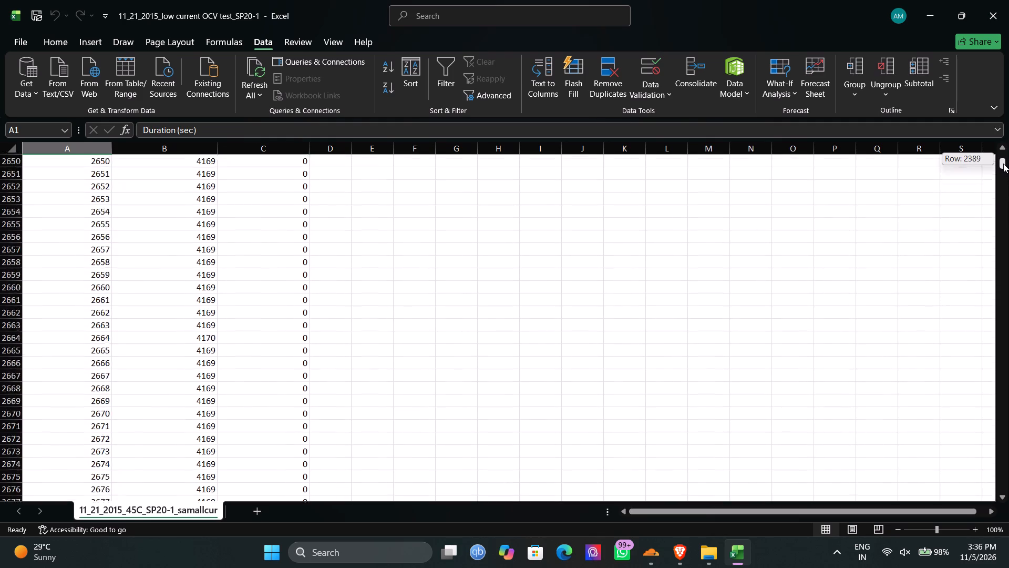
{"action": "left_click_drag", "start_coordinate": [1003, 164], "coordinate": [1005, 157]}
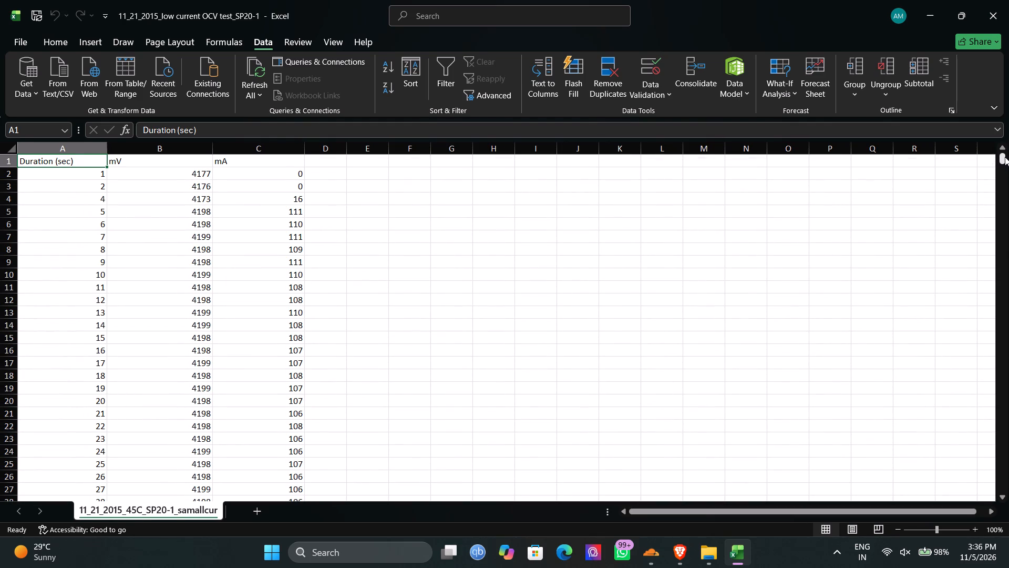
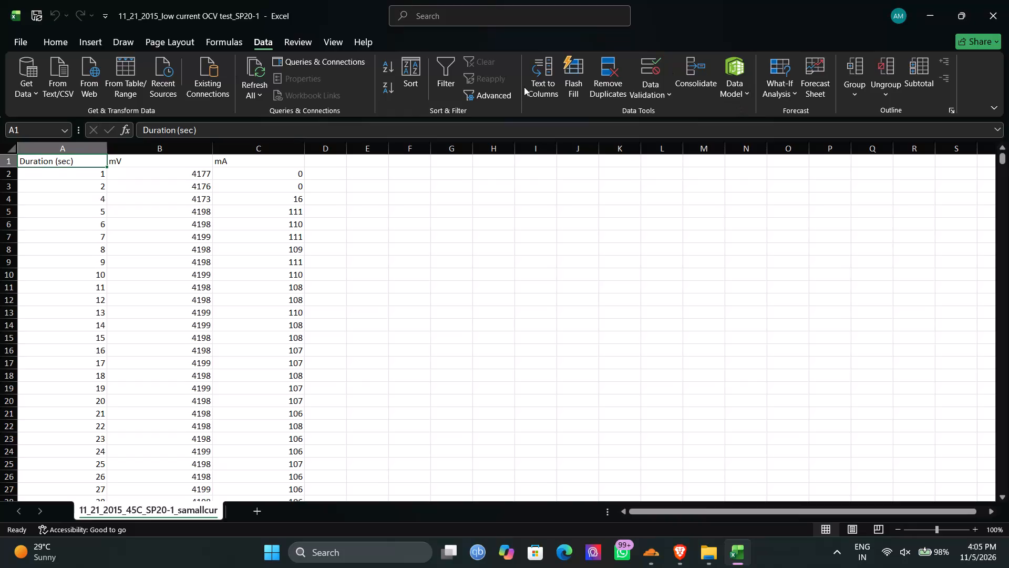
Apply a filter to the Duration (sec), mV and mA header row.
{"action": "left_click", "coordinate": [95, 155]}
{"action": "left_click", "coordinate": [445, 72]}
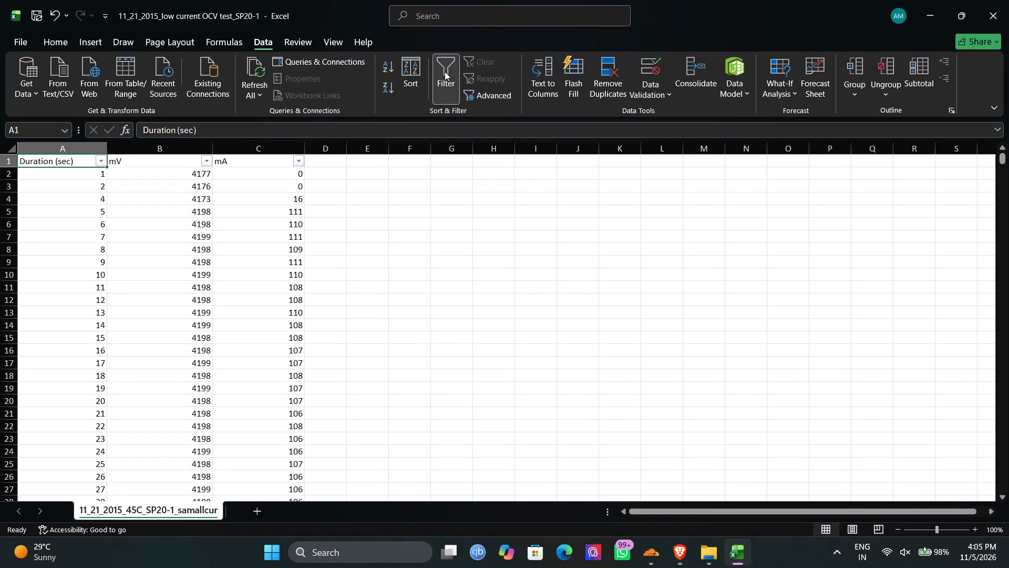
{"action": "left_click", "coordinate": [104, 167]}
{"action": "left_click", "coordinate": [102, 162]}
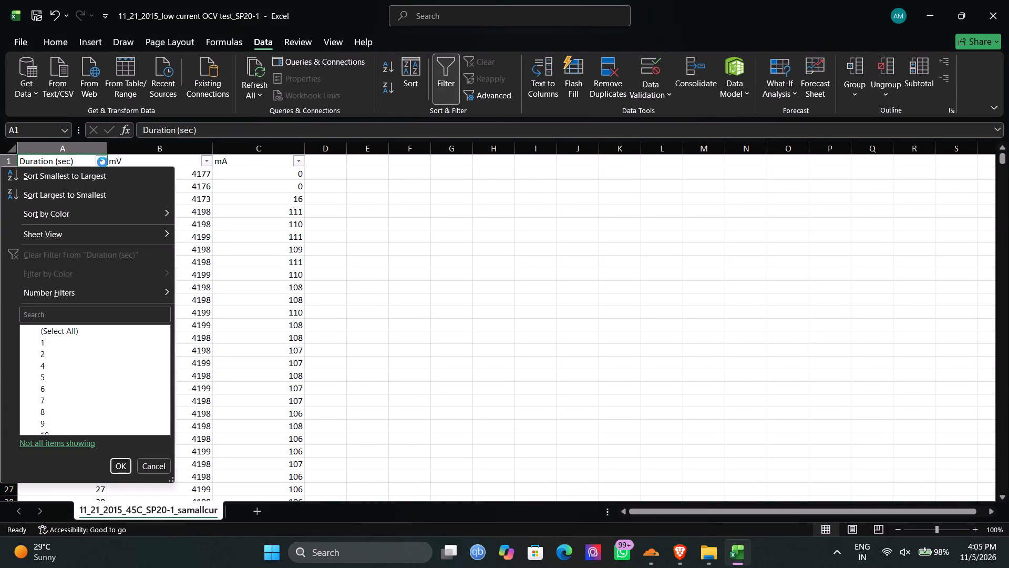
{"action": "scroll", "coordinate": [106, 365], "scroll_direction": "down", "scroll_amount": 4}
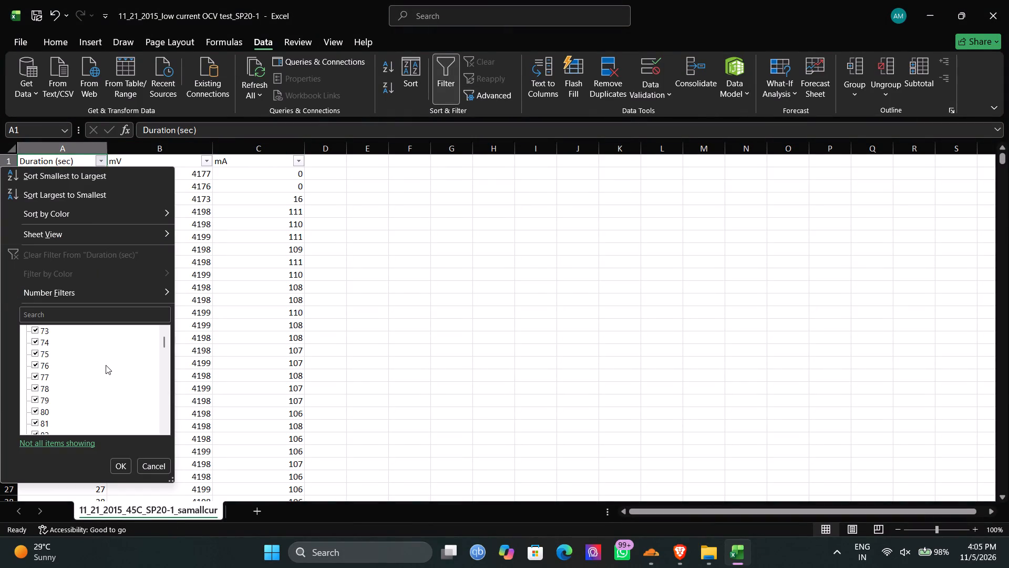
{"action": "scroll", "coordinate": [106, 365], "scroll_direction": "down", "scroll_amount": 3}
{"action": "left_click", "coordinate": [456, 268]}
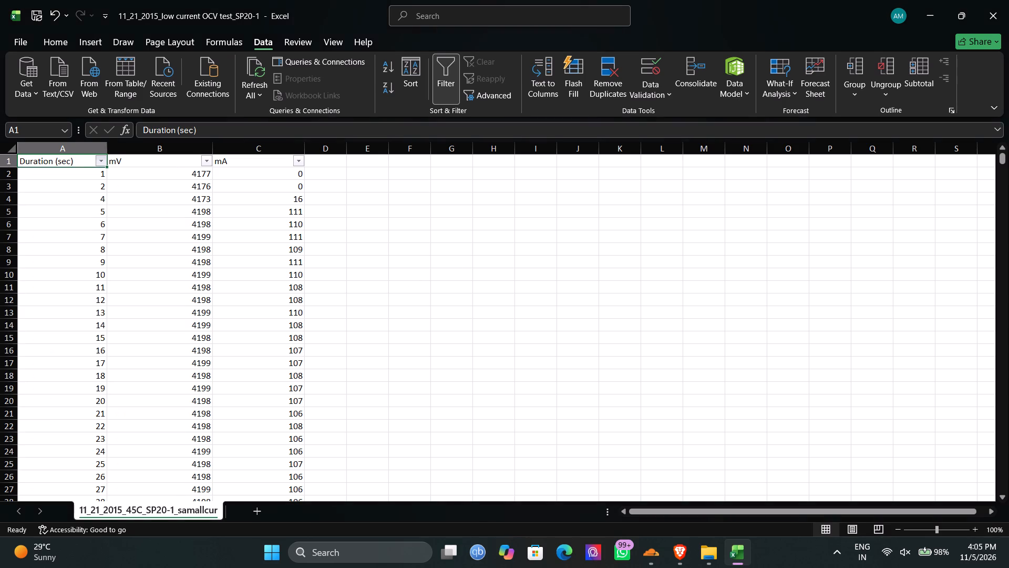
{"action": "scroll", "coordinate": [220, 282], "scroll_direction": "down", "scroll_amount": 13}
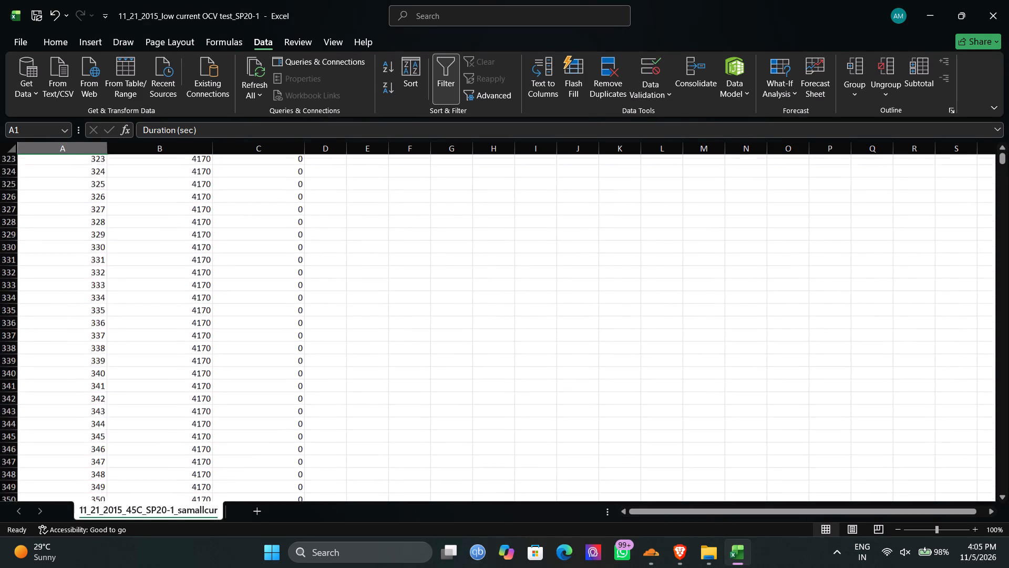
{"action": "scroll", "coordinate": [220, 282], "scroll_direction": "down", "scroll_amount": 6}
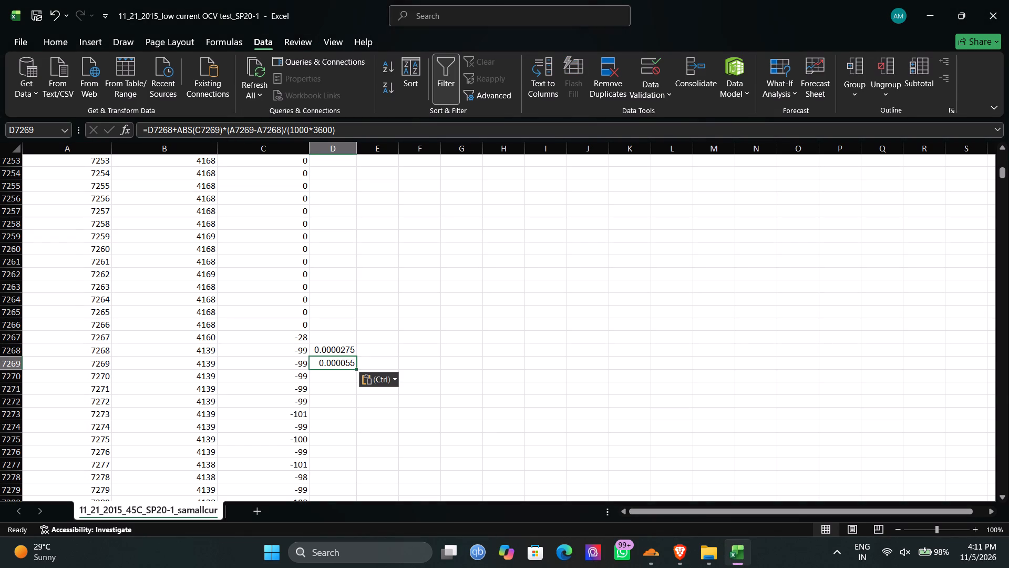
Fill the cumulative capacity formula from D7269 down column D to the last data row, 165388.
{"action": "left_click_drag", "start_coordinate": [356, 371], "coordinate": [342, 557]}
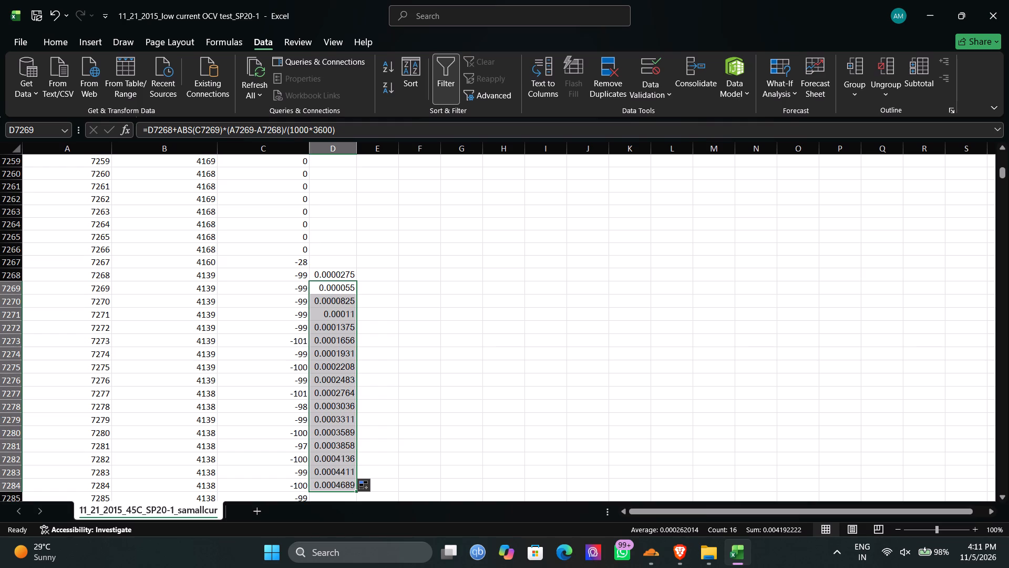
{"action": "scroll", "coordinate": [356, 491], "scroll_direction": "down", "scroll_amount": 1}
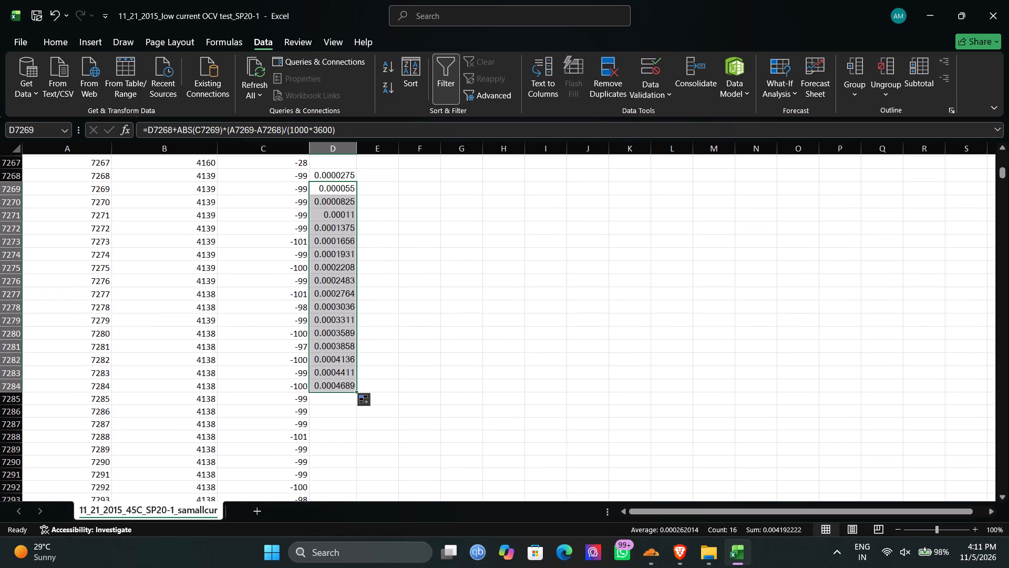
{"action": "double_click", "coordinate": [356, 392]}
Look through the cumulative capacities in column D across the discharge and charge rows to the data's end, and back to the zero-current rows.
{"action": "scroll", "coordinate": [356, 392], "scroll_direction": "down", "scroll_amount": 8}
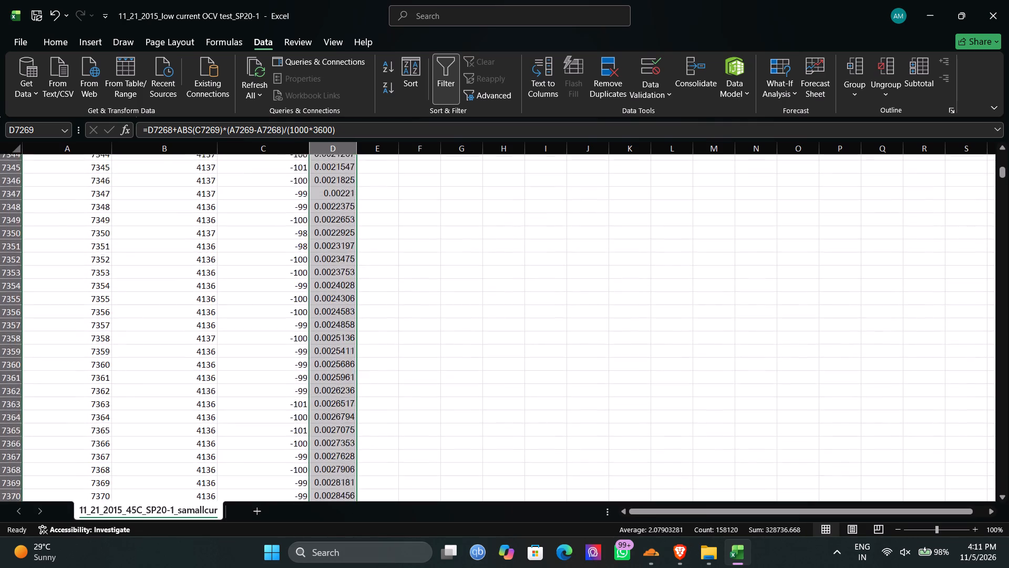
{"action": "scroll", "coordinate": [356, 392], "scroll_direction": "down", "scroll_amount": 12}
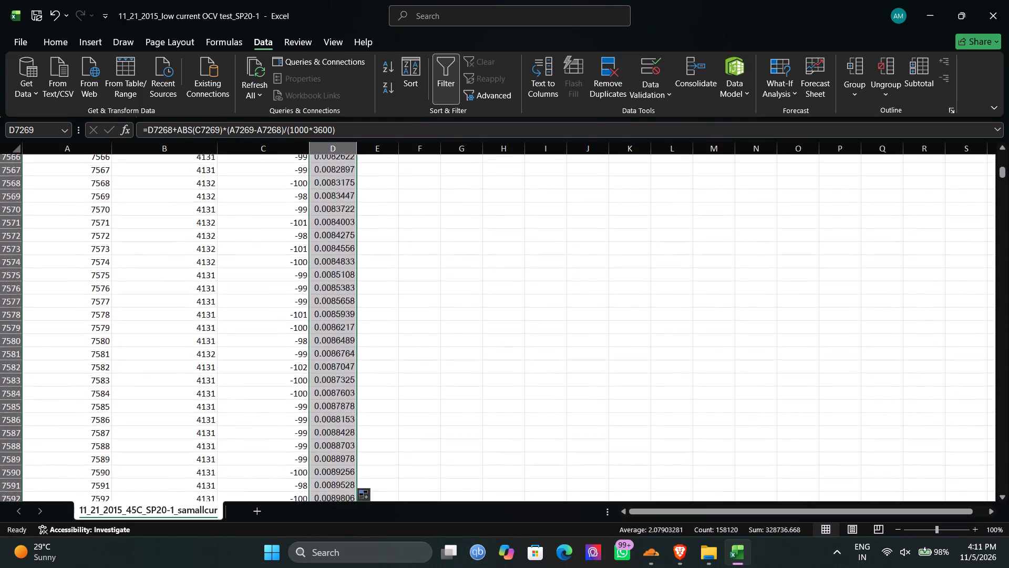
{"action": "scroll", "coordinate": [356, 392], "scroll_direction": "down", "scroll_amount": 20}
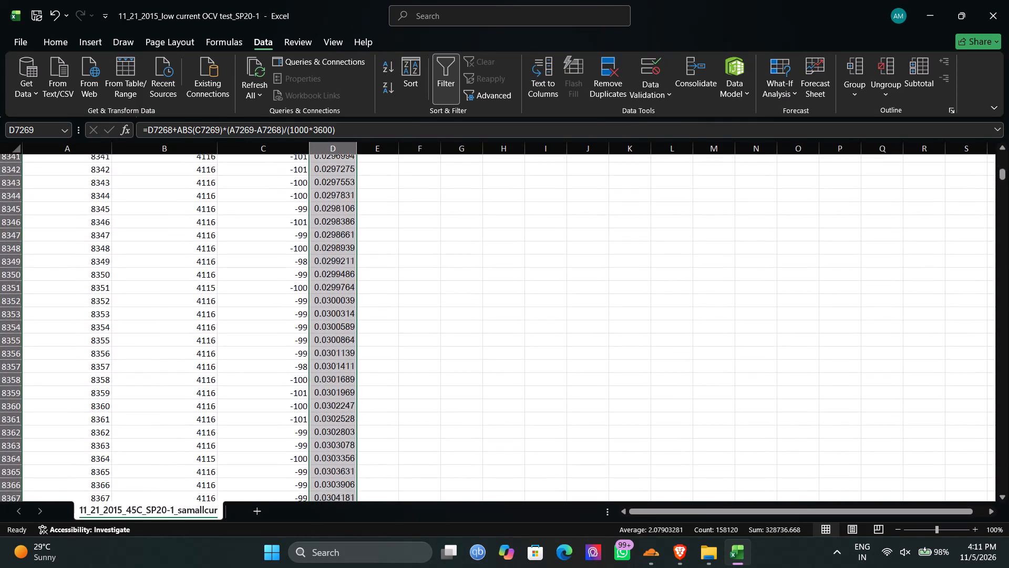
{"action": "left_click_drag", "start_coordinate": [1002, 175], "coordinate": [1000, 295]}
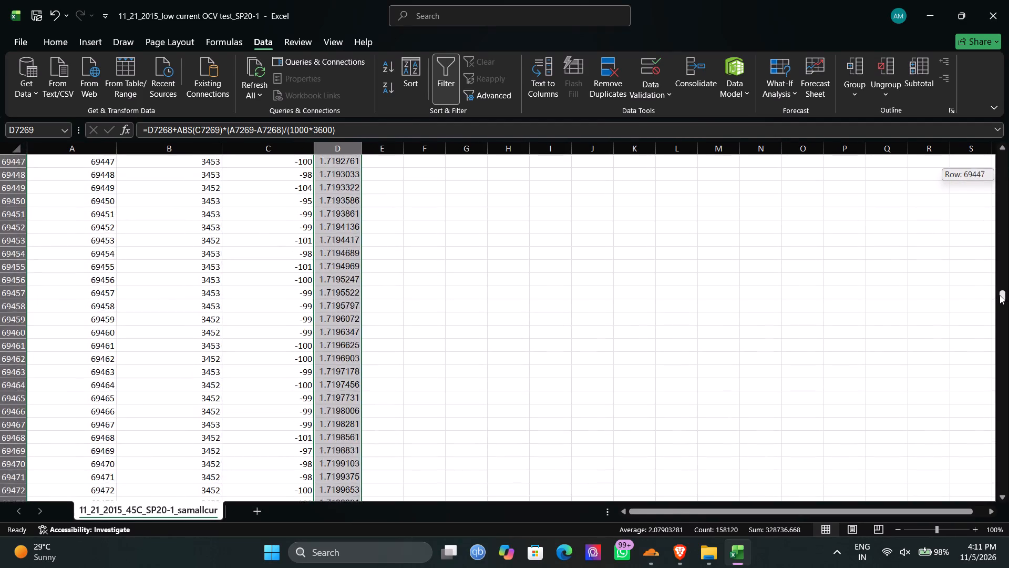
{"action": "left_click_drag", "start_coordinate": [1000, 295], "coordinate": [996, 316]}
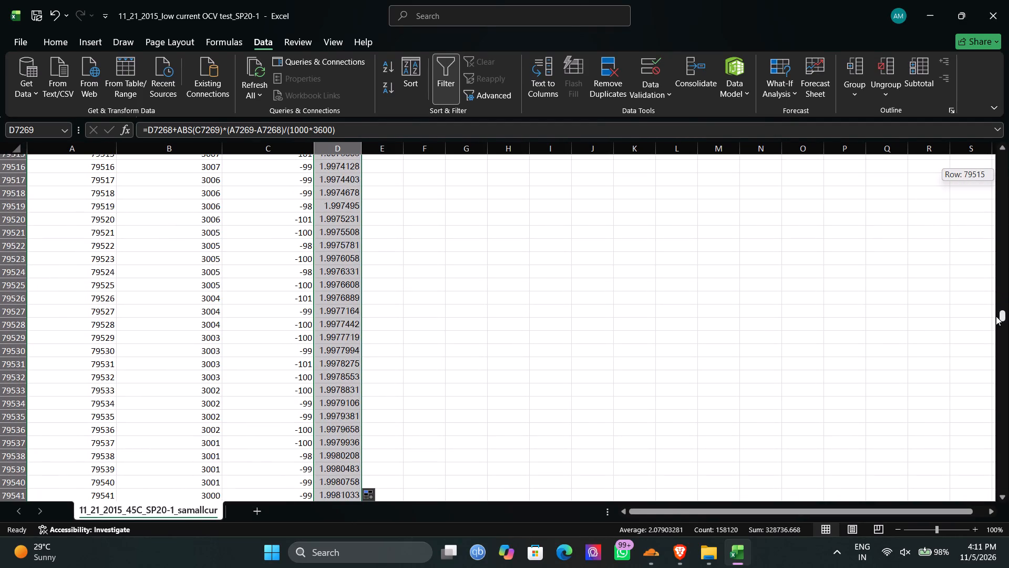
{"action": "left_click_drag", "start_coordinate": [996, 316], "coordinate": [991, 343]}
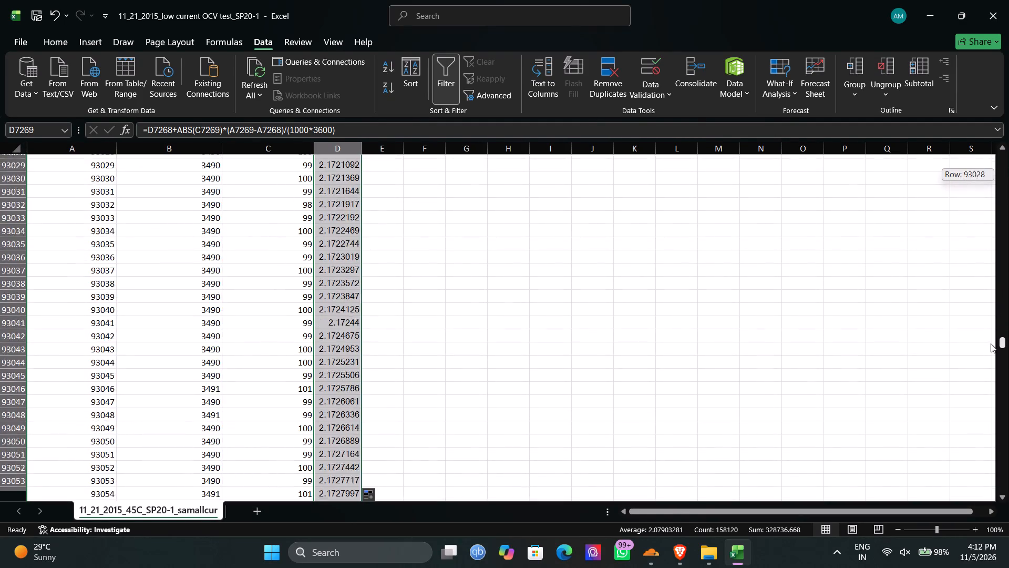
{"action": "left_click_drag", "start_coordinate": [991, 343], "coordinate": [979, 358]}
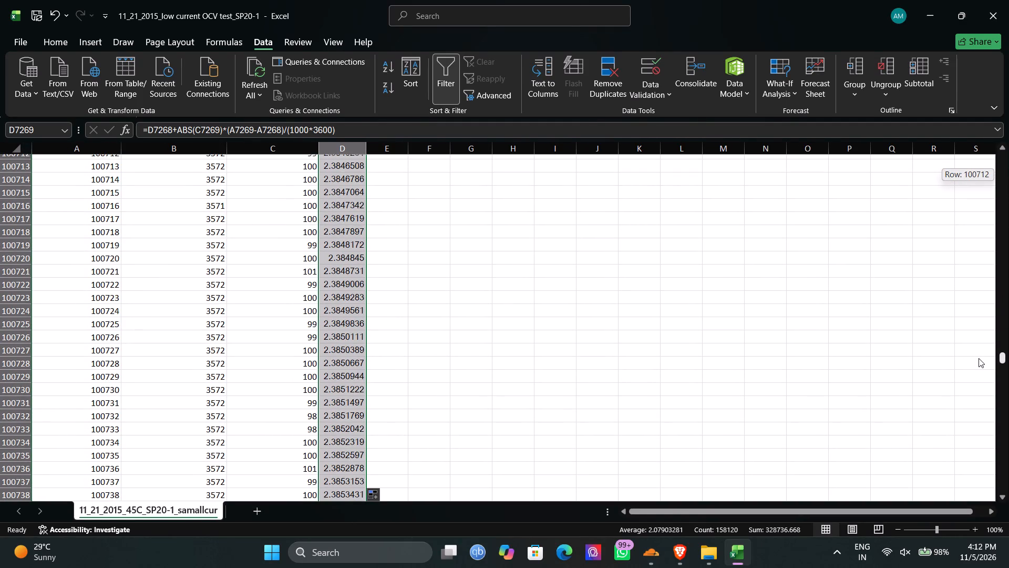
{"action": "left_click_drag", "start_coordinate": [979, 358], "coordinate": [960, 466]}
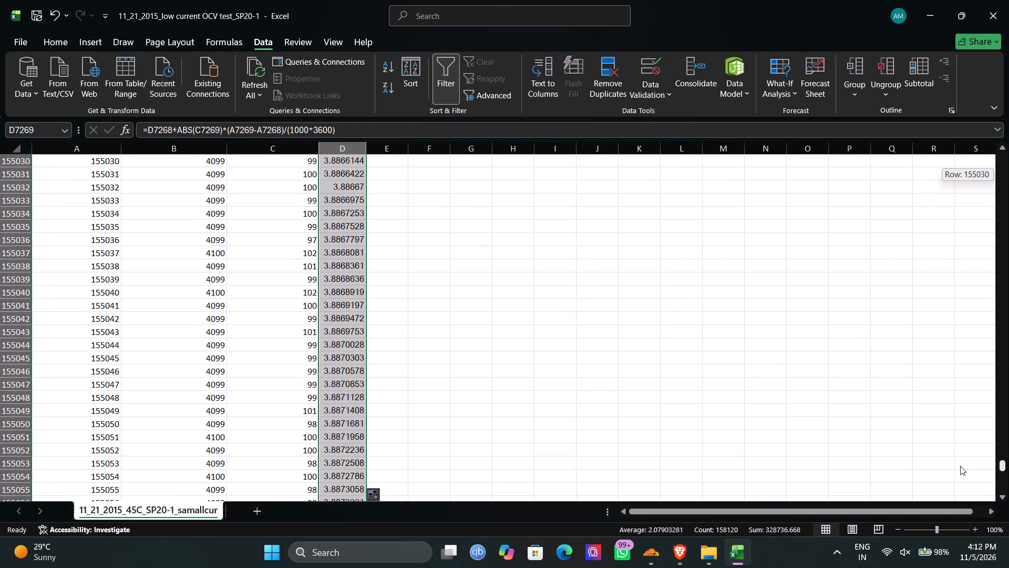
{"action": "left_click_drag", "start_coordinate": [960, 466], "coordinate": [950, 518]}
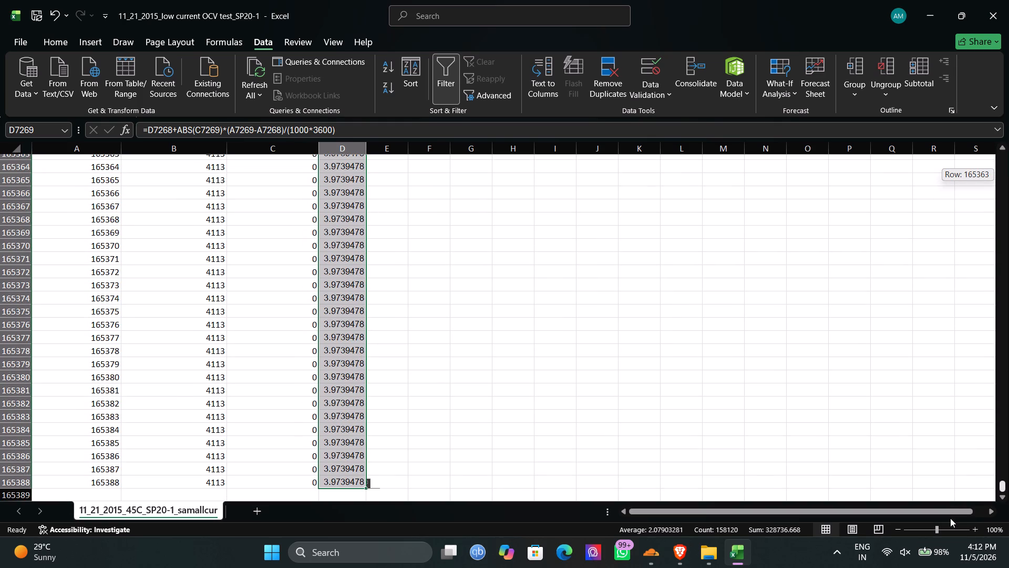
{"action": "left_click_drag", "start_coordinate": [950, 518], "coordinate": [944, 423]}
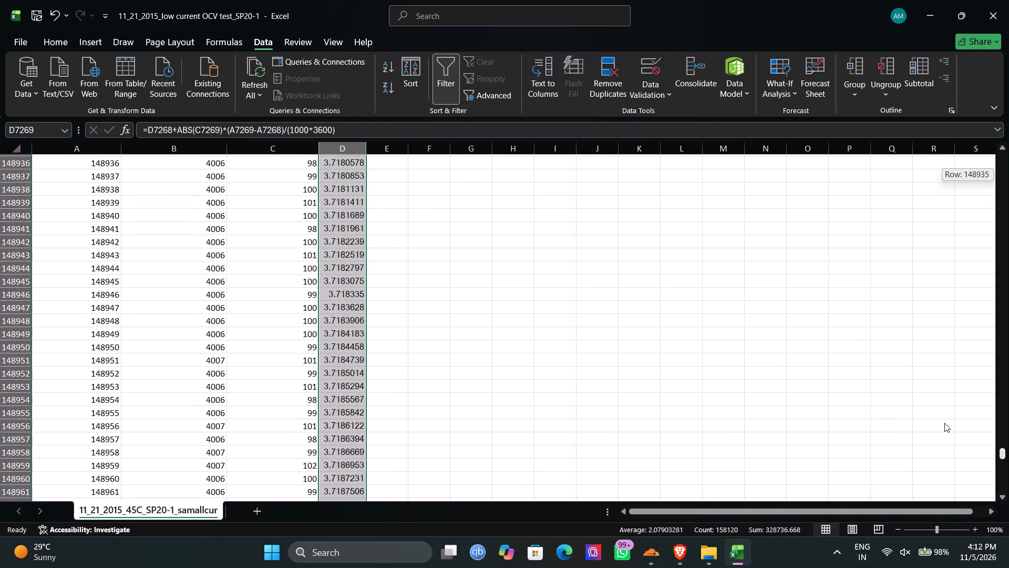
{"action": "left_click_drag", "start_coordinate": [944, 423], "coordinate": [925, 310]}
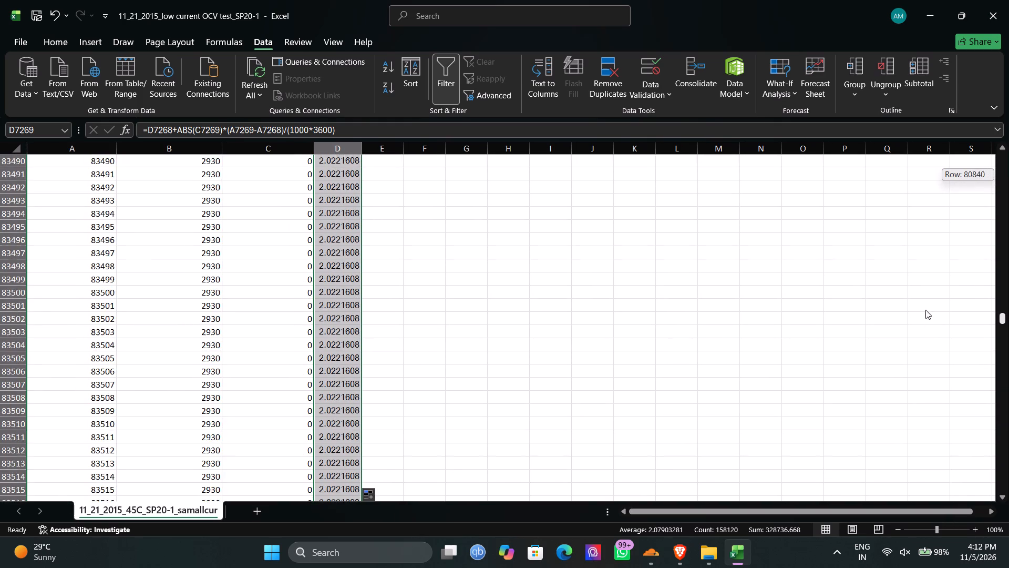
Switch to the ChatGPT chat in the browser and reread the fill range and total discharge capacity given for the column D formulas.
{"action": "left_click_drag", "start_coordinate": [925, 310], "coordinate": [925, 258]}
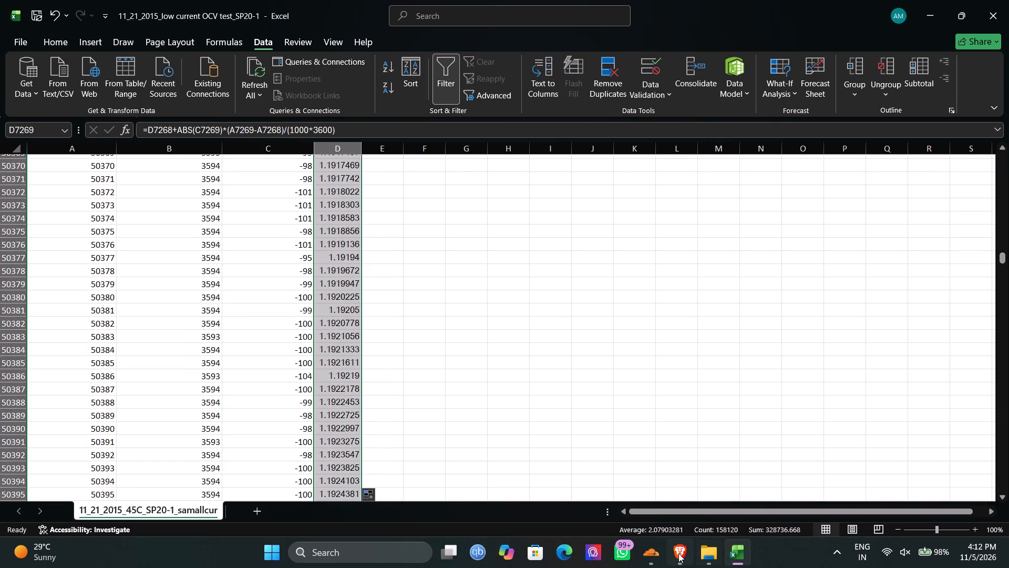
{"action": "left_click", "coordinate": [678, 551]}
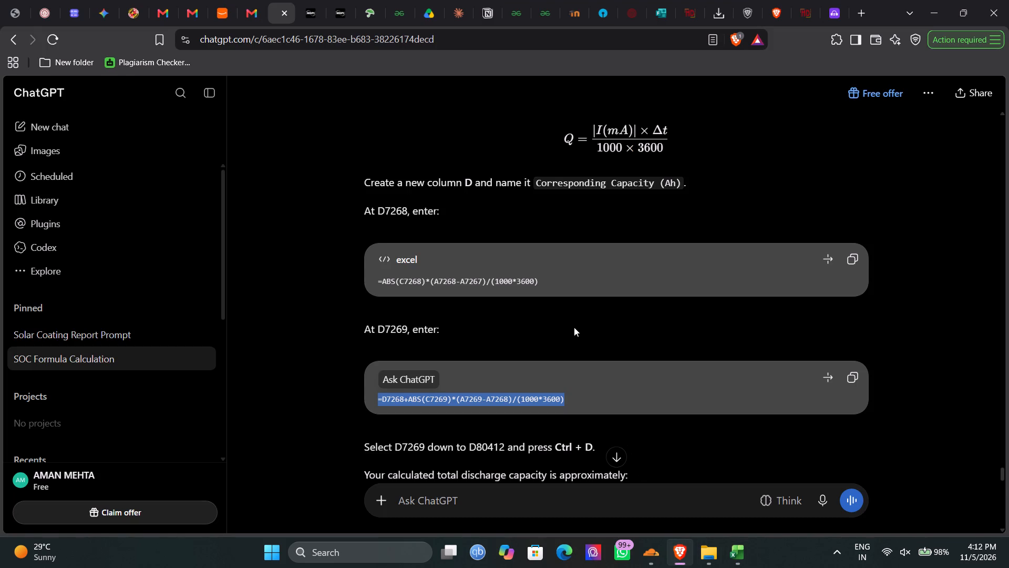
{"action": "scroll", "coordinate": [574, 327], "scroll_direction": "up", "scroll_amount": 2}
{"action": "scroll", "coordinate": [574, 327], "scroll_direction": "down", "scroll_amount": 1}
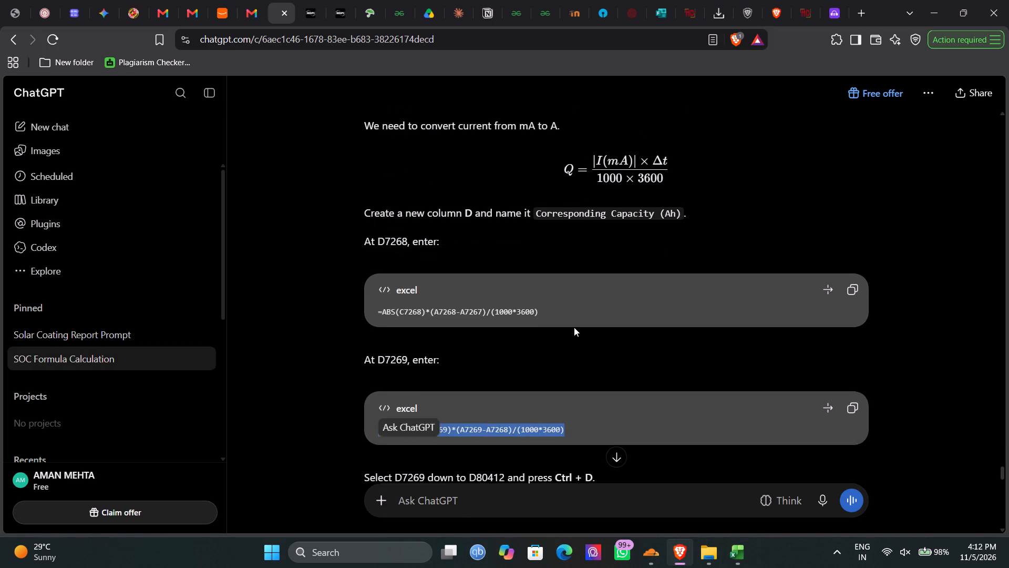
{"action": "scroll", "coordinate": [574, 327], "scroll_direction": "down", "scroll_amount": 1}
{"action": "left_click", "coordinate": [574, 327]}
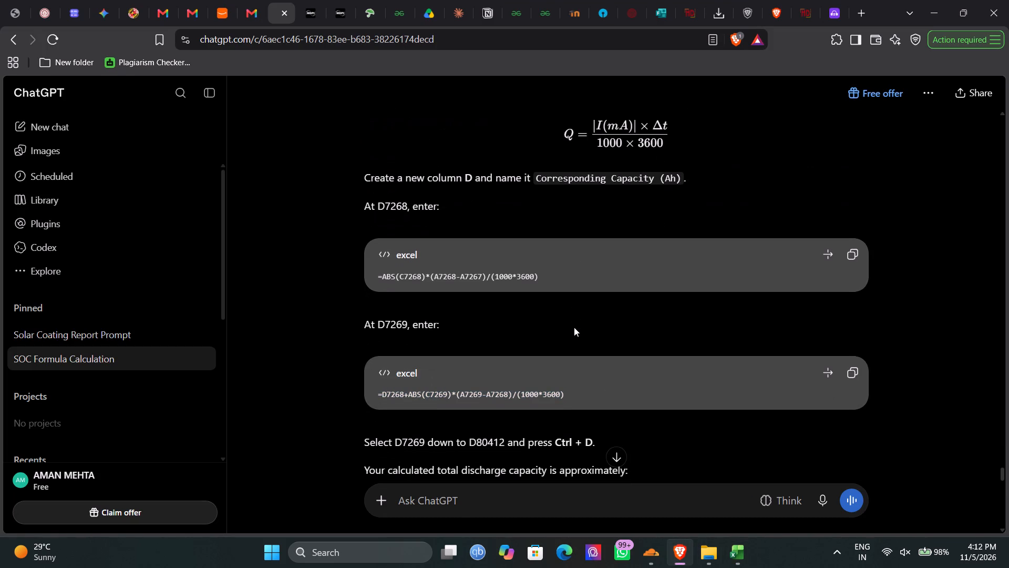
{"action": "scroll", "coordinate": [574, 327], "scroll_direction": "down", "scroll_amount": 2}
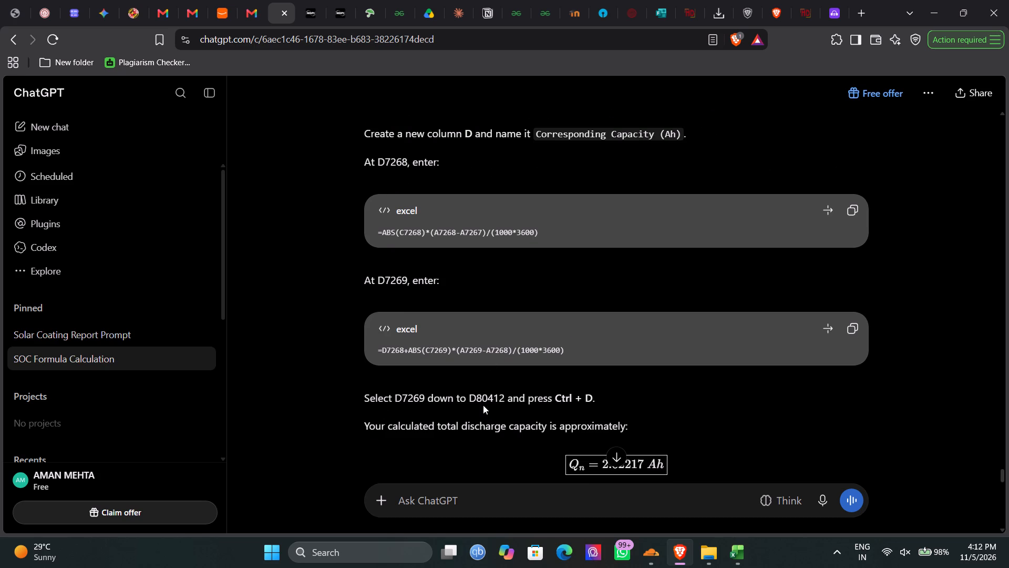
{"action": "scroll", "coordinate": [488, 403], "scroll_direction": "up", "scroll_amount": 1}
{"action": "scroll", "coordinate": [488, 403], "scroll_direction": "down", "scroll_amount": 1}
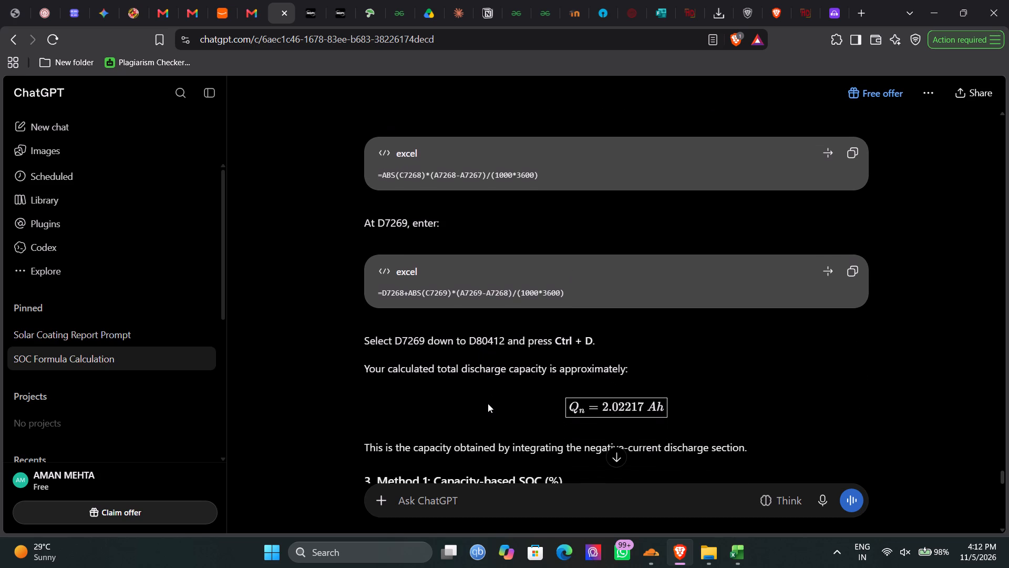
Return to the Excel workbook and examine column D where the discharge ends, checking cell D80412 and the rows around it.
{"action": "left_click", "coordinate": [736, 551]}
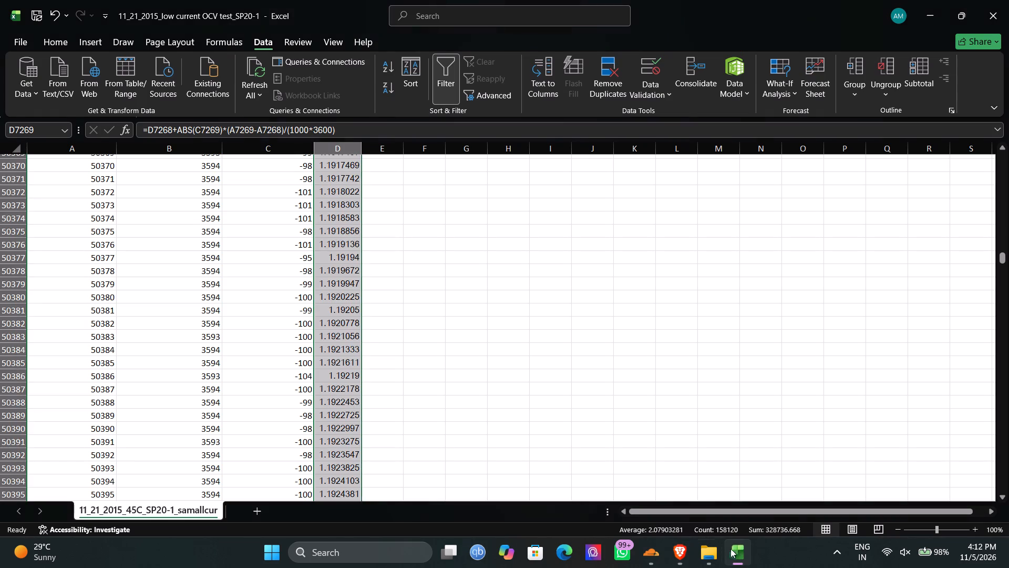
{"action": "scroll", "coordinate": [241, 399], "scroll_direction": "down", "scroll_amount": 9}
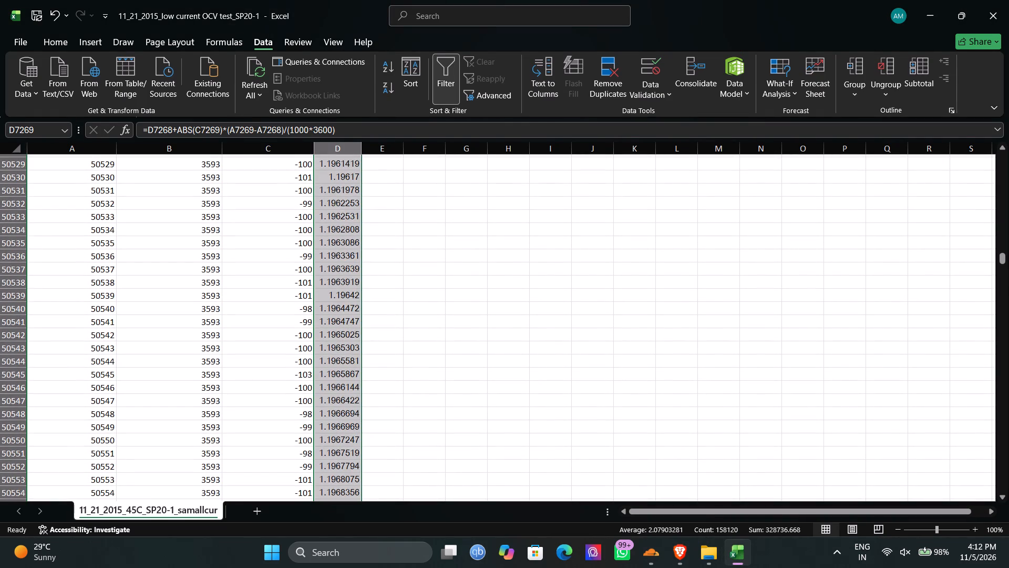
{"action": "left_click_drag", "start_coordinate": [1004, 257], "coordinate": [994, 311]}
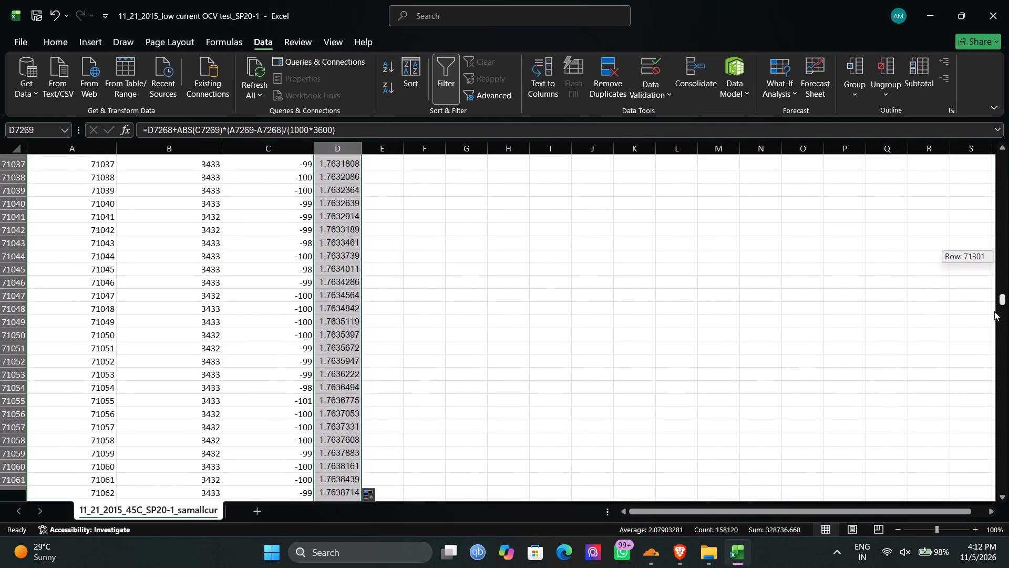
{"action": "left_click_drag", "start_coordinate": [994, 311], "coordinate": [988, 326]}
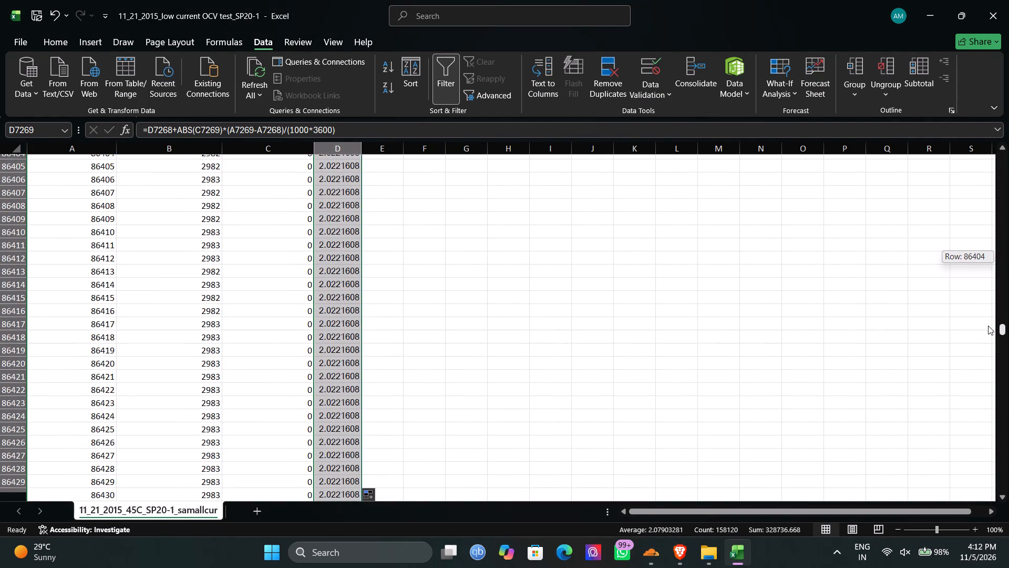
{"action": "left_click_drag", "start_coordinate": [988, 326], "coordinate": [986, 317]}
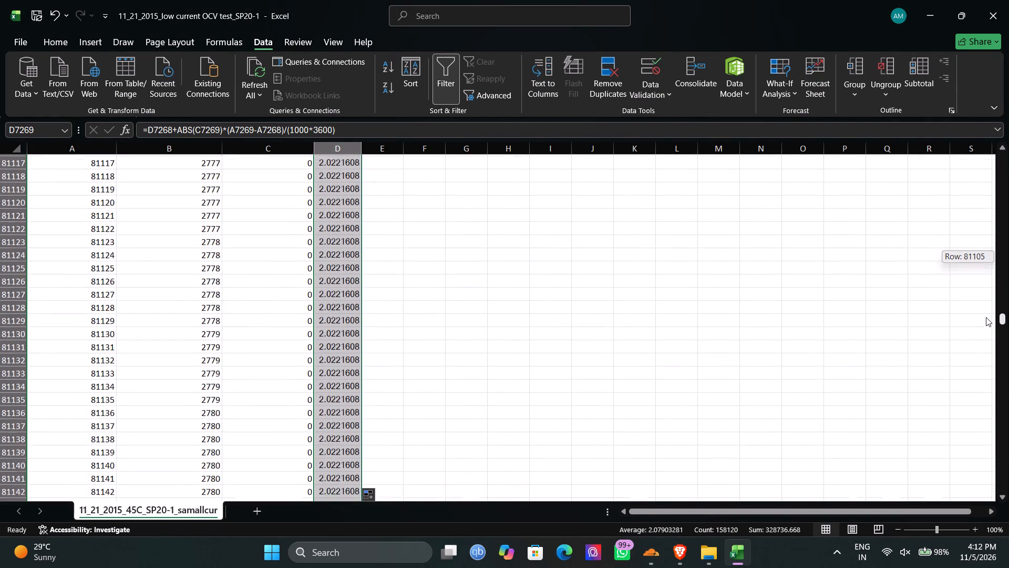
{"action": "left_click_drag", "start_coordinate": [986, 317], "coordinate": [986, 311]}
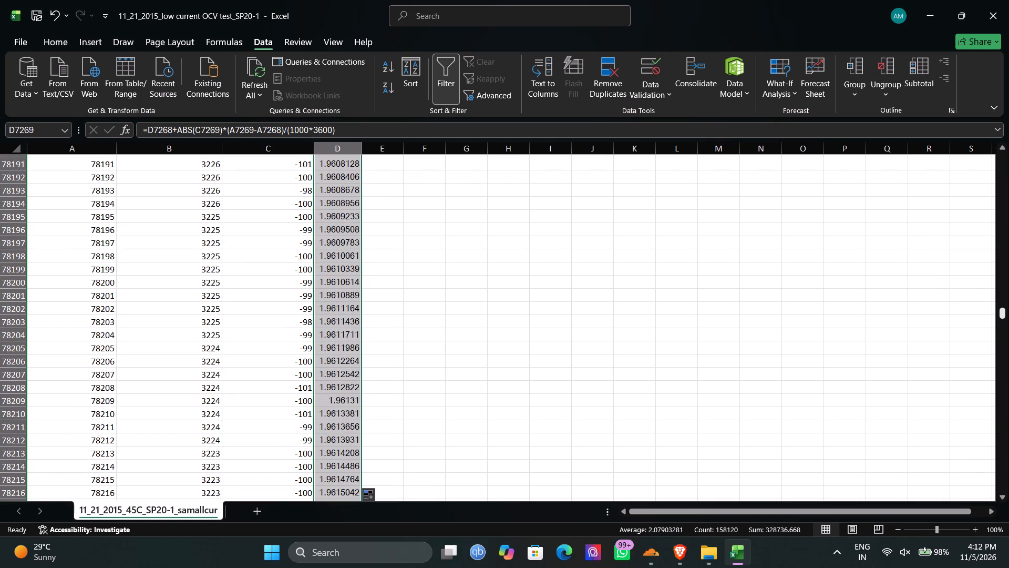
{"action": "scroll", "coordinate": [675, 416], "scroll_direction": "down", "scroll_amount": 20}
{"action": "scroll", "coordinate": [675, 416], "scroll_direction": "down", "scroll_amount": 8}
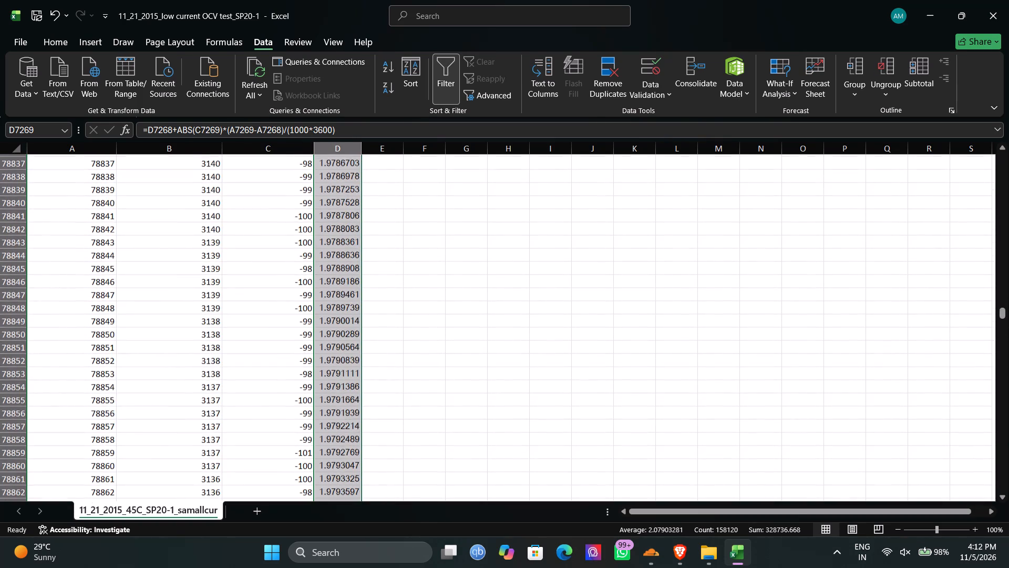
{"action": "left_click", "coordinate": [1002, 315]}
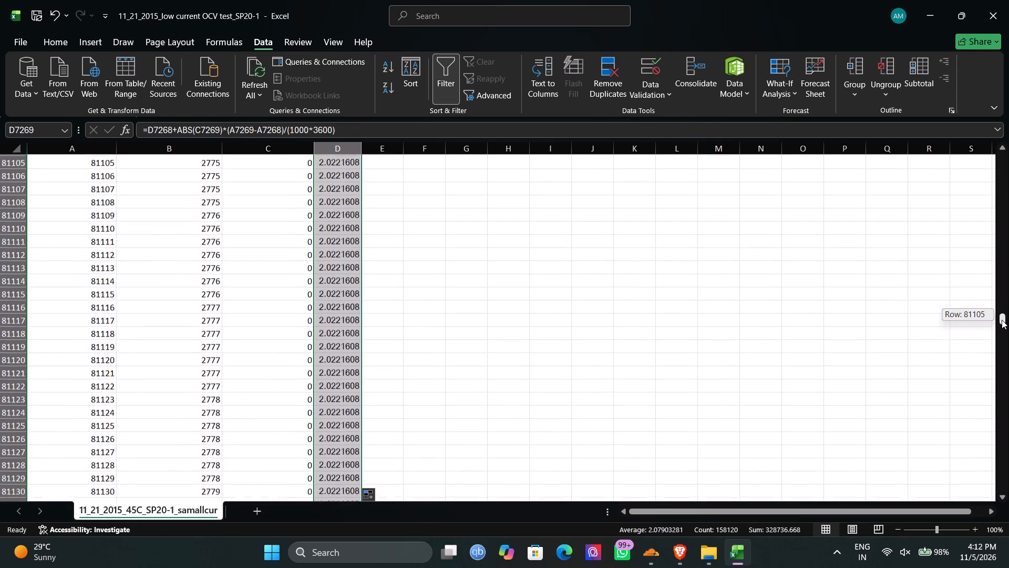
{"action": "scroll", "coordinate": [767, 257], "scroll_direction": "up", "scroll_amount": 4}
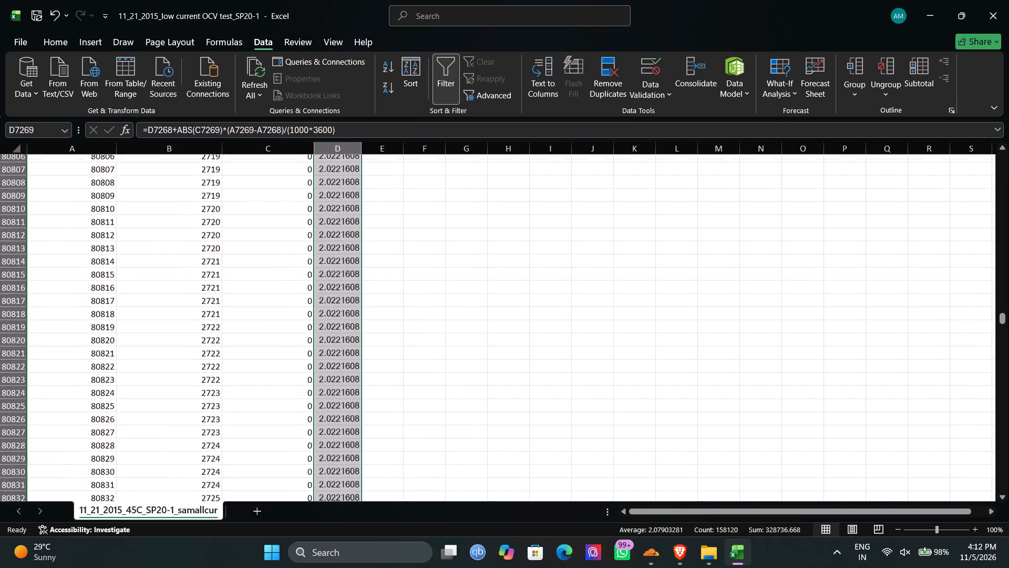
{"action": "scroll", "coordinate": [767, 257], "scroll_direction": "up", "scroll_amount": 13}
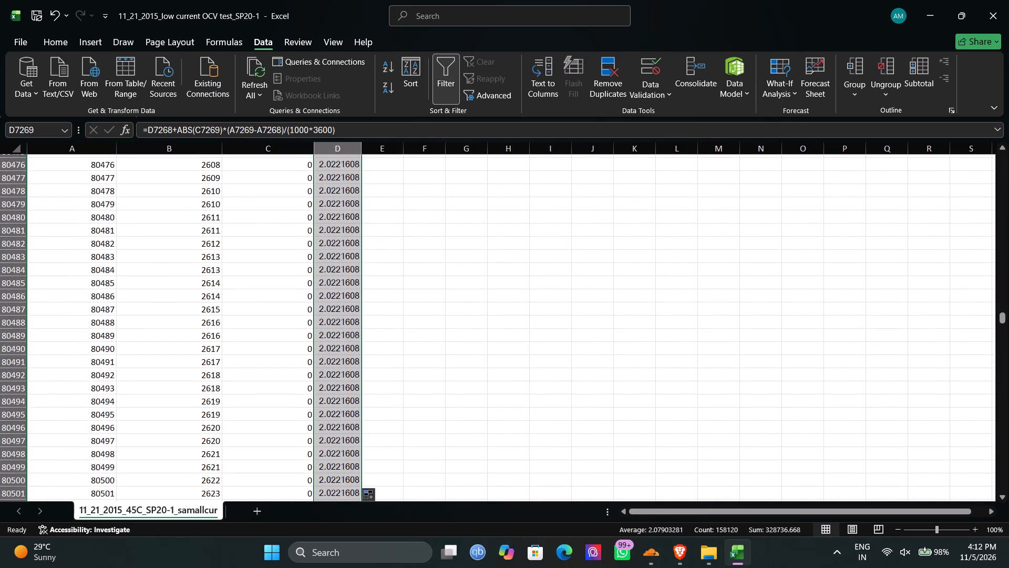
{"action": "scroll", "coordinate": [663, 272], "scroll_direction": "up", "scroll_amount": 4}
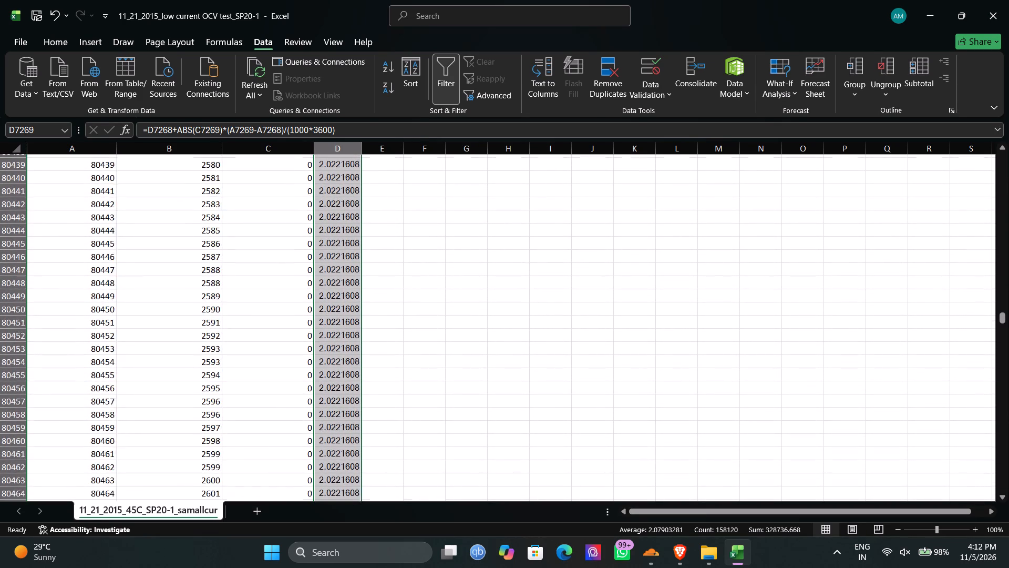
{"action": "scroll", "coordinate": [663, 272], "scroll_direction": "up", "scroll_amount": 2}
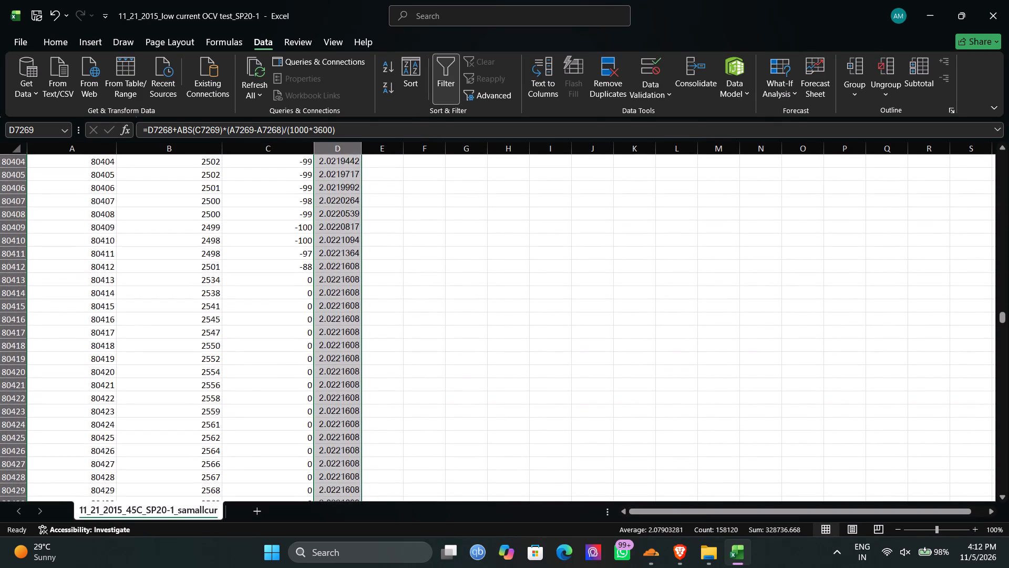
{"action": "left_click", "coordinate": [352, 265]}
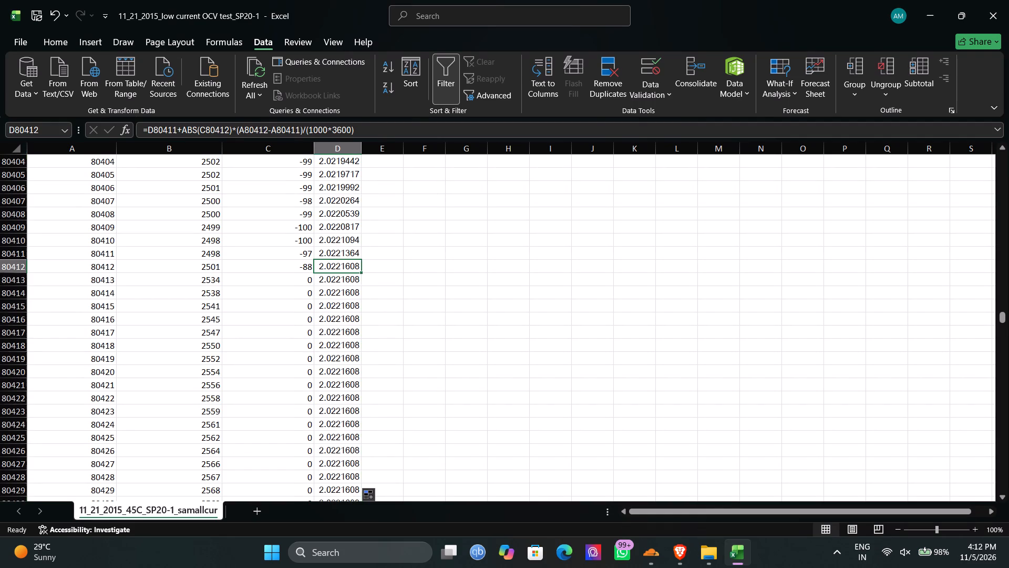
{"action": "scroll", "coordinate": [343, 267], "scroll_direction": "up", "scroll_amount": 7}
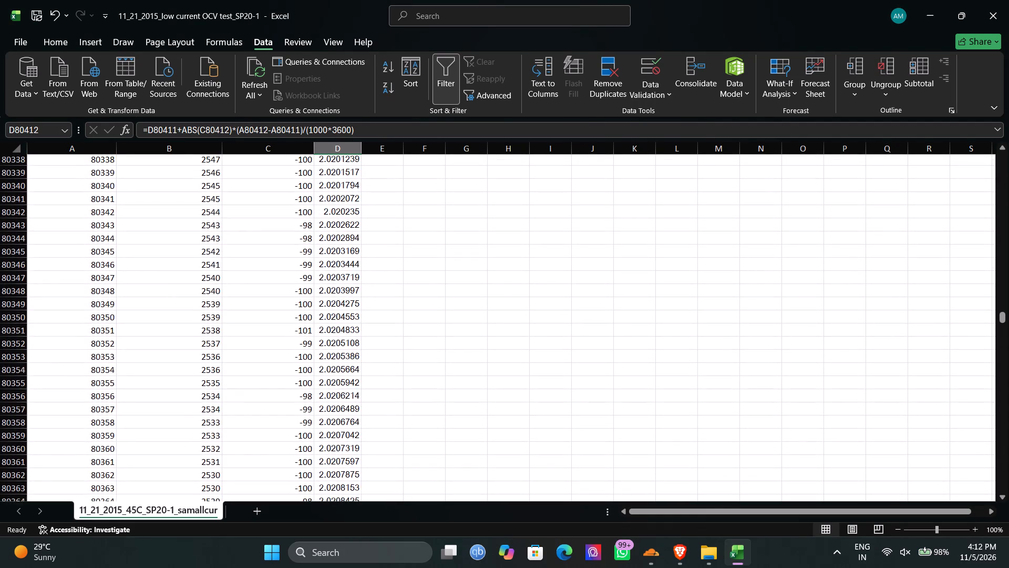
{"action": "scroll", "coordinate": [343, 267], "scroll_direction": "up", "scroll_amount": 1}
{"action": "scroll", "coordinate": [343, 267], "scroll_direction": "down", "scroll_amount": 4}
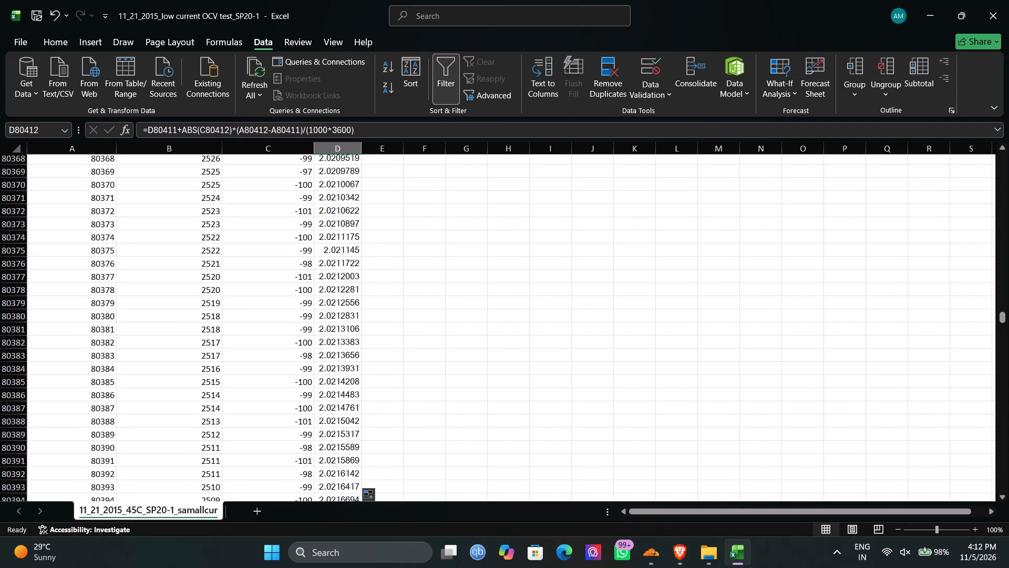
{"action": "scroll", "coordinate": [343, 267], "scroll_direction": "down", "scroll_amount": 1}
{"action": "scroll", "coordinate": [343, 267], "scroll_direction": "up", "scroll_amount": 1}
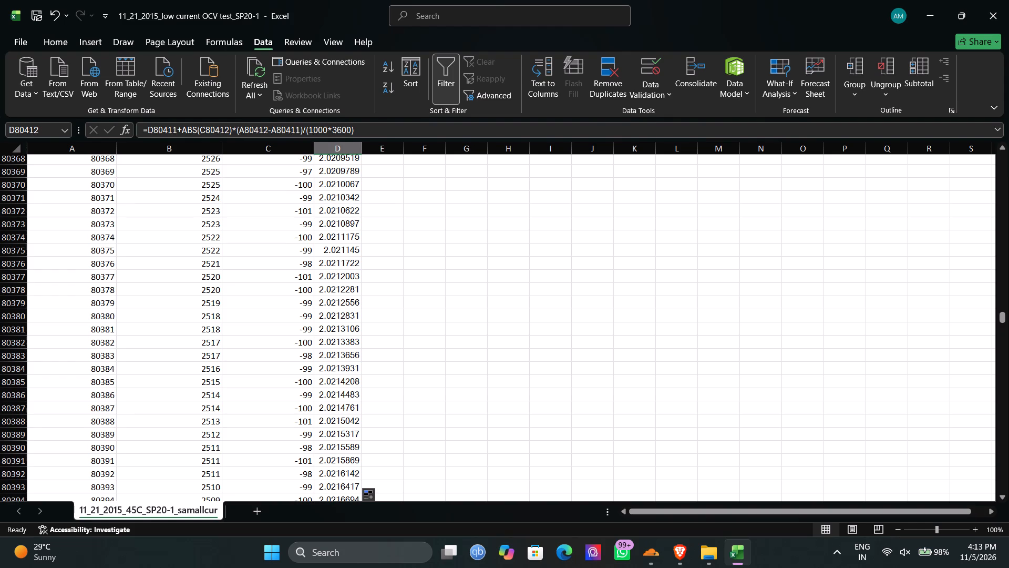
{"action": "scroll", "coordinate": [343, 267], "scroll_direction": "right", "scroll_amount": 1}
{"action": "scroll", "coordinate": [416, 308], "scroll_direction": "down", "scroll_amount": 3}
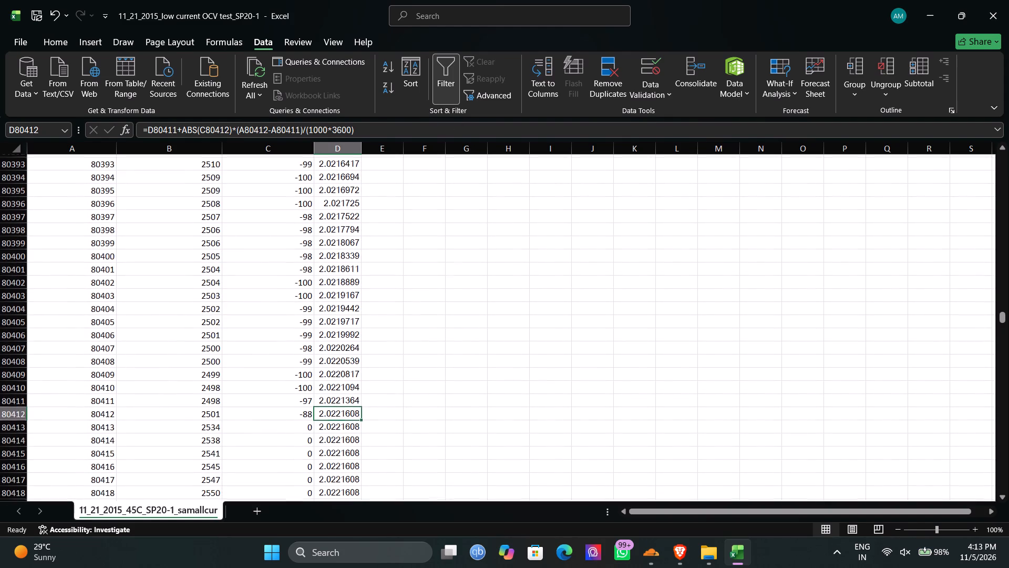
{"action": "scroll", "coordinate": [416, 308], "scroll_direction": "down", "scroll_amount": 1}
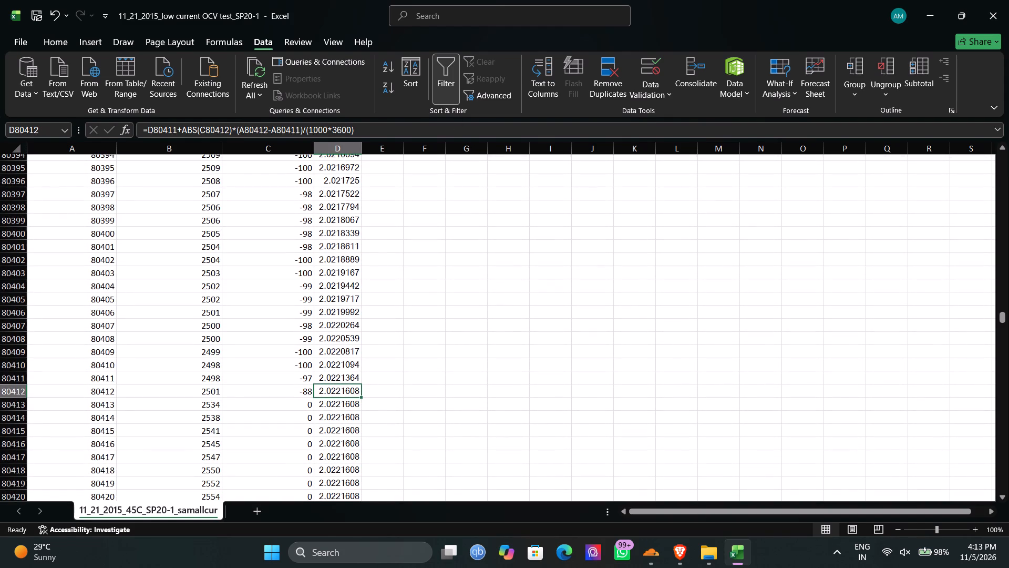
Delete the cumulative capacities in column D from D80413 down to the end of the data.
{"action": "left_click", "coordinate": [336, 402]}
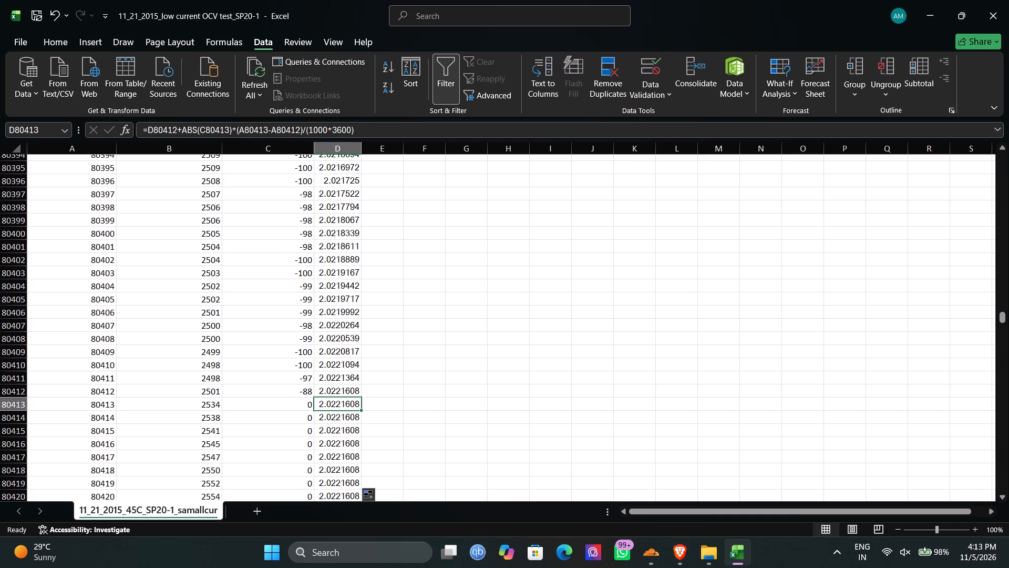
{"action": "key", "text": "shift+Down"}
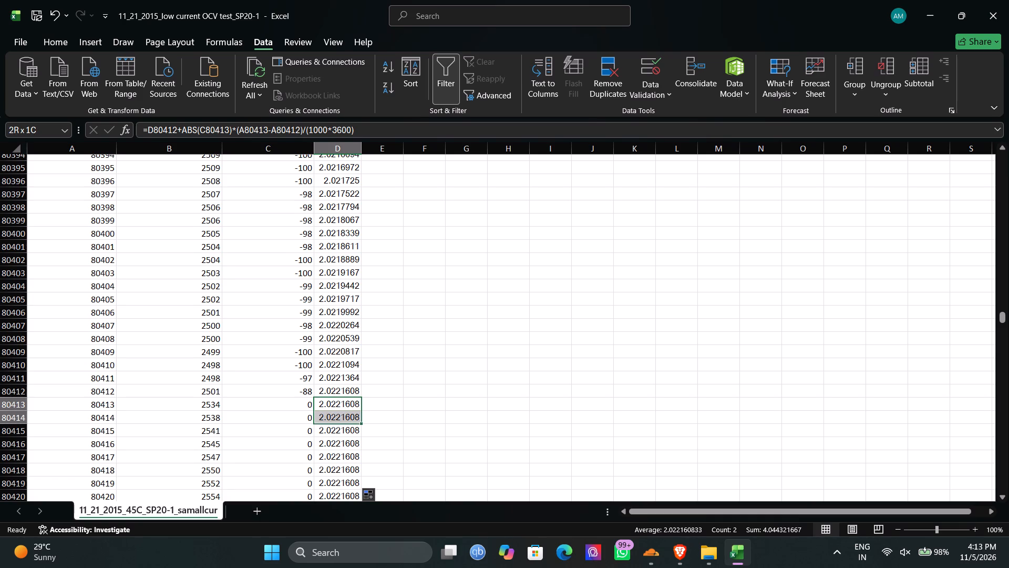
{"action": "key", "text": "ctrl+shift+Down"}
{"action": "key", "text": "Delete"}
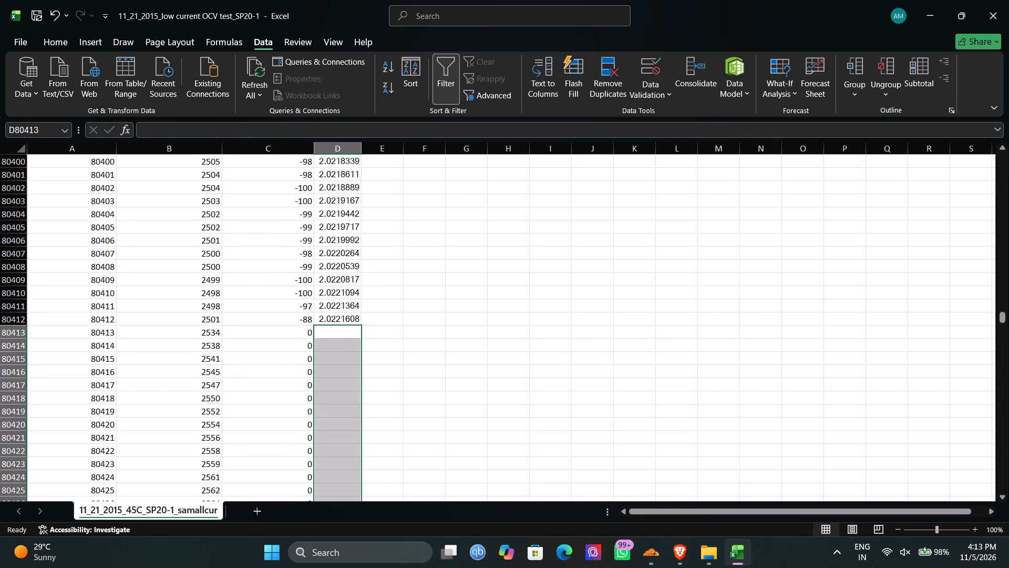
{"action": "scroll", "coordinate": [336, 402], "scroll_direction": "up", "scroll_amount": 1}
{"action": "left_click", "coordinate": [492, 382]}
Look back up through the cumulative discharge capacities in column D from the end of the discharge section.
{"action": "scroll", "coordinate": [492, 382], "scroll_direction": "up", "scroll_amount": 2}
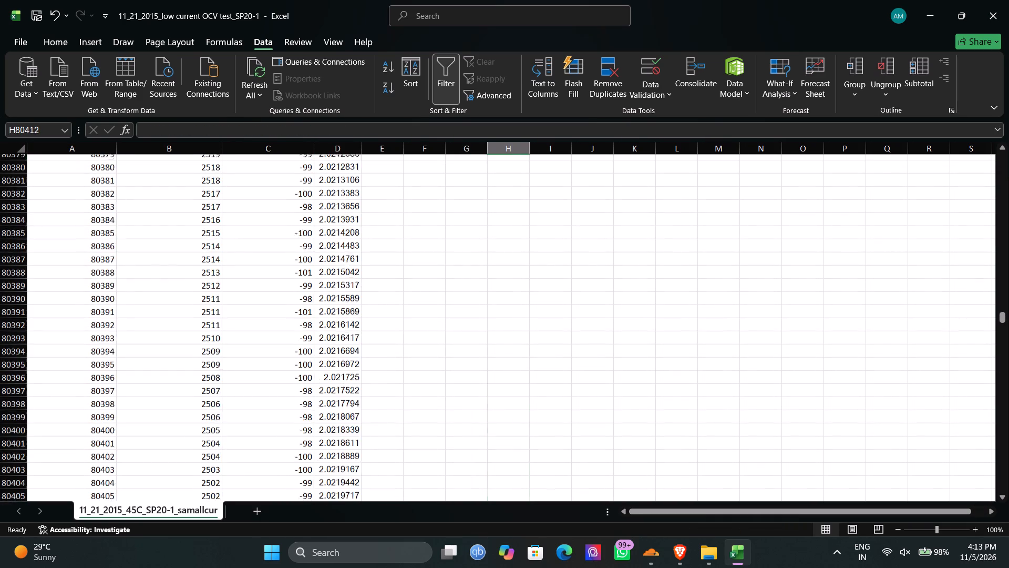
{"action": "scroll", "coordinate": [492, 382], "scroll_direction": "up", "scroll_amount": 11}
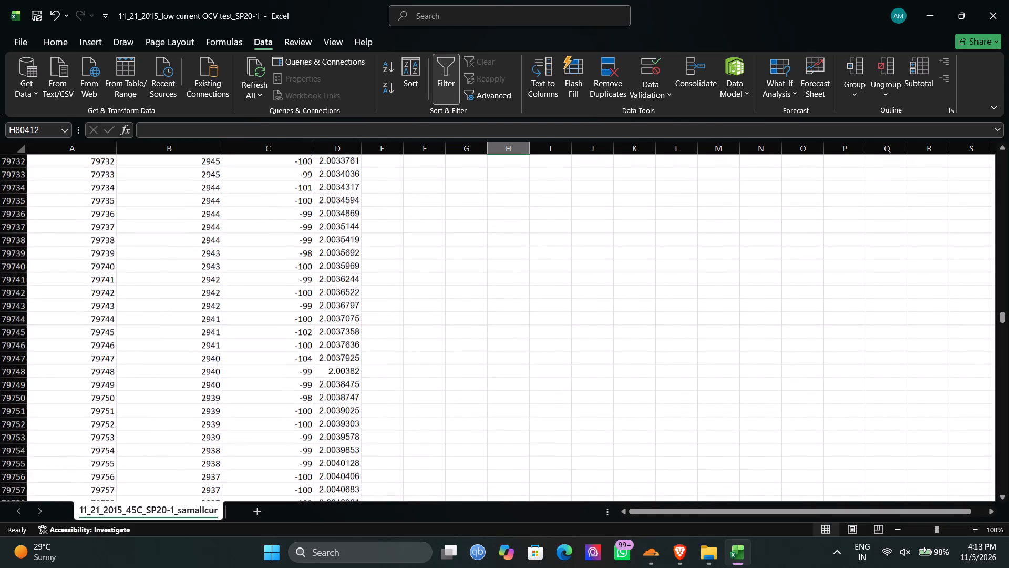
{"action": "scroll", "coordinate": [492, 382], "scroll_direction": "up", "scroll_amount": 10}
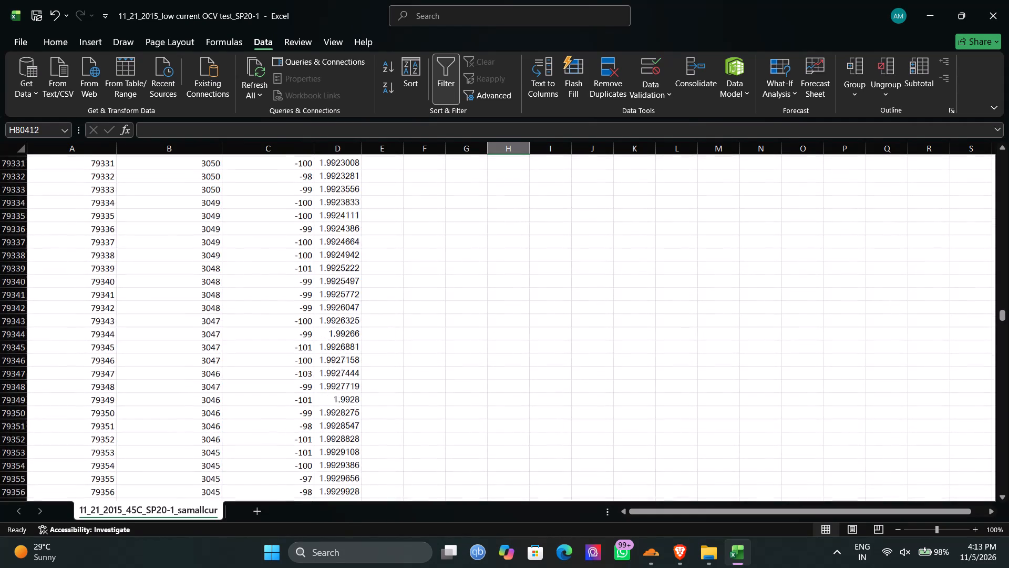
{"action": "scroll", "coordinate": [492, 382], "scroll_direction": "up", "scroll_amount": 1}
{"action": "scroll", "coordinate": [492, 382], "scroll_direction": "down", "scroll_amount": 2}
{"action": "scroll", "coordinate": [492, 382], "scroll_direction": "up", "scroll_amount": 5}
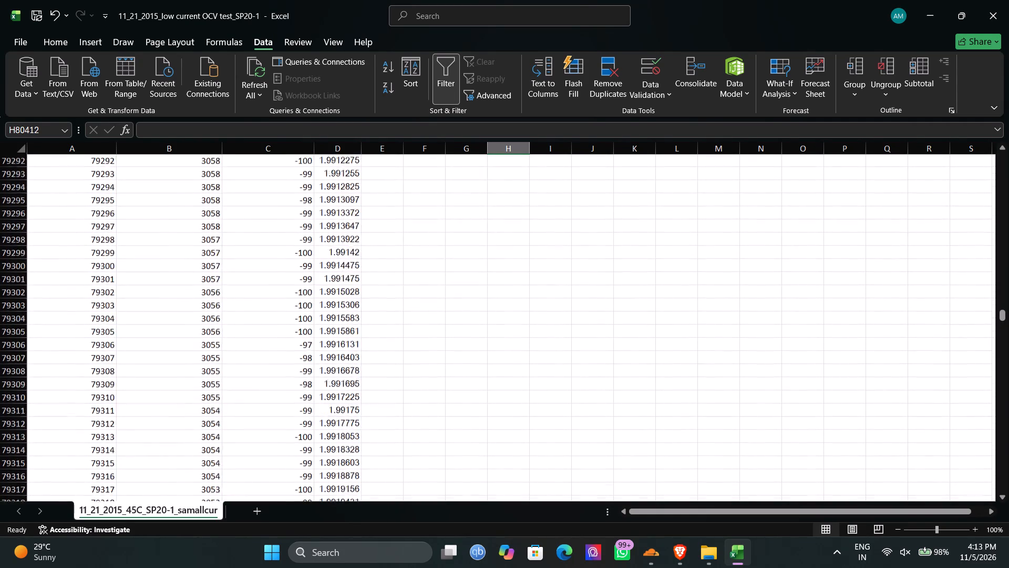
{"action": "scroll", "coordinate": [492, 382], "scroll_direction": "up", "scroll_amount": 8}
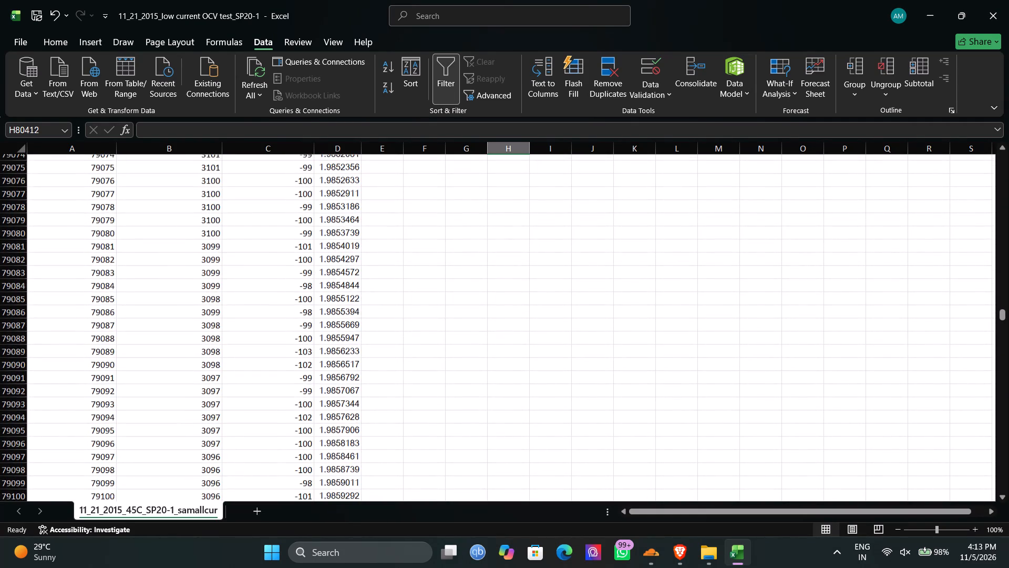
{"action": "scroll", "coordinate": [492, 382], "scroll_direction": "up", "scroll_amount": 7}
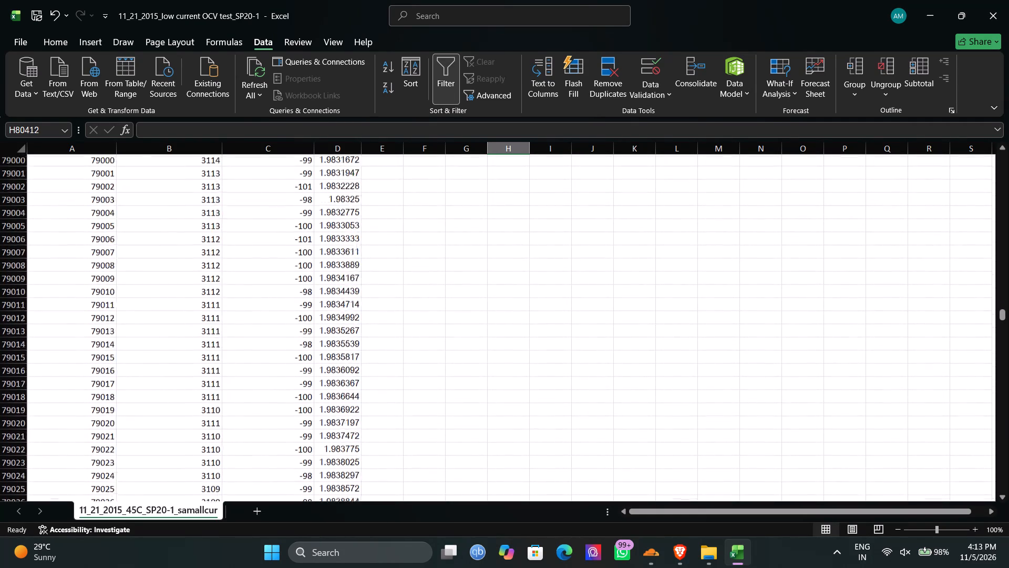
{"action": "scroll", "coordinate": [492, 382], "scroll_direction": "up", "scroll_amount": 1}
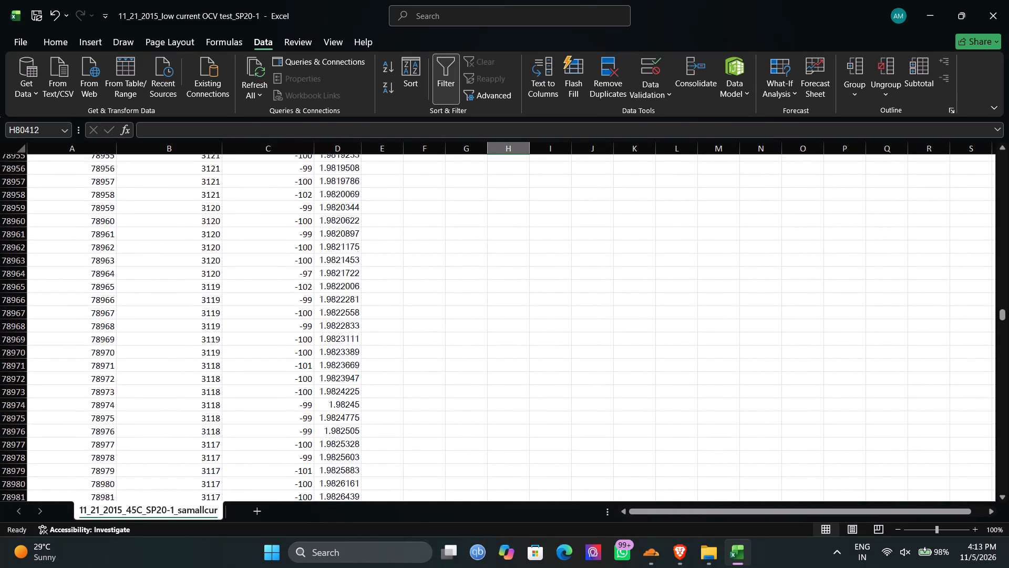
{"action": "scroll", "coordinate": [492, 382], "scroll_direction": "left", "scroll_amount": 1}
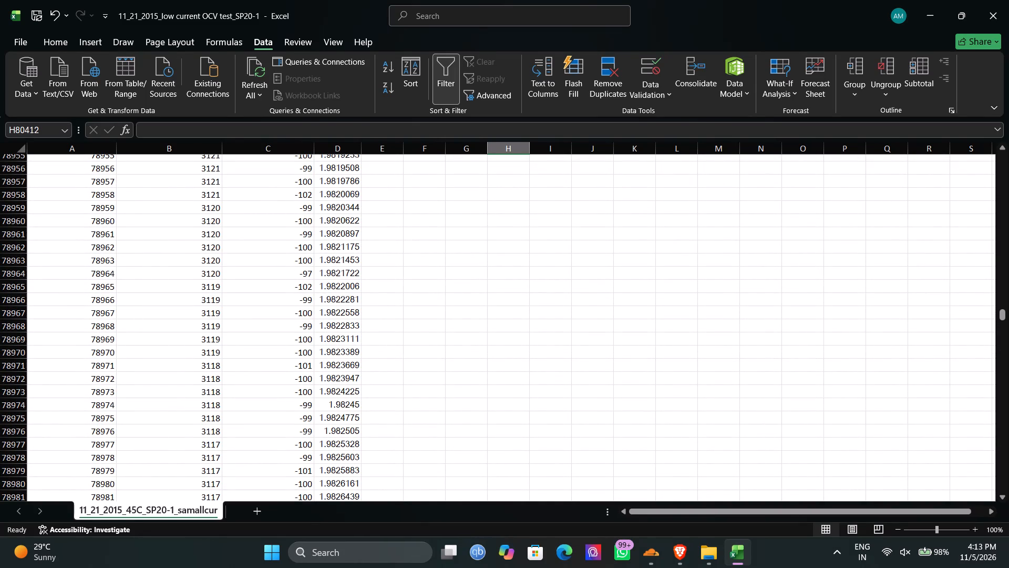
{"action": "scroll", "coordinate": [492, 382], "scroll_direction": "up", "scroll_amount": 12}
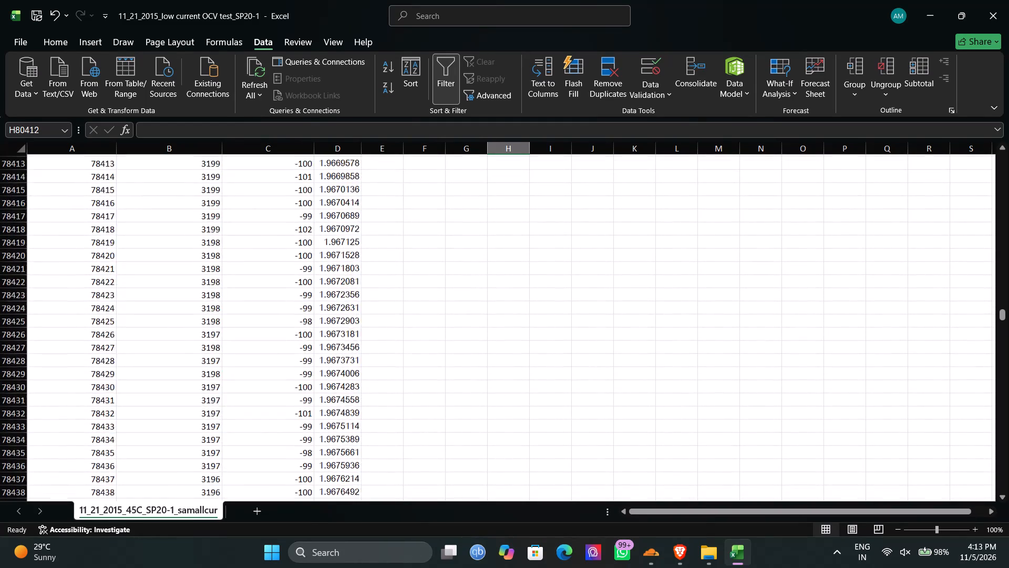
{"action": "scroll", "coordinate": [492, 382], "scroll_direction": "up", "scroll_amount": 16}
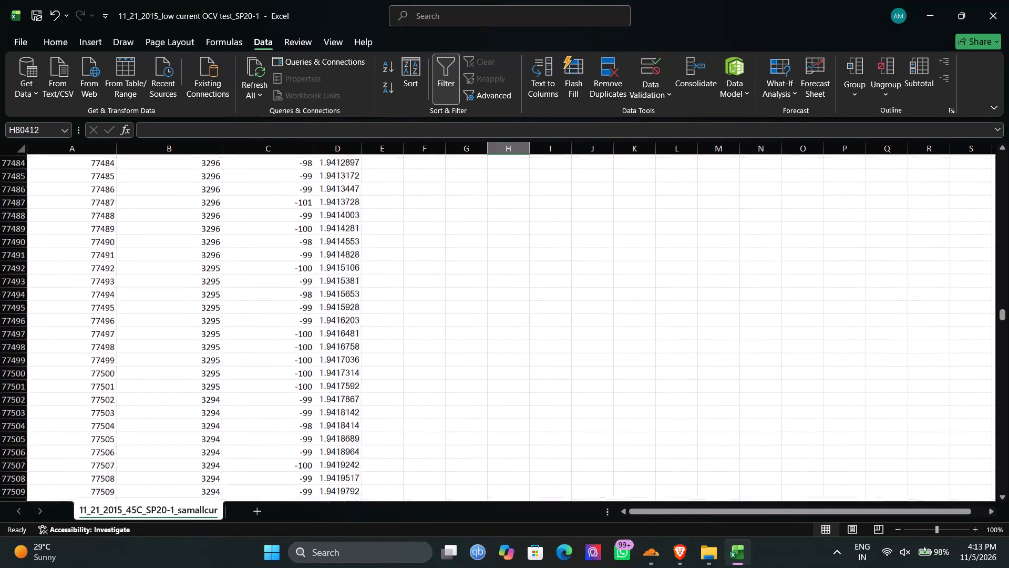
{"action": "scroll", "coordinate": [492, 382], "scroll_direction": "up", "scroll_amount": 1}
Switch to the ChatGPT chat and copy the capacity-based SOC formula =(1-D7268/2.02217)*100, reading on through the column F instructions.
{"action": "left_click", "coordinate": [679, 547]}
{"action": "scroll", "coordinate": [477, 360], "scroll_direction": "down", "scroll_amount": 1}
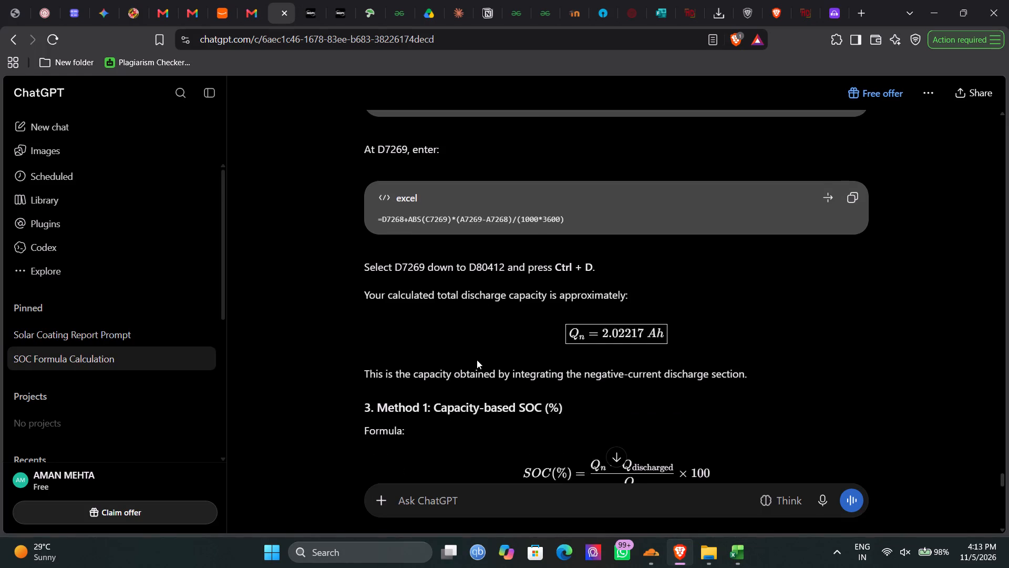
{"action": "scroll", "coordinate": [477, 360], "scroll_direction": "down", "scroll_amount": 3}
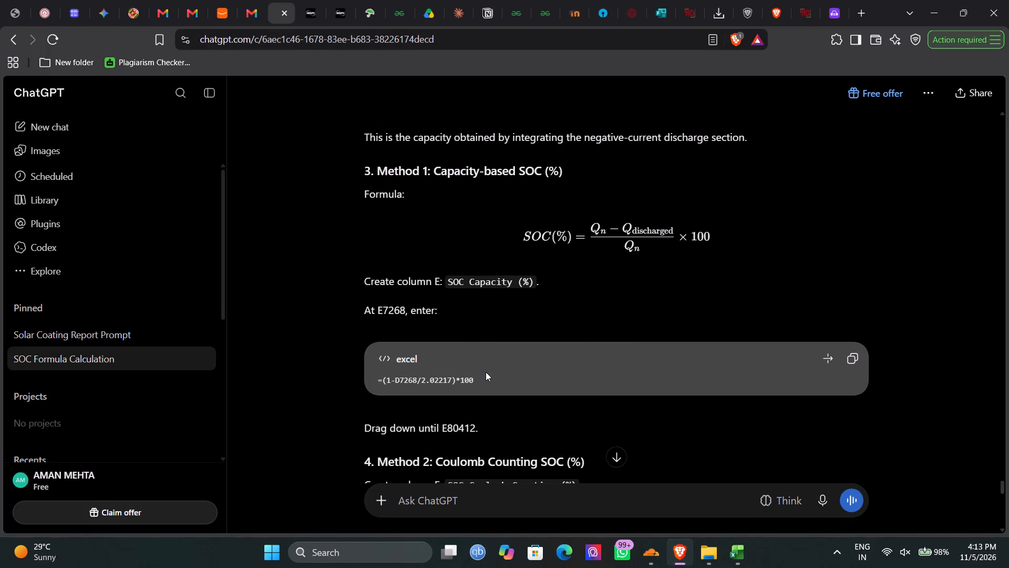
{"action": "left_click_drag", "start_coordinate": [485, 372], "coordinate": [399, 377]}
{"action": "left_click_drag", "start_coordinate": [378, 380], "coordinate": [480, 377]}
{"action": "key", "text": "ctrl+c"}
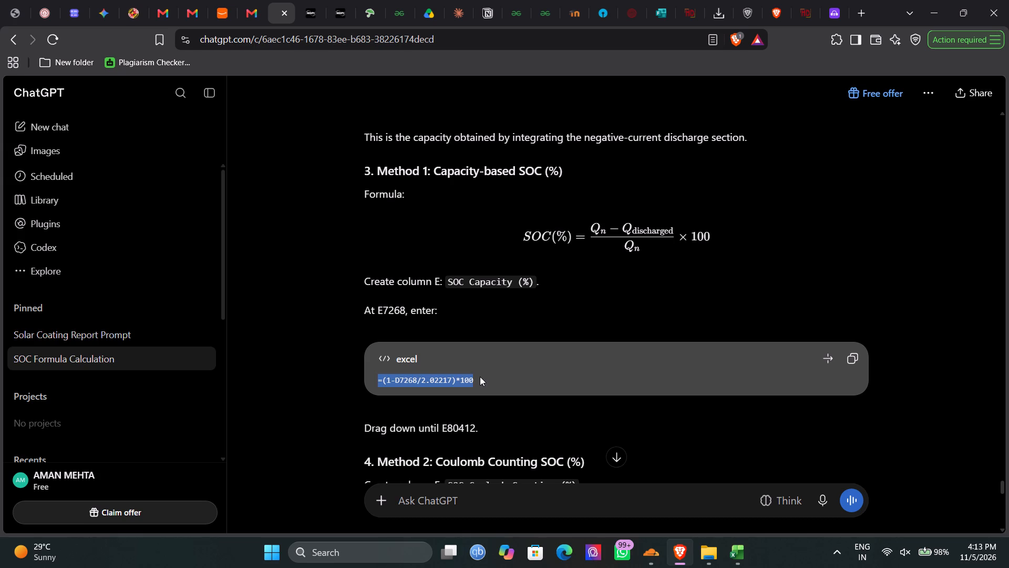
{"action": "scroll", "coordinate": [480, 377], "scroll_direction": "down", "scroll_amount": 2}
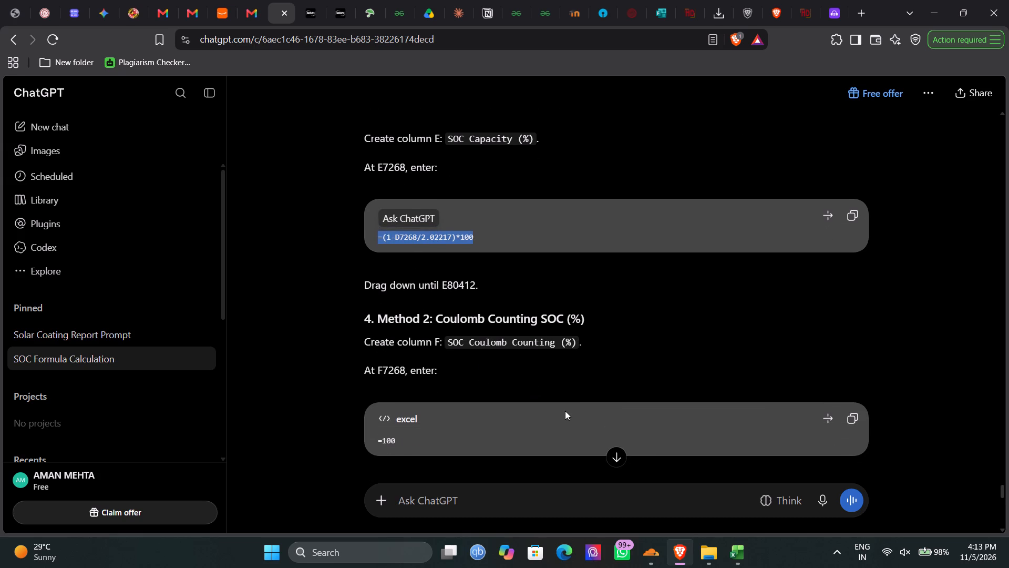
Return to the Excel workbook and enter the copied formula =(1-D7268/2.02217)*100 in cell E7268.
{"action": "left_click", "coordinate": [736, 557]}
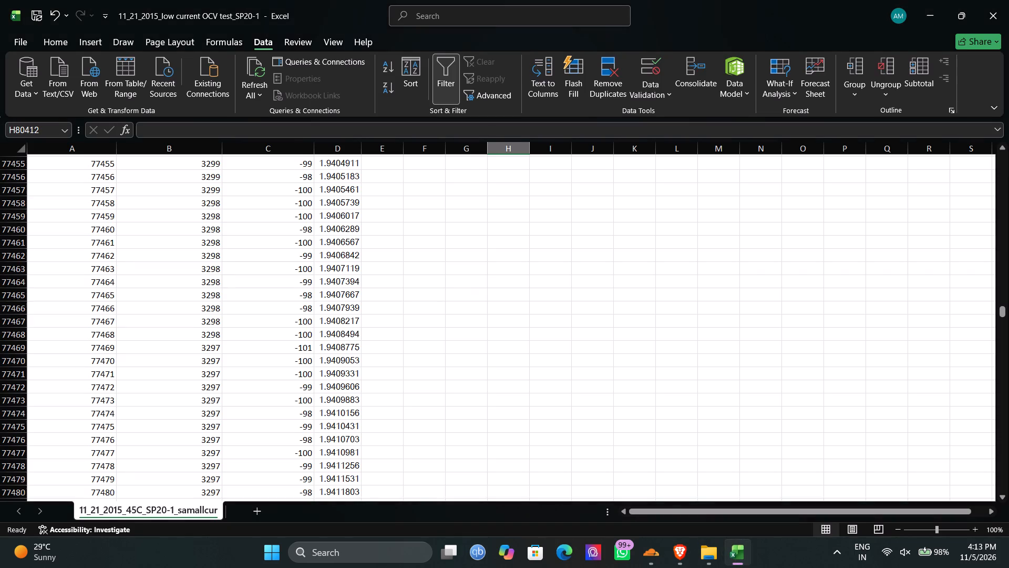
{"action": "scroll", "coordinate": [417, 249], "scroll_direction": "up", "scroll_amount": 11}
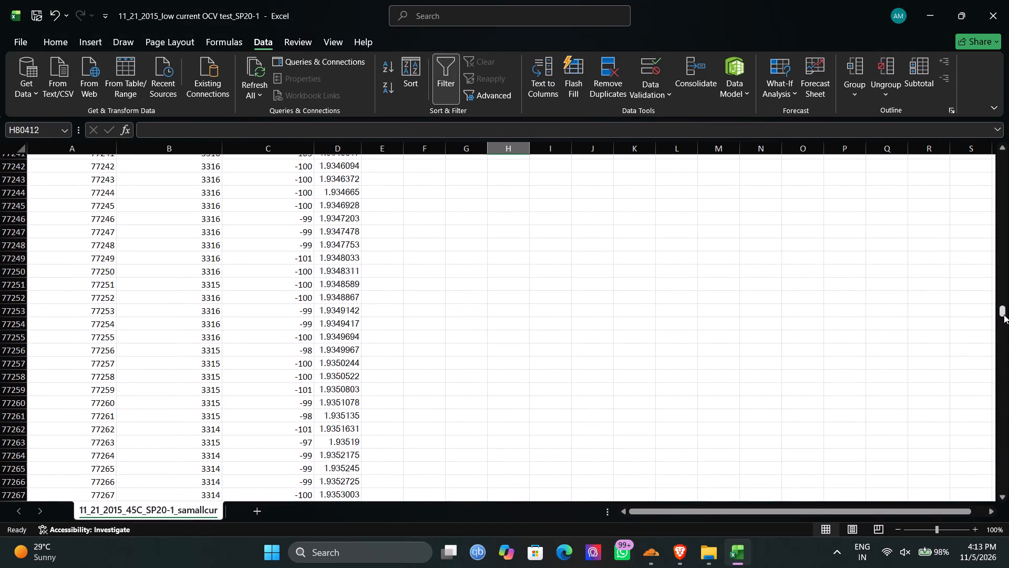
{"action": "left_click_drag", "start_coordinate": [1004, 312], "coordinate": [1005, 183]}
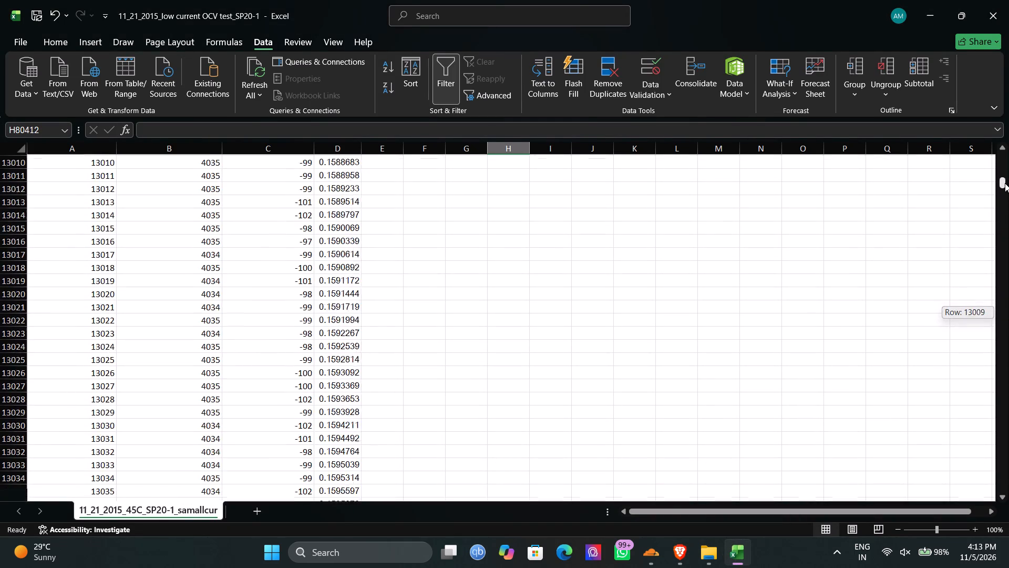
{"action": "left_click_drag", "start_coordinate": [1005, 183], "coordinate": [1004, 171]}
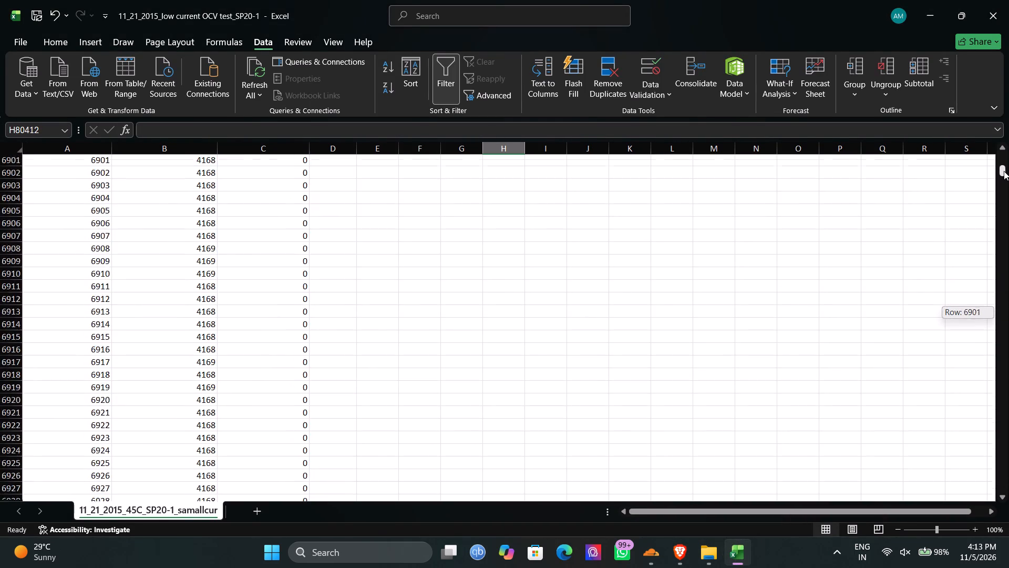
{"action": "left_click_drag", "start_coordinate": [1004, 171], "coordinate": [1004, 179]}
{"action": "scroll", "coordinate": [636, 376], "scroll_direction": "up", "scroll_amount": 8}
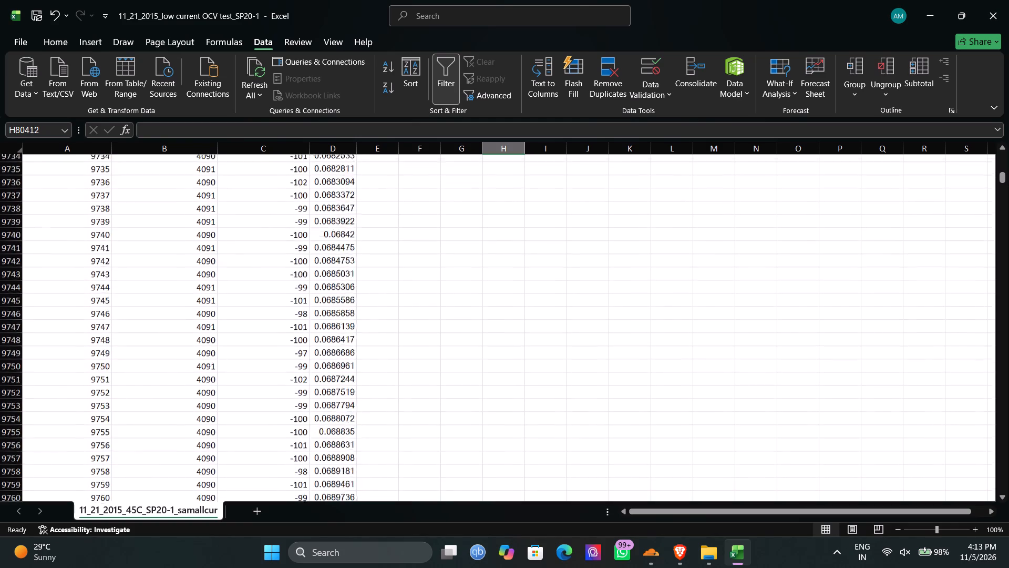
{"action": "scroll", "coordinate": [636, 376], "scroll_direction": "up", "scroll_amount": 15}
{"action": "scroll", "coordinate": [676, 391], "scroll_direction": "up", "scroll_amount": 3}
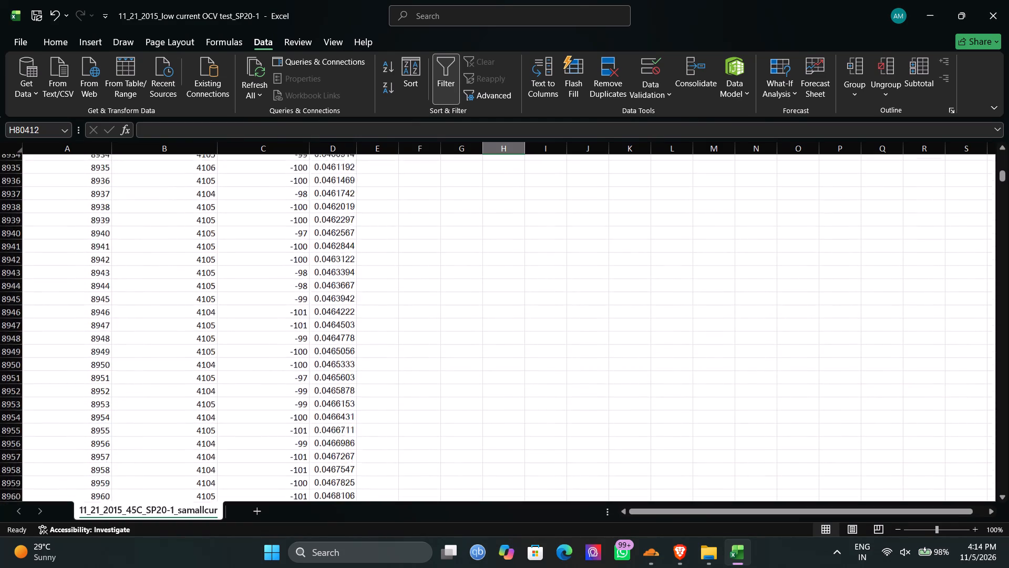
{"action": "scroll", "coordinate": [676, 391], "scroll_direction": "up", "scroll_amount": 20}
{"action": "scroll", "coordinate": [676, 391], "scroll_direction": "up", "scroll_amount": 15}
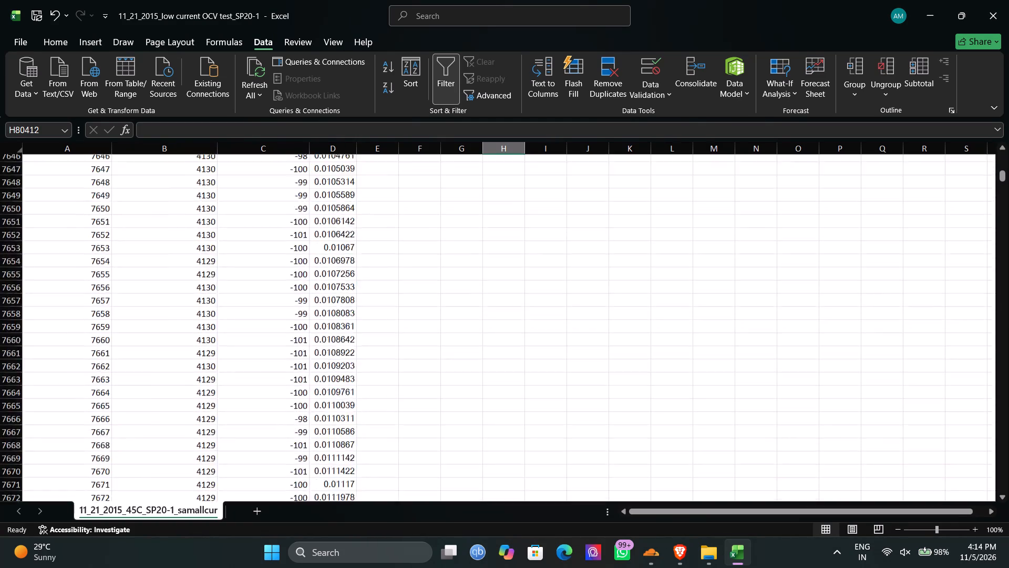
{"action": "scroll", "coordinate": [676, 391], "scroll_direction": "up", "scroll_amount": 10}
{"action": "scroll", "coordinate": [676, 391], "scroll_direction": "down", "scroll_amount": 4}
{"action": "scroll", "coordinate": [676, 391], "scroll_direction": "up", "scroll_amount": 1}
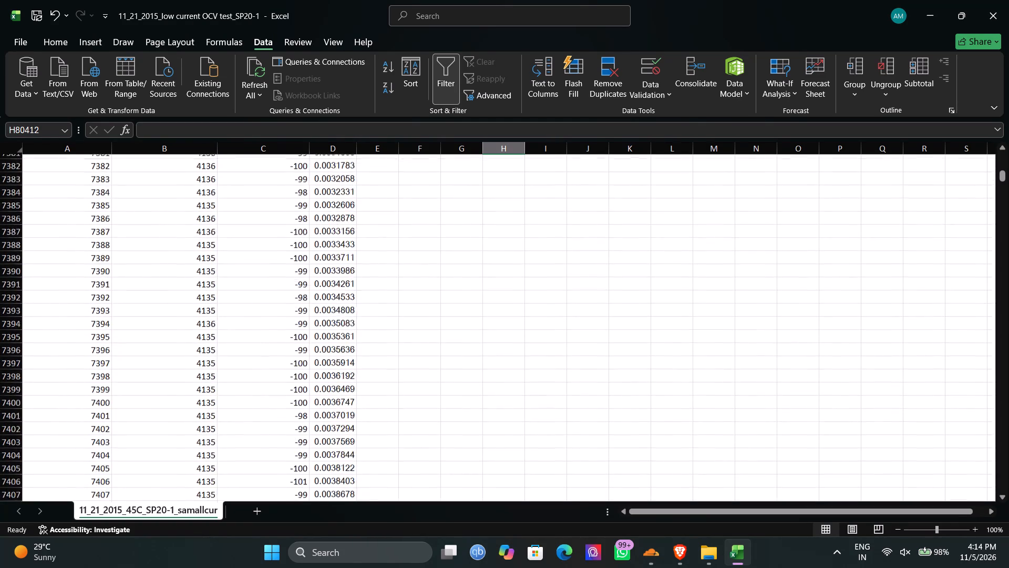
{"action": "scroll", "coordinate": [676, 391], "scroll_direction": "up", "scroll_amount": 1}
{"action": "left_click", "coordinate": [391, 398]}
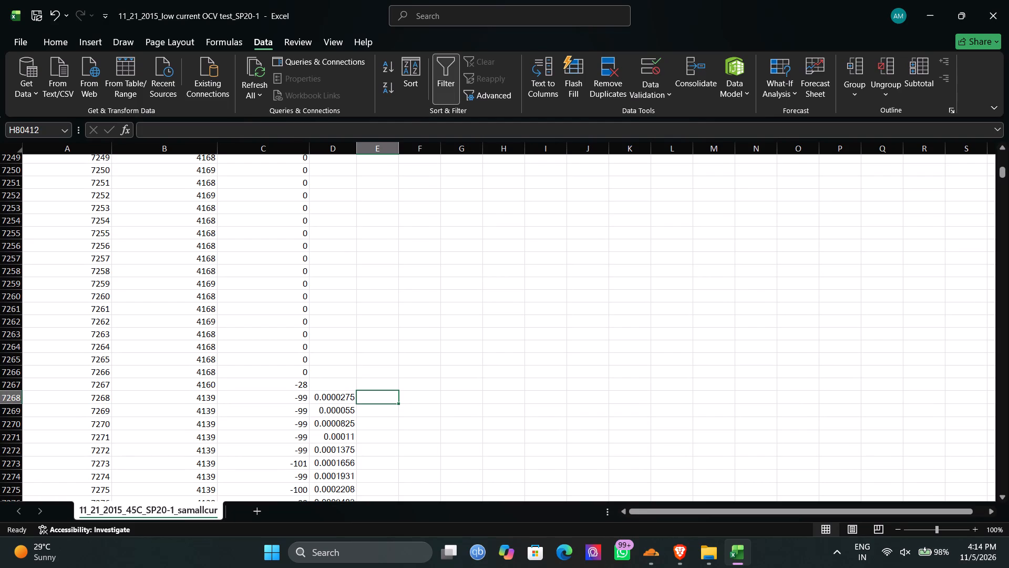
{"action": "key", "text": "ctrl+v"}
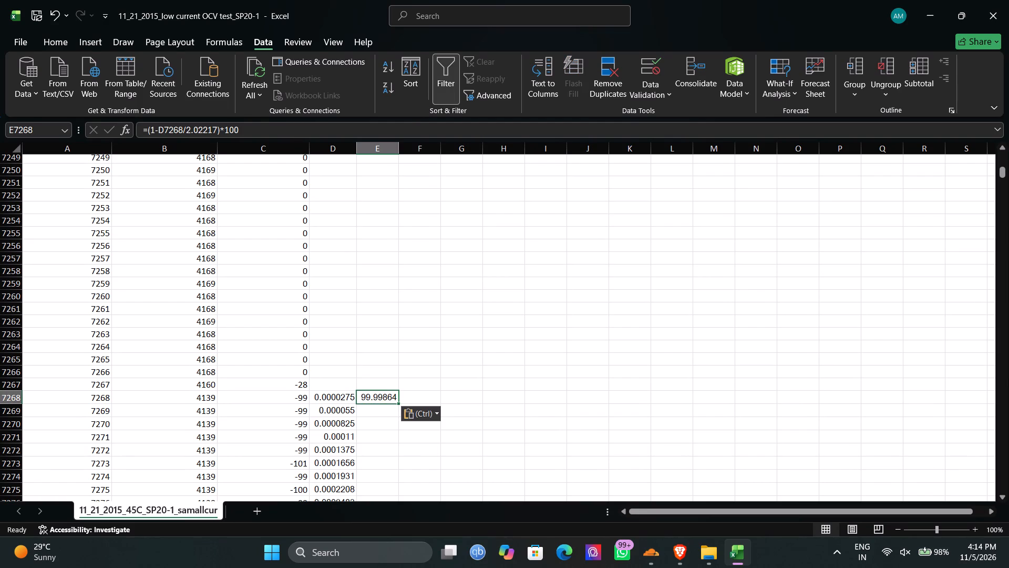
Fill the capacity-based SOC formula from E7268 down column E to the end of the data.
{"action": "left_click_drag", "start_coordinate": [398, 408], "coordinate": [389, 476]}
{"action": "left_click", "coordinate": [388, 396]}
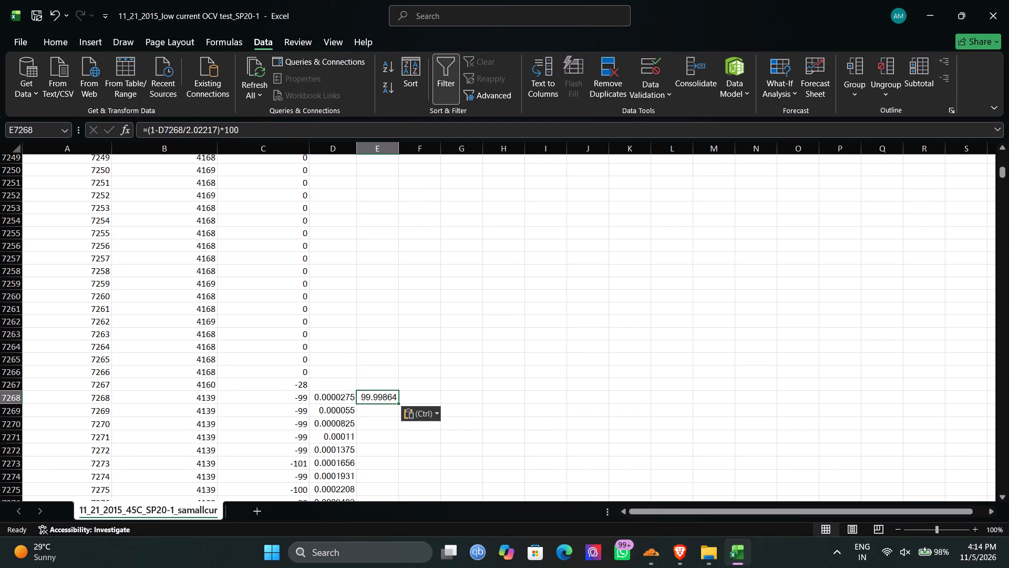
{"action": "double_click", "coordinate": [399, 404]}
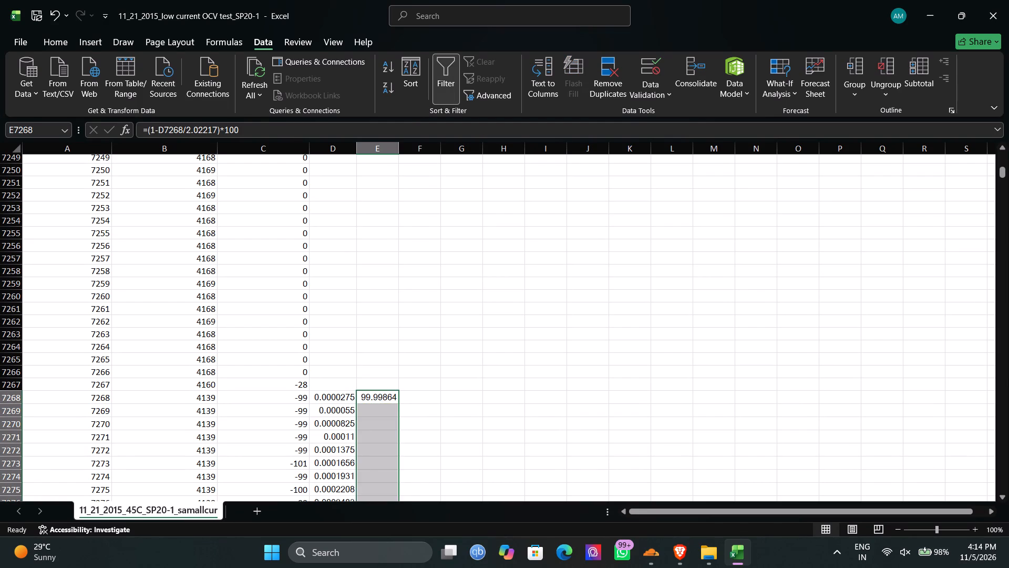
{"action": "scroll", "coordinate": [427, 407], "scroll_direction": "down", "scroll_amount": 3}
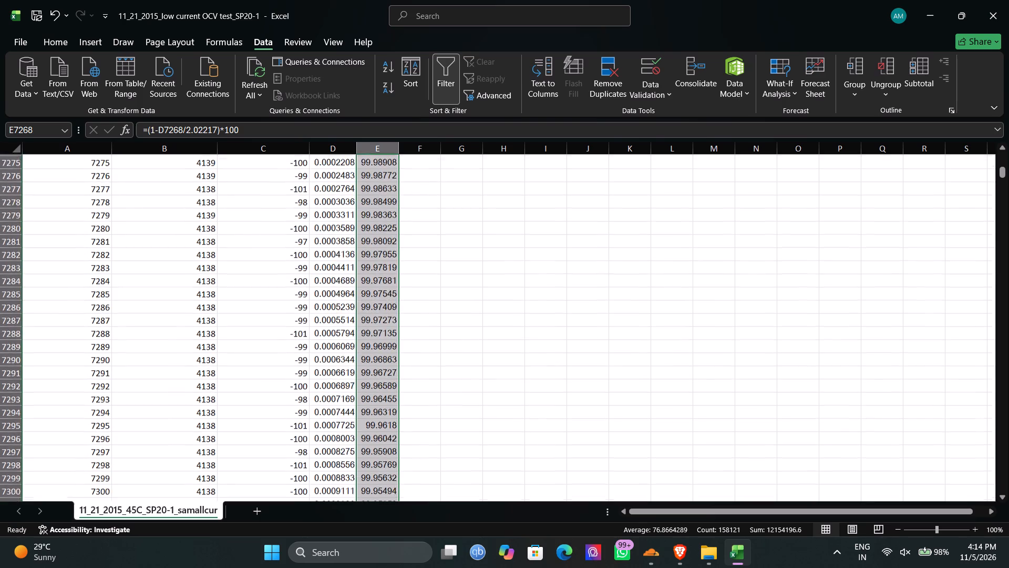
{"action": "scroll", "coordinate": [427, 407], "scroll_direction": "down", "scroll_amount": 9}
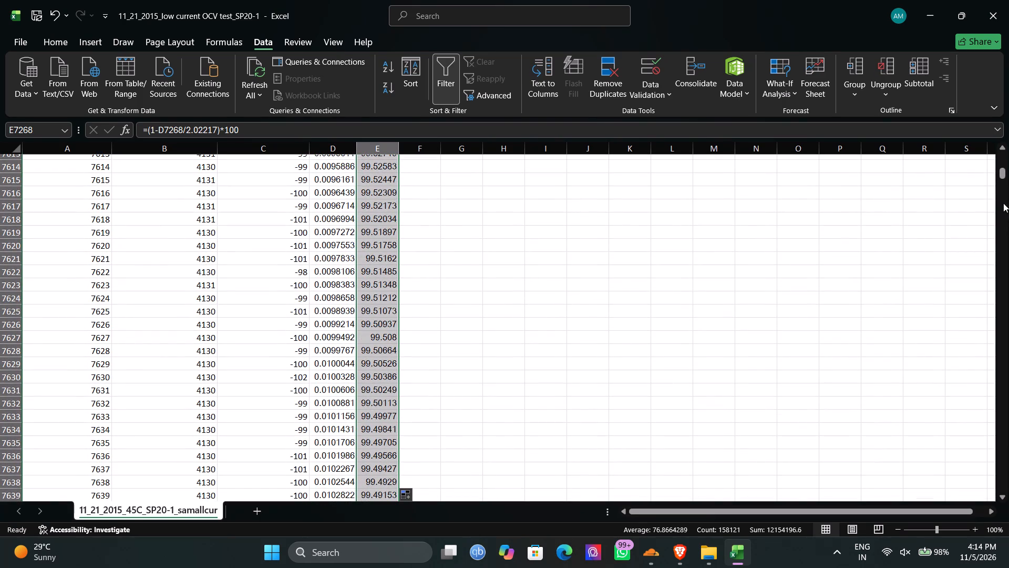
Label column D in cell D1 with the header "corresponding capacity".
{"action": "scroll", "coordinate": [777, 266], "scroll_direction": "up", "scroll_amount": 14}
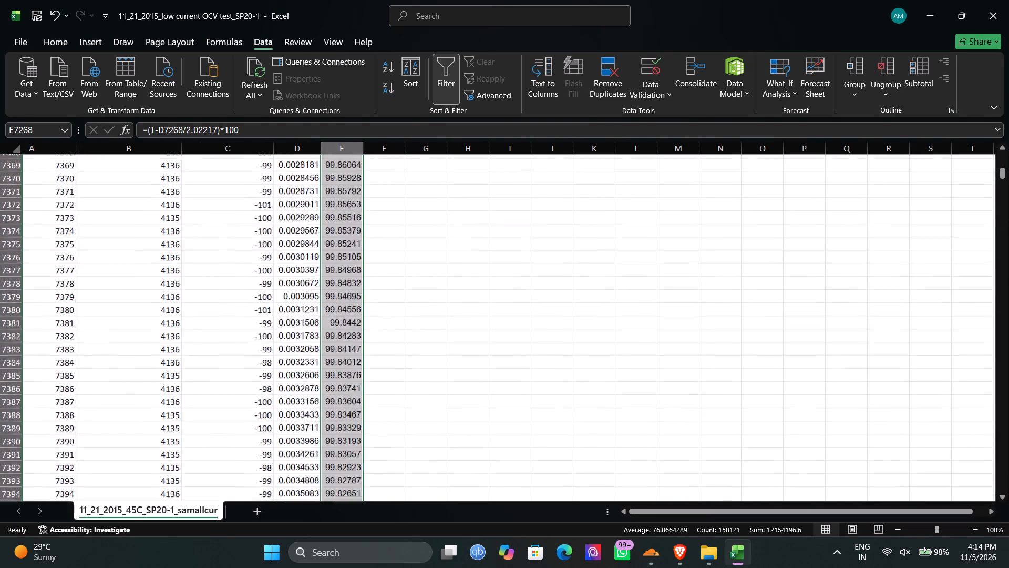
{"action": "scroll", "coordinate": [777, 266], "scroll_direction": "up", "scroll_amount": 11}
{"action": "scroll", "coordinate": [777, 266], "scroll_direction": "up", "scroll_amount": 11}
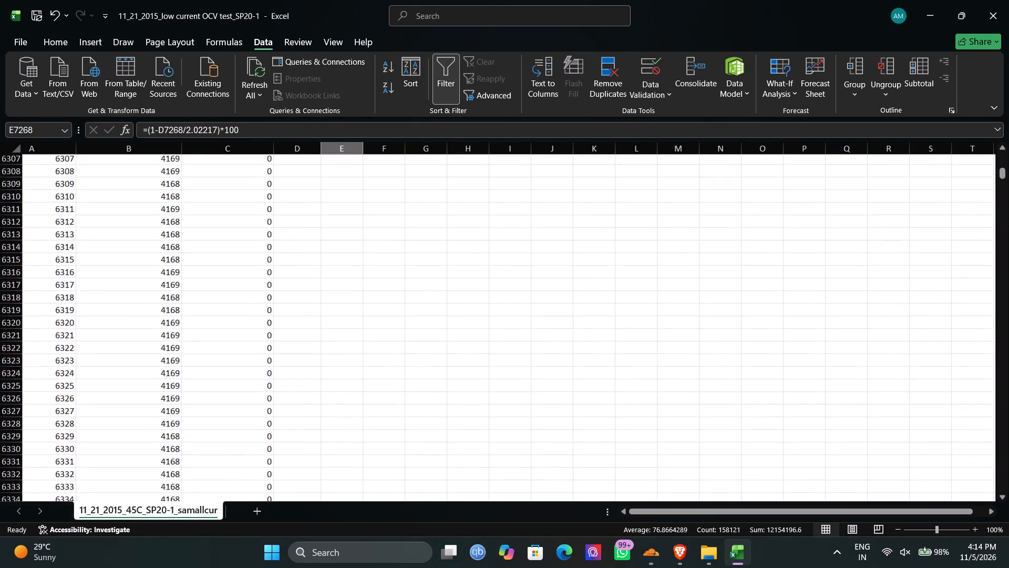
{"action": "scroll", "coordinate": [777, 266], "scroll_direction": "up", "scroll_amount": 6}
{"action": "left_click_drag", "start_coordinate": [1003, 172], "coordinate": [1008, 116]}
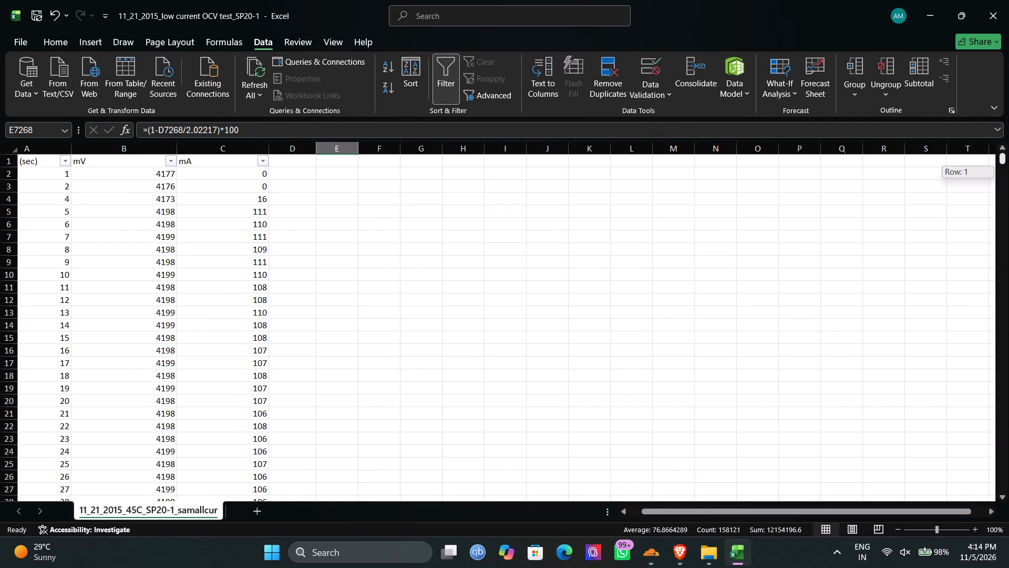
{"action": "left_click_drag", "start_coordinate": [1008, 116], "coordinate": [992, 72]}
{"action": "left_click", "coordinate": [292, 159]}
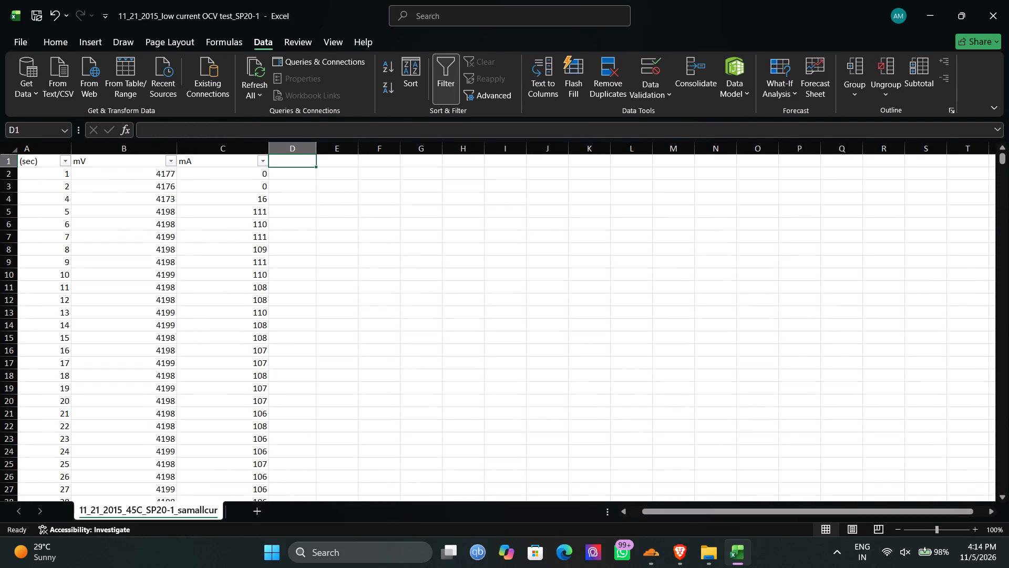
{"action": "type", "text": "corresponding"}
{"action": "key", "text": "space"}
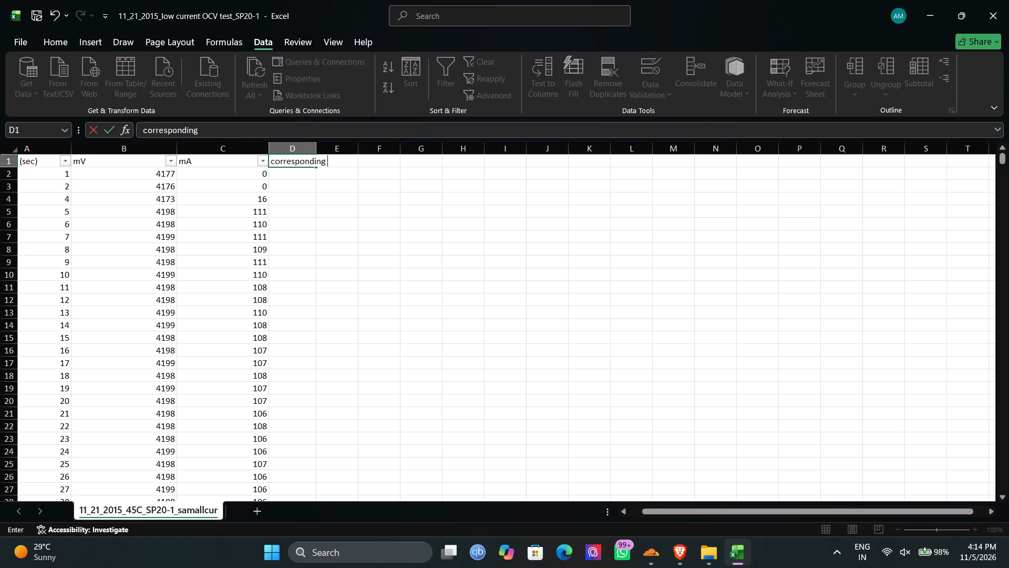
{"action": "type", "text": "capa"}
{"action": "type", "text": "city"}
{"action": "key", "text": "Return"}
Copy the column name "SOC Capacity (%)" from the ChatGPT chat and enter it as the header in cell E1 of the Excel workbook.
{"action": "left_click", "coordinate": [333, 156]}
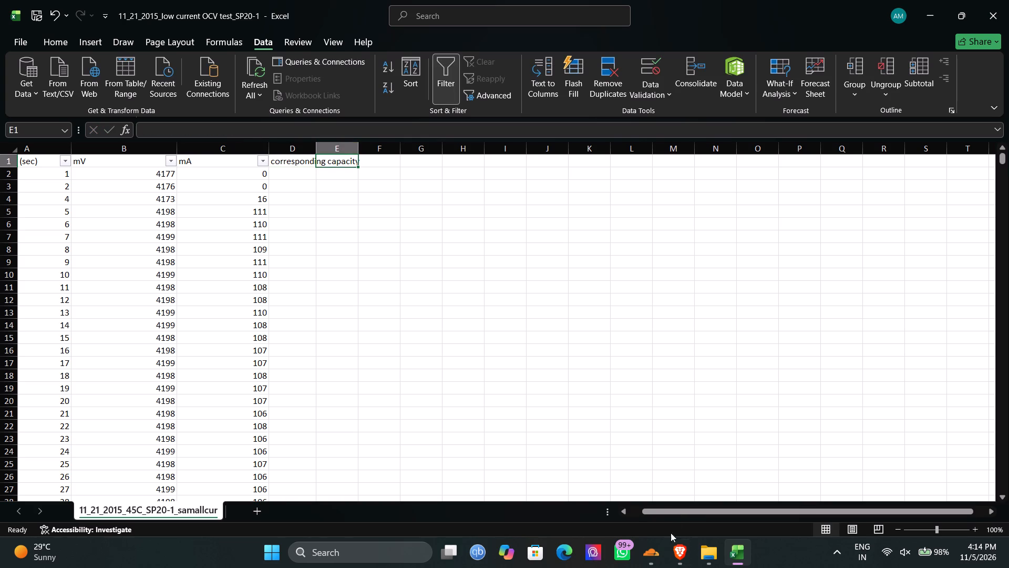
{"action": "left_click", "coordinate": [671, 560]}
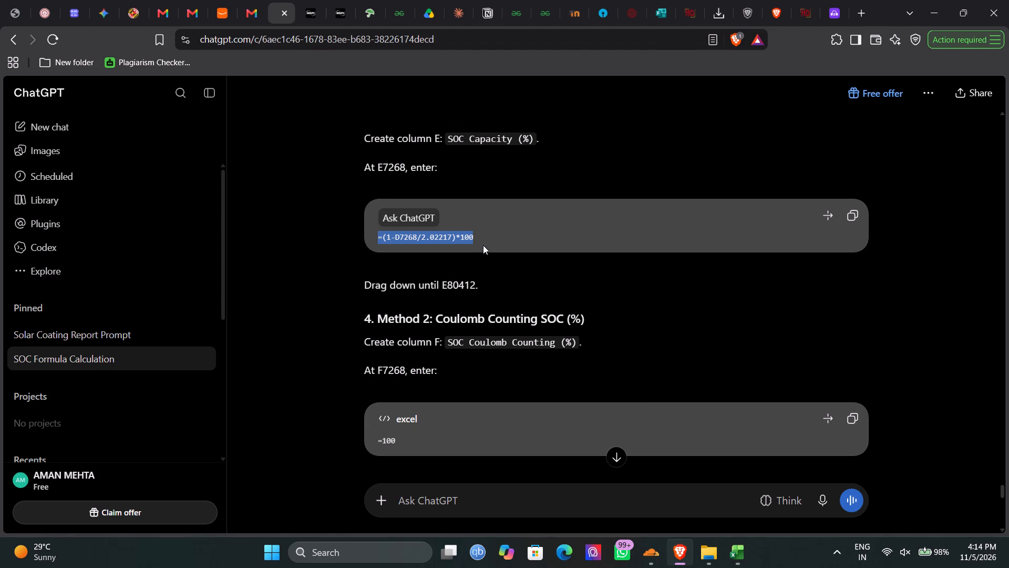
{"action": "scroll", "coordinate": [491, 196], "scroll_direction": "up", "scroll_amount": 1}
{"action": "left_click_drag", "start_coordinate": [532, 179], "coordinate": [449, 181]}
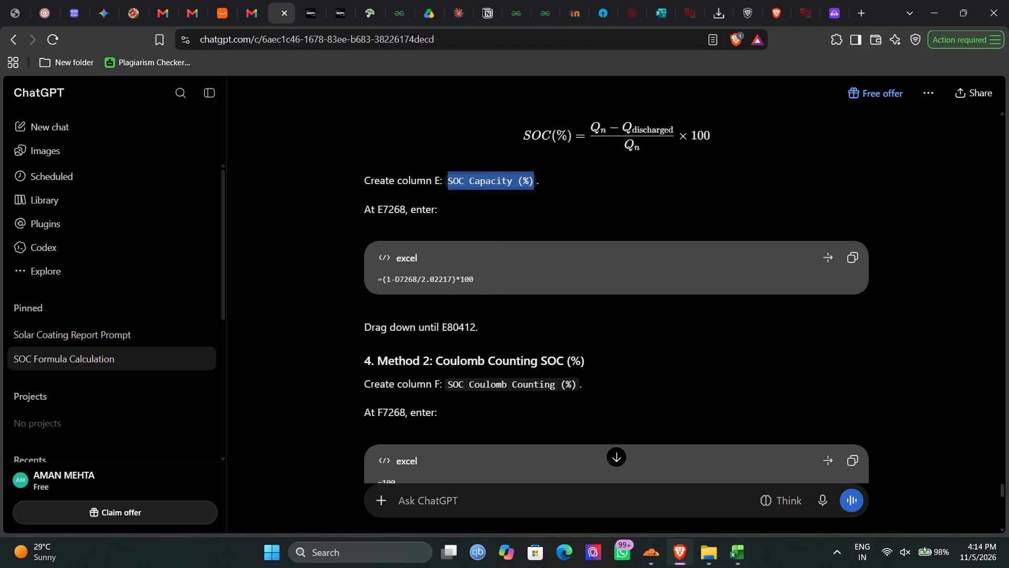
{"action": "key", "text": "ctrl+c"}
{"action": "left_click", "coordinate": [944, 5]}
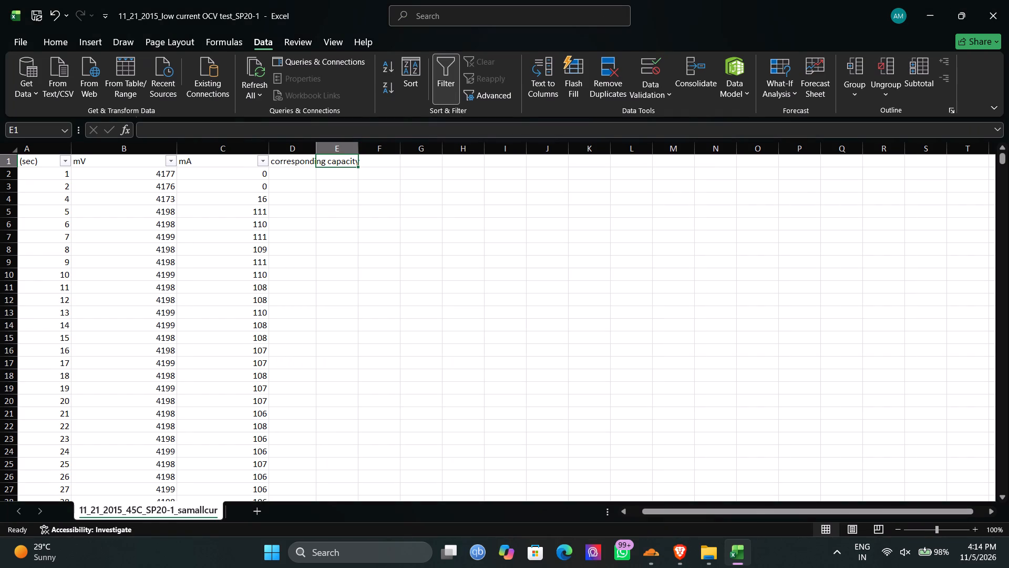
{"action": "left_click", "coordinate": [255, 132]}
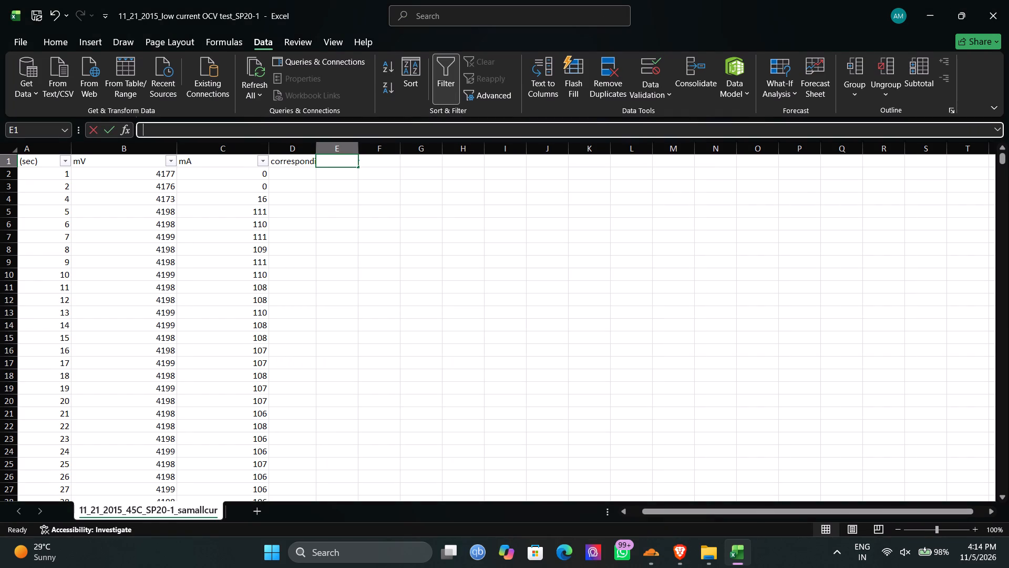
{"action": "key", "text": "ctrl+v"}
{"action": "key", "text": "Return"}
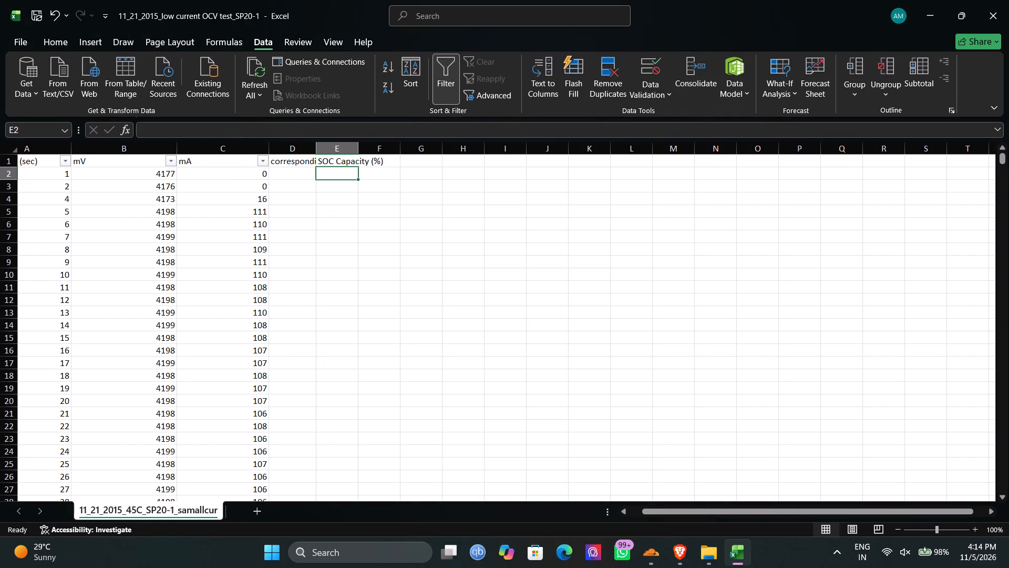
Select cell F1, copy the Method 2 heading text "Coulomb Counting SOC (%)" from the ChatGPT chat, and return to the Excel workbook.
{"action": "left_click", "coordinate": [382, 161]}
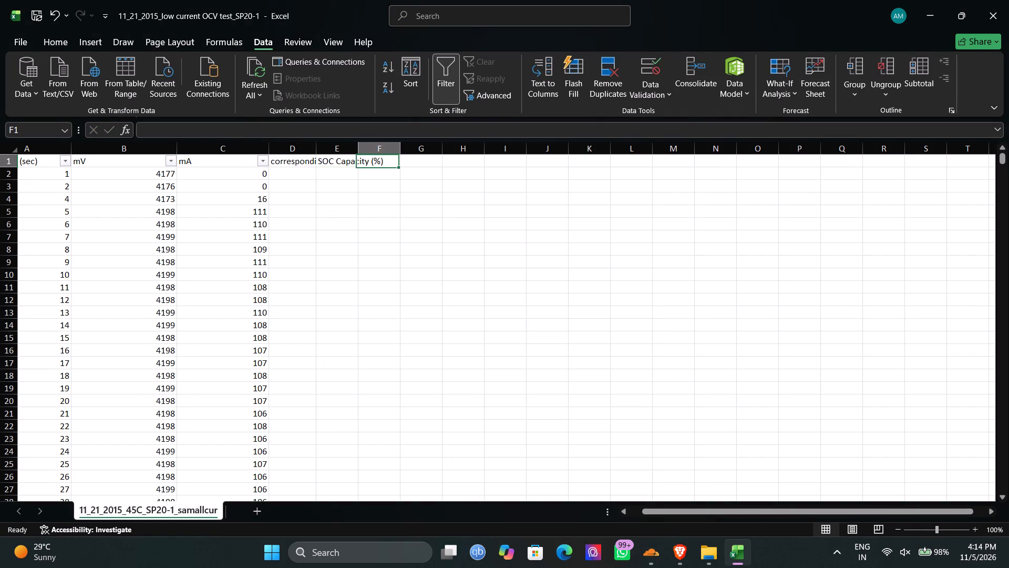
{"action": "left_click", "coordinate": [679, 553]}
{"action": "scroll", "coordinate": [594, 458], "scroll_direction": "down", "scroll_amount": 1}
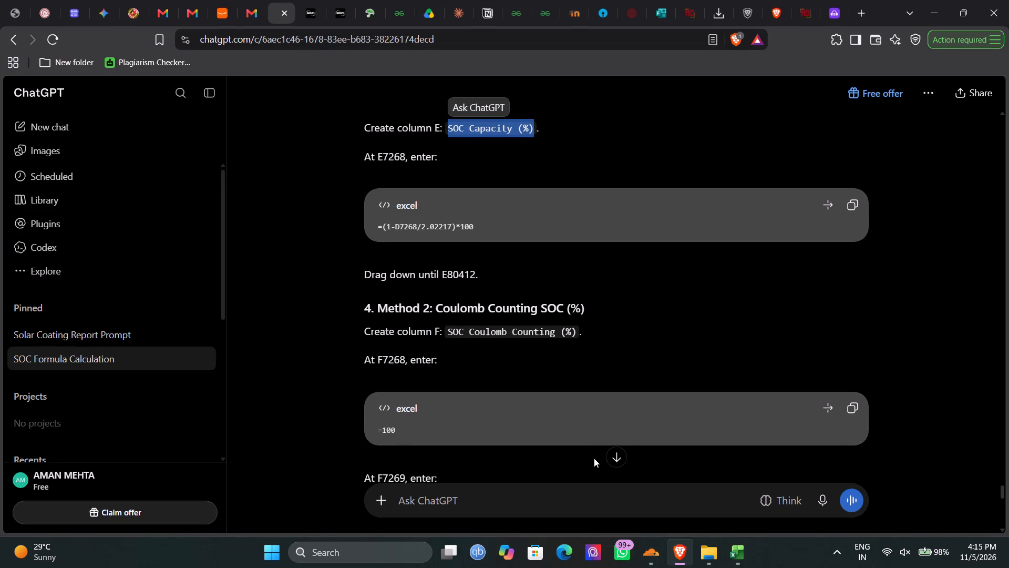
{"action": "scroll", "coordinate": [594, 458], "scroll_direction": "down", "scroll_amount": 2}
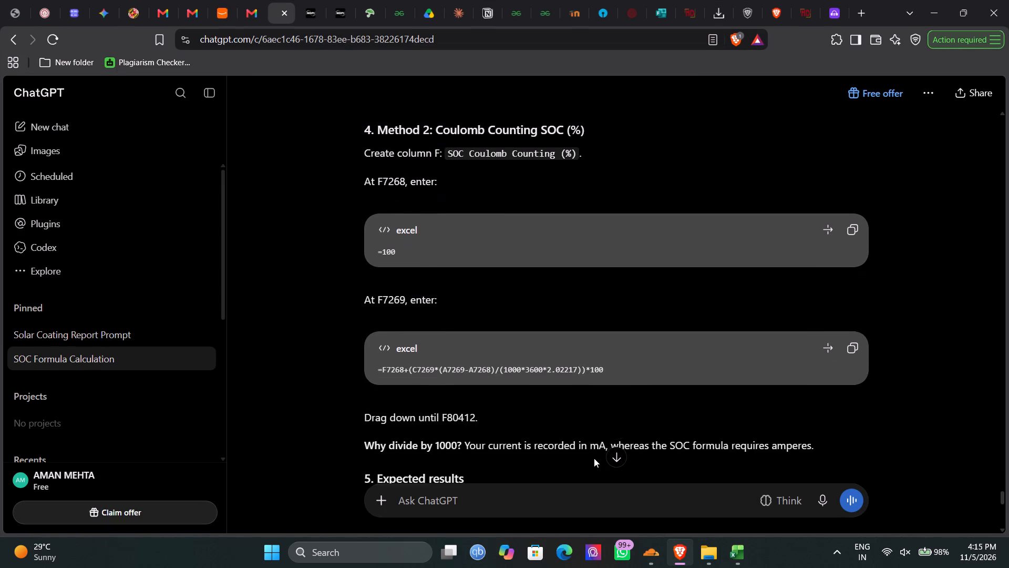
{"action": "scroll", "coordinate": [594, 458], "scroll_direction": "down", "scroll_amount": 2}
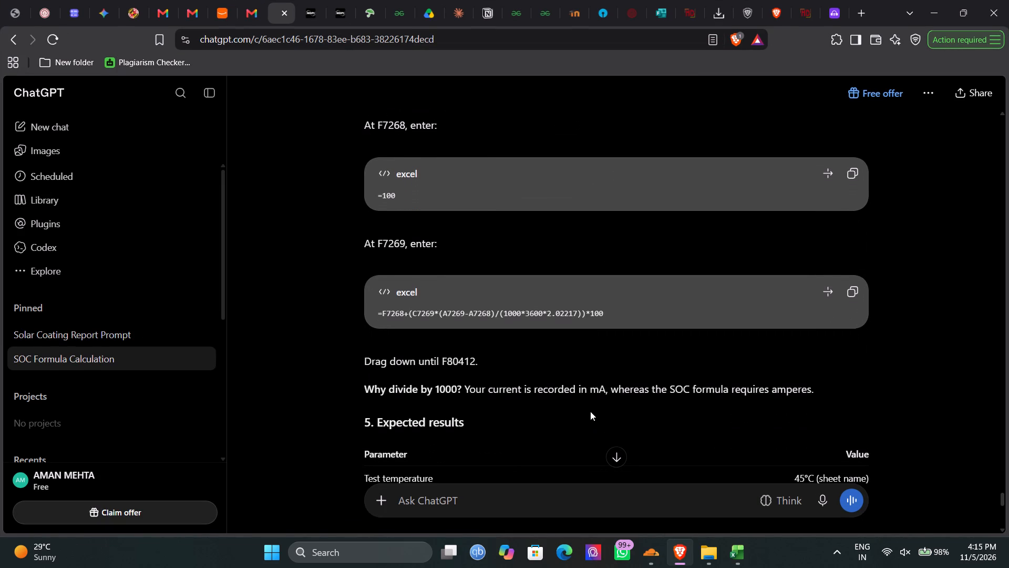
{"action": "scroll", "coordinate": [590, 411], "scroll_direction": "up", "scroll_amount": 1}
{"action": "left_click_drag", "start_coordinate": [587, 184], "coordinate": [566, 186]}
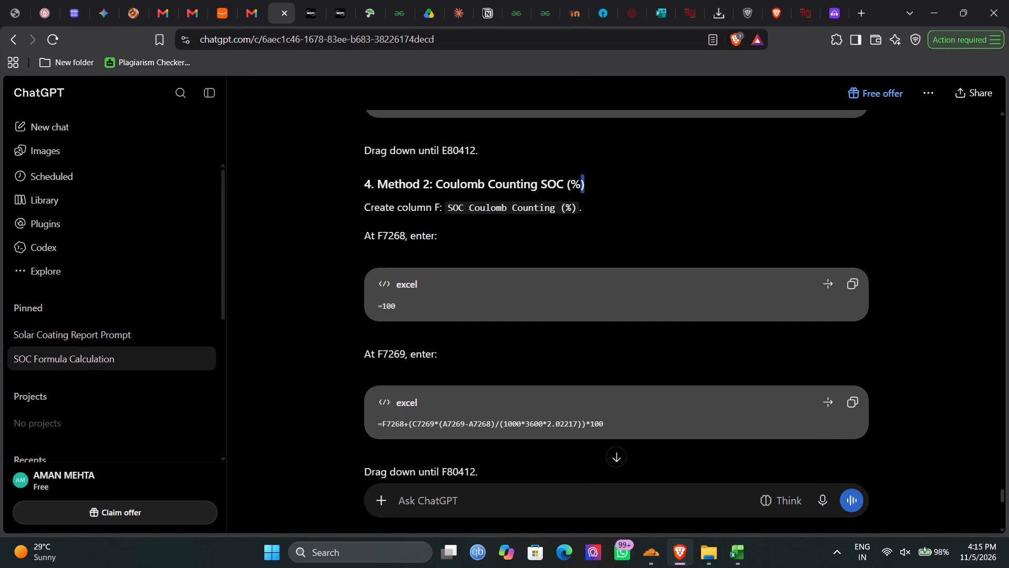
{"action": "left_click_drag", "start_coordinate": [566, 186], "coordinate": [444, 189]}
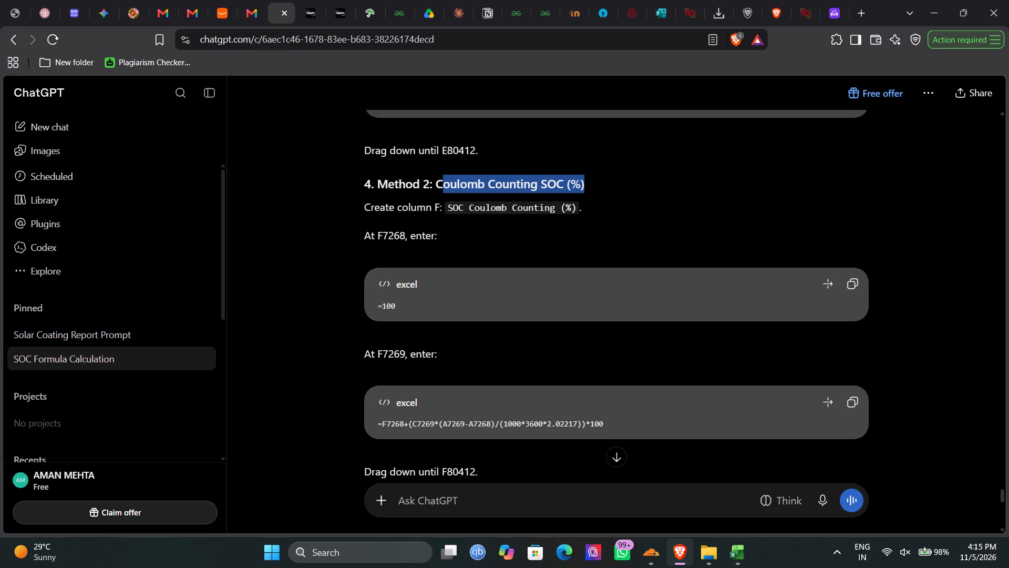
{"action": "left_click_drag", "start_coordinate": [444, 189], "coordinate": [436, 190]}
{"action": "key", "text": "ctrl+c"}
{"action": "left_click", "coordinate": [741, 550]}
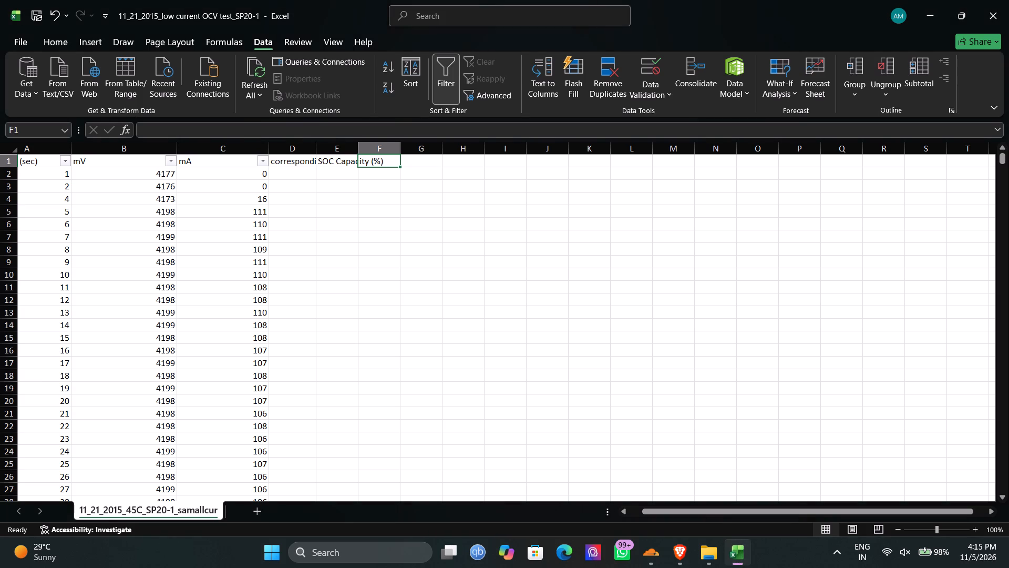
Enter the copied text "Coulomb Counting SOC (%)" as the header in cell F1.
{"action": "key", "text": "ctrl+v"}
{"action": "key", "text": "Return"}
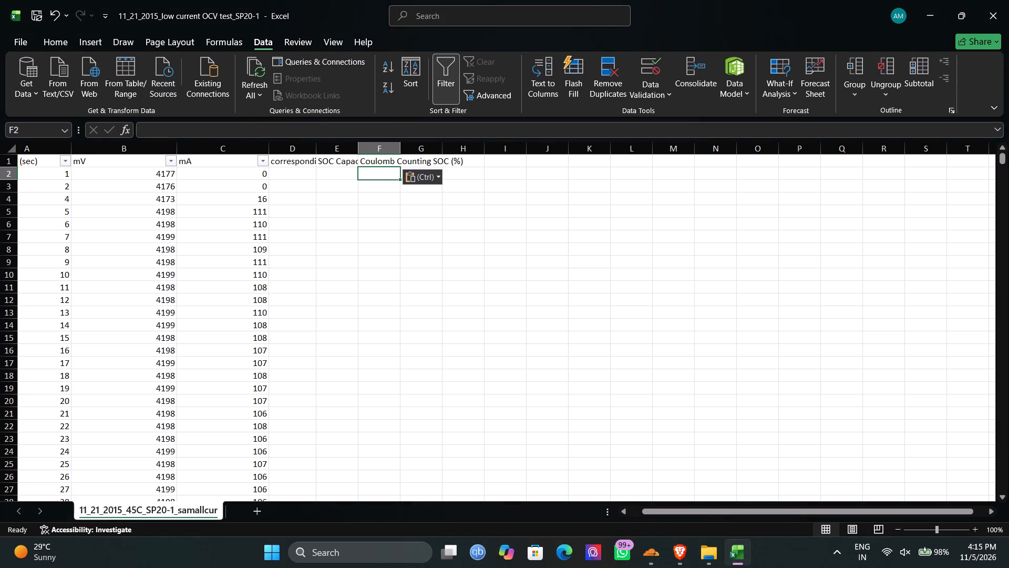
Find the first discharge row, where the calculated values in columns D and E begin.
{"action": "scroll", "coordinate": [349, 383], "scroll_direction": "up", "scroll_amount": 3}
{"action": "scroll", "coordinate": [349, 383], "scroll_direction": "down", "scroll_amount": 5}
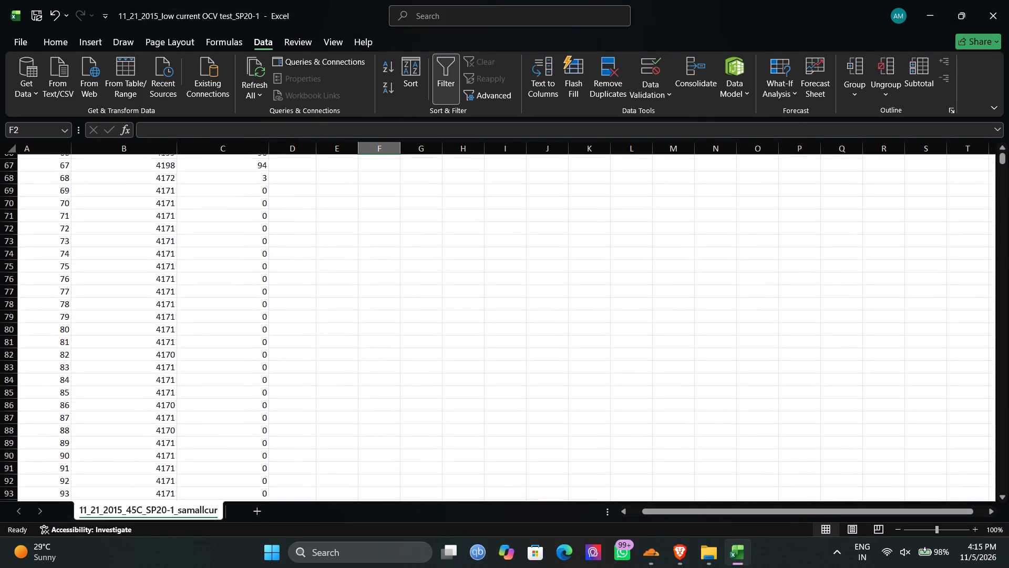
{"action": "scroll", "coordinate": [349, 383], "scroll_direction": "down", "scroll_amount": 16}
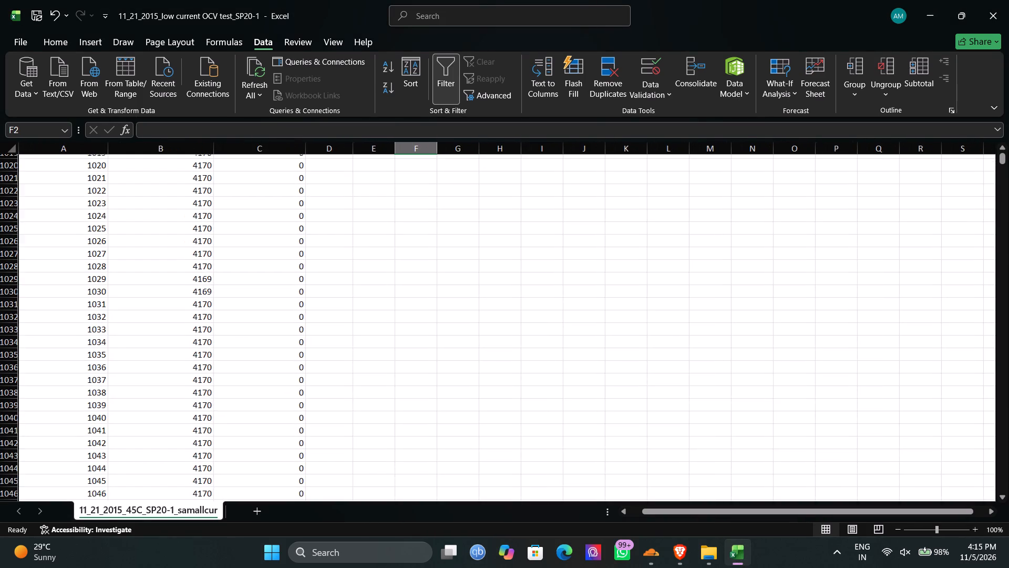
{"action": "left_click_drag", "start_coordinate": [1000, 156], "coordinate": [996, 184]}
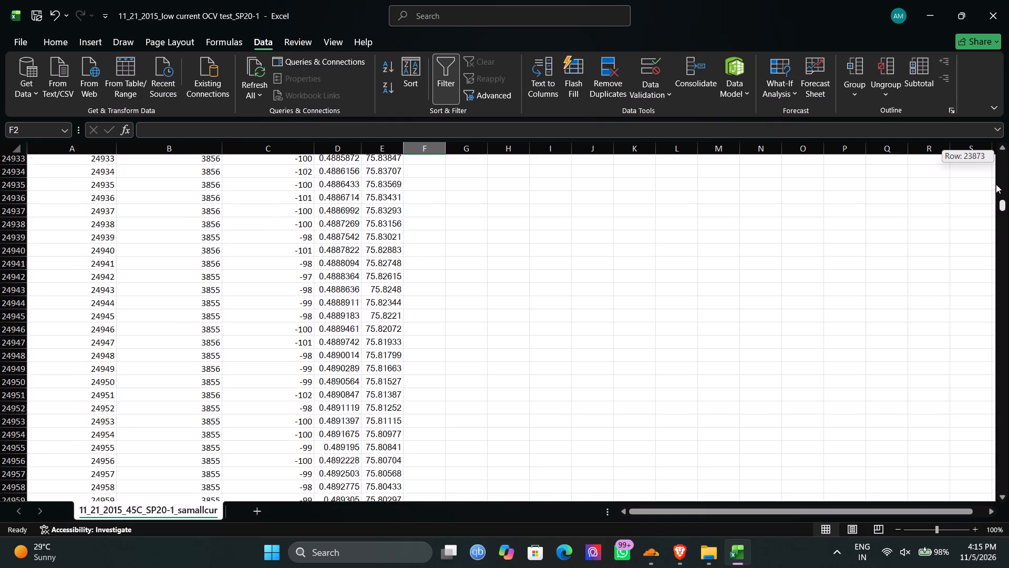
{"action": "left_click_drag", "start_coordinate": [996, 184], "coordinate": [995, 172]}
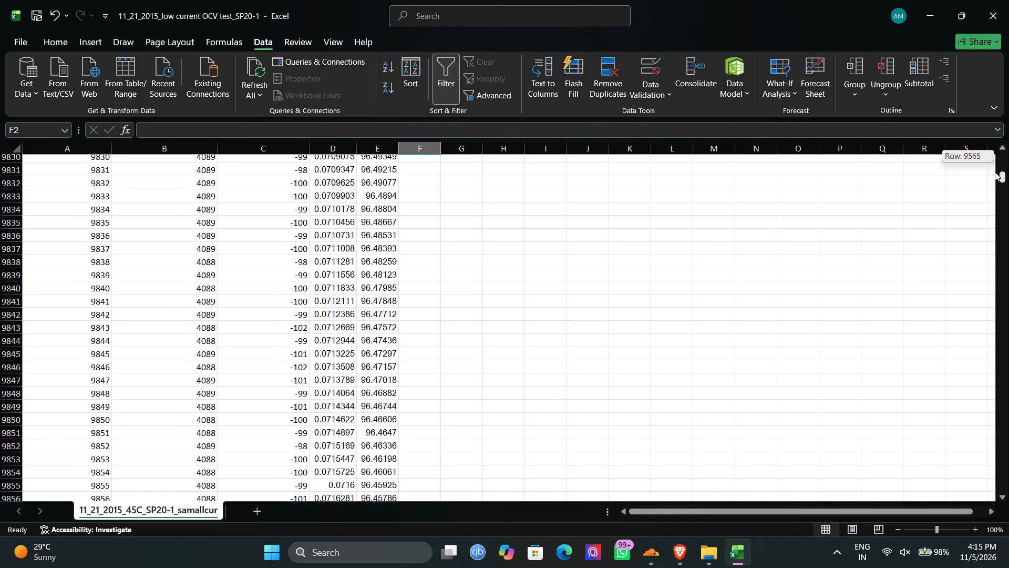
{"action": "left_click_drag", "start_coordinate": [995, 172], "coordinate": [995, 168]}
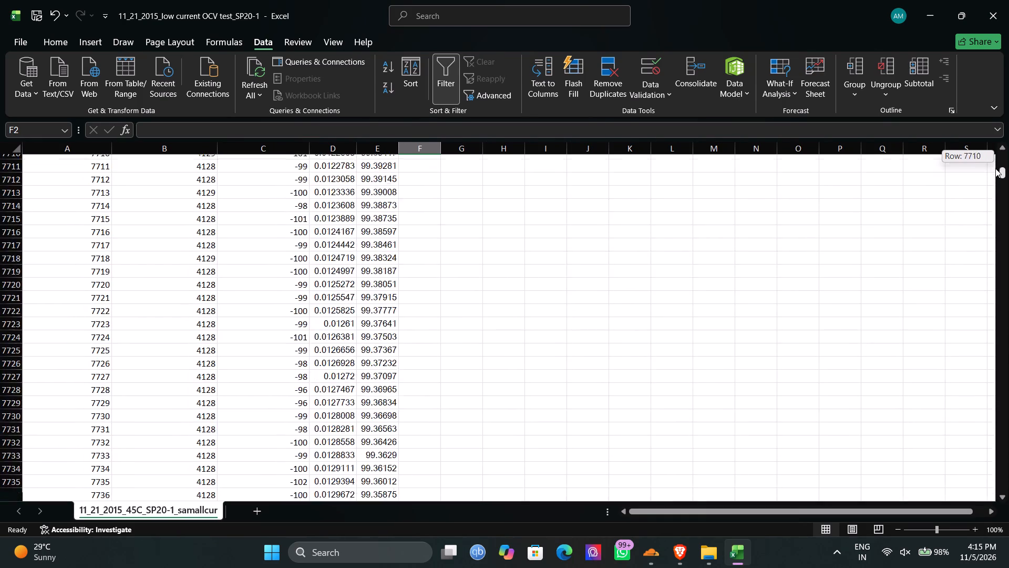
{"action": "left_click_drag", "start_coordinate": [995, 168], "coordinate": [995, 173]}
{"action": "scroll", "coordinate": [759, 331], "scroll_direction": "up", "scroll_amount": 6}
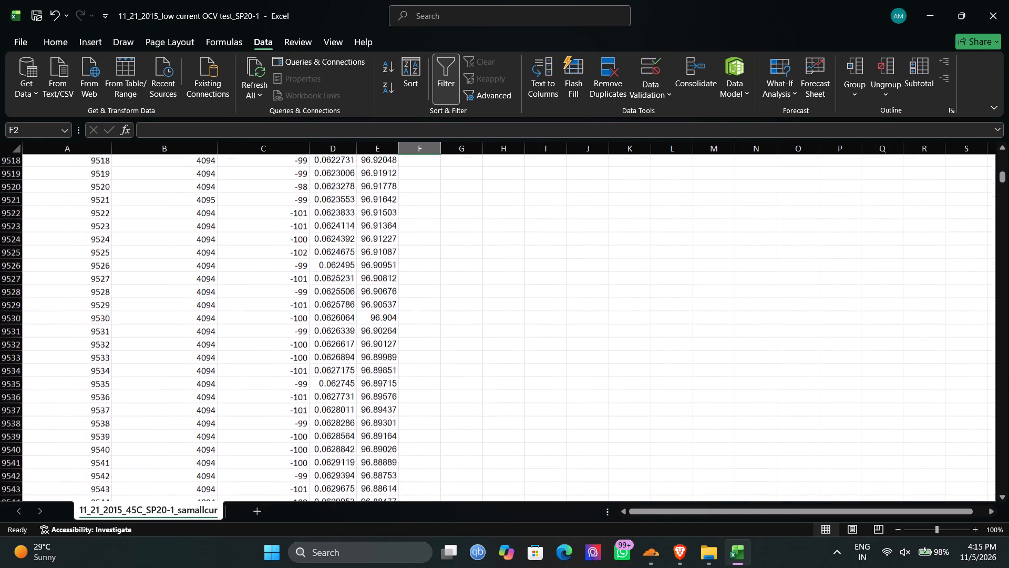
{"action": "scroll", "coordinate": [759, 331], "scroll_direction": "up", "scroll_amount": 20}
{"action": "scroll", "coordinate": [759, 331], "scroll_direction": "up", "scroll_amount": 2}
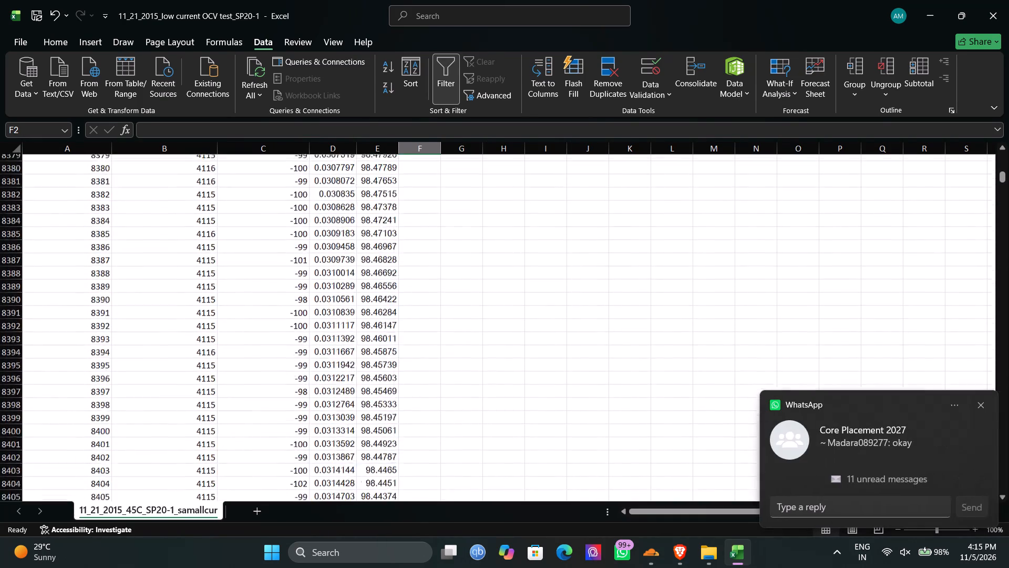
{"action": "scroll", "coordinate": [759, 331], "scroll_direction": "up", "scroll_amount": 20}
{"action": "scroll", "coordinate": [759, 331], "scroll_direction": "up", "scroll_amount": 2}
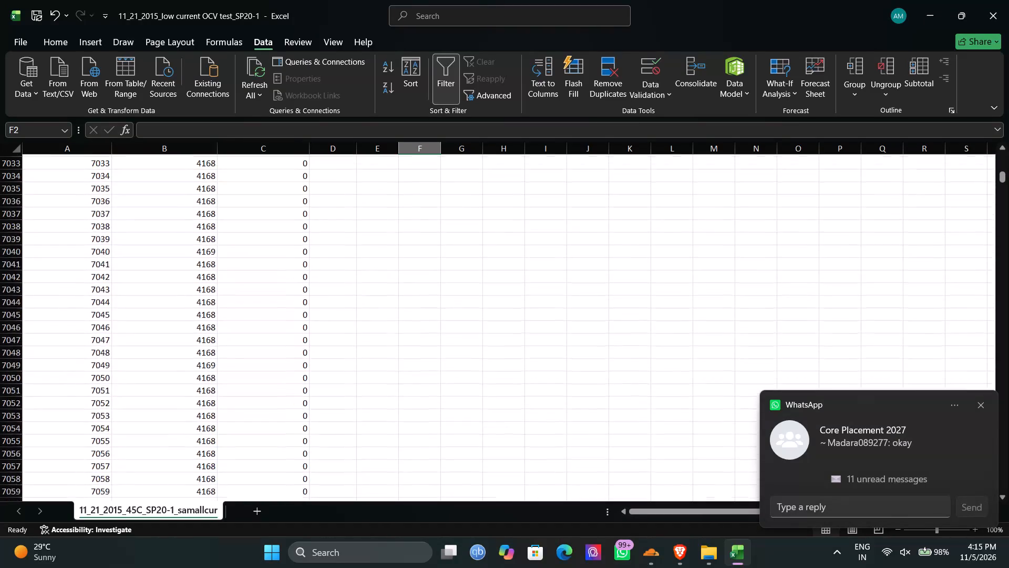
{"action": "scroll", "coordinate": [759, 331], "scroll_direction": "up", "scroll_amount": 5}
{"action": "scroll", "coordinate": [759, 331], "scroll_direction": "down", "scroll_amount": 7}
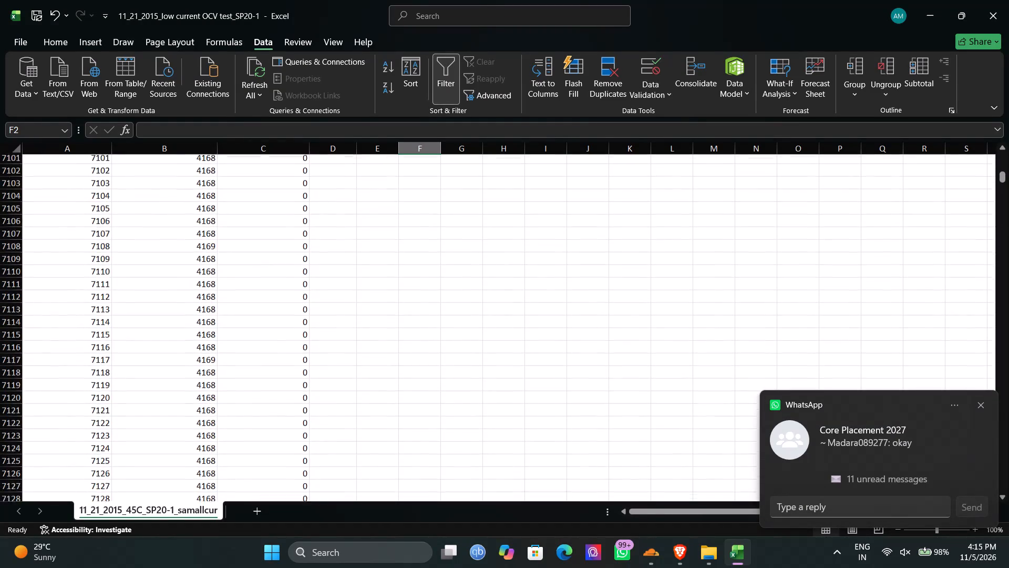
{"action": "scroll", "coordinate": [759, 331], "scroll_direction": "down", "scroll_amount": 2}
{"action": "scroll", "coordinate": [759, 331], "scroll_direction": "up", "scroll_amount": 3}
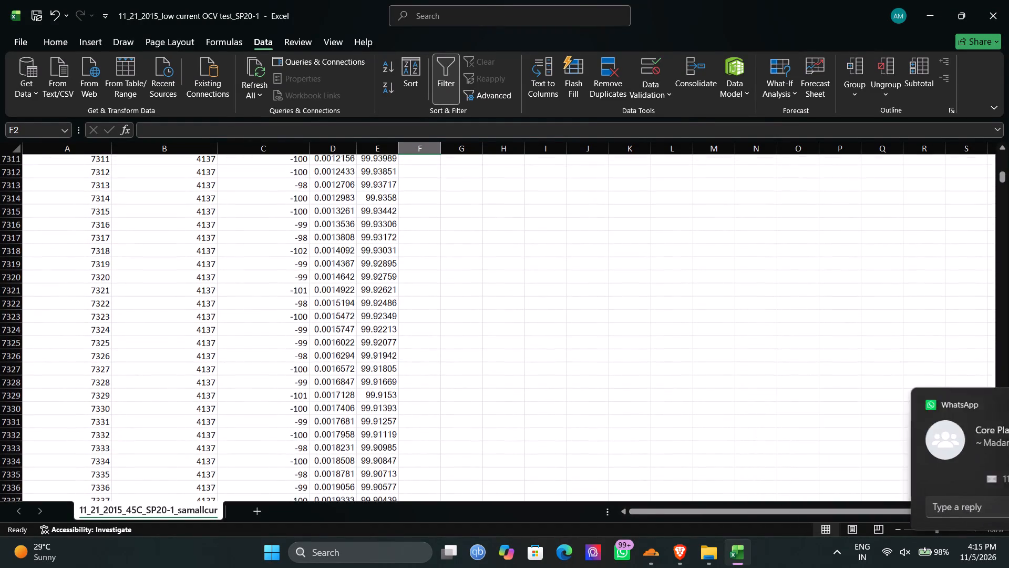
{"action": "scroll", "coordinate": [759, 331], "scroll_direction": "up", "scroll_amount": 5}
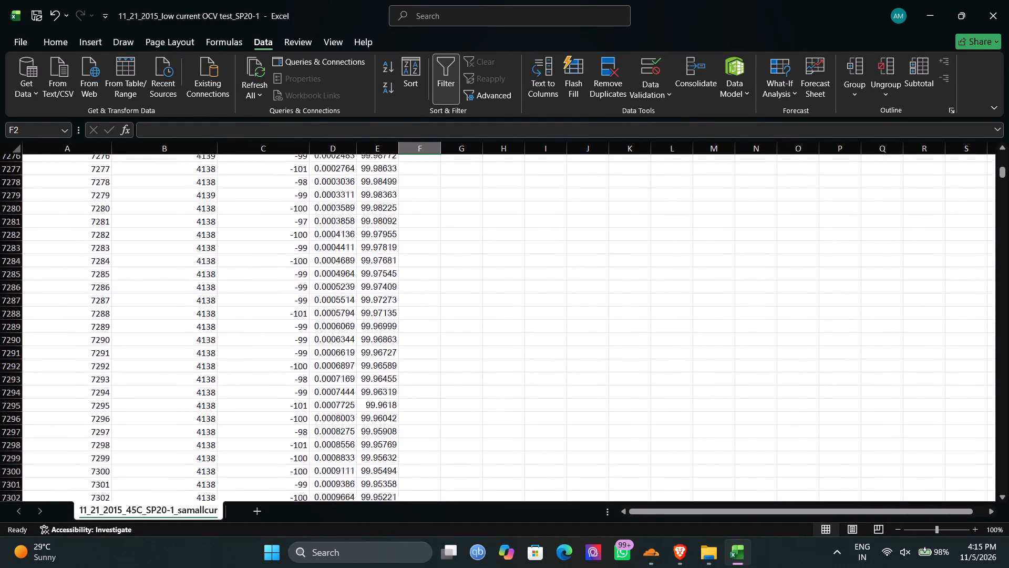
{"action": "scroll", "coordinate": [759, 331], "scroll_direction": "up", "scroll_amount": 2}
{"action": "scroll", "coordinate": [759, 331], "scroll_direction": "down", "scroll_amount": 2}
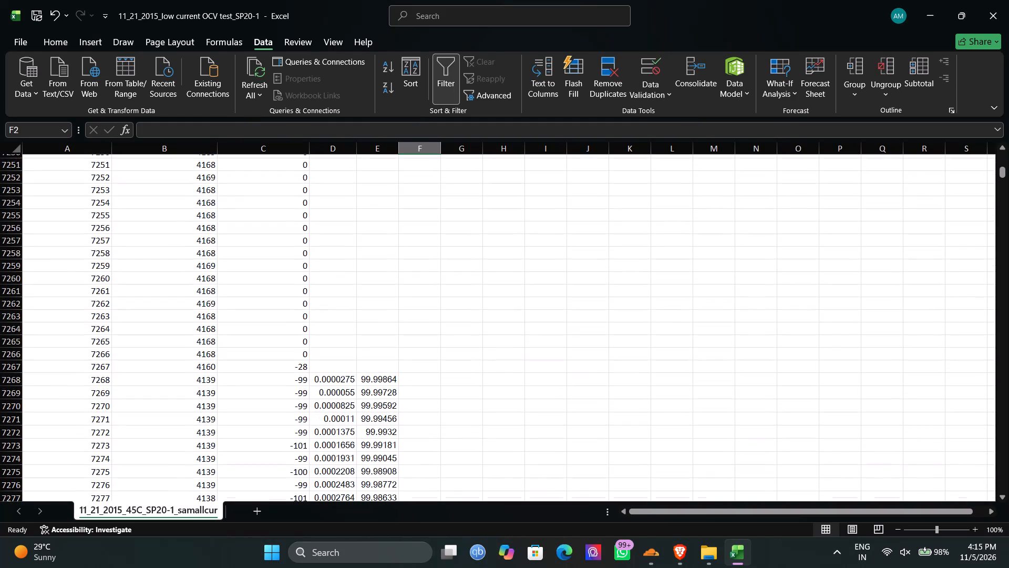
Switch to the ChatGPT chat in Brave and select the Method 2 Coulomb Counting formula given for cell F7269.
{"action": "left_click", "coordinate": [742, 555]}
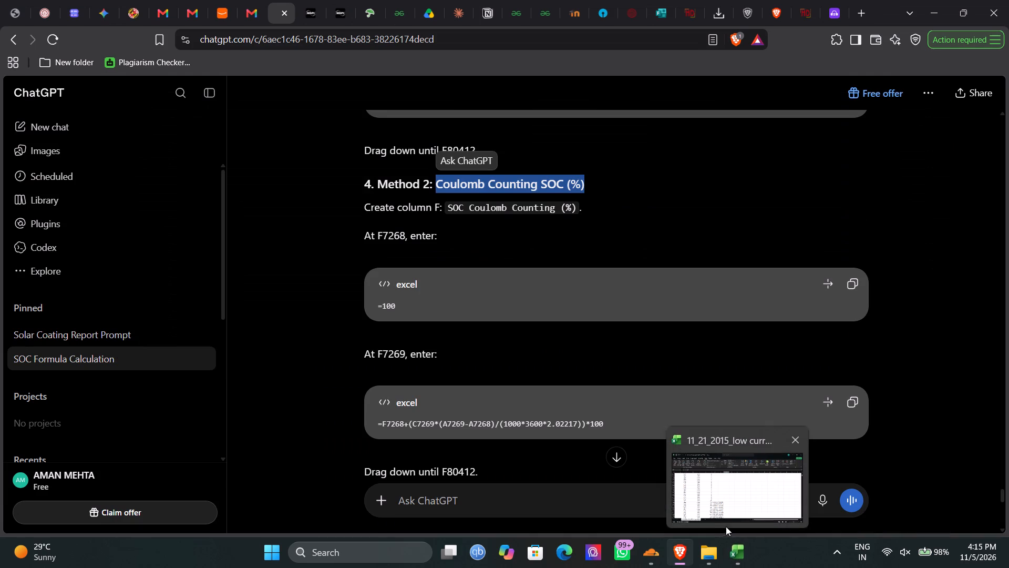
{"action": "scroll", "coordinate": [607, 421], "scroll_direction": "down", "scroll_amount": 1}
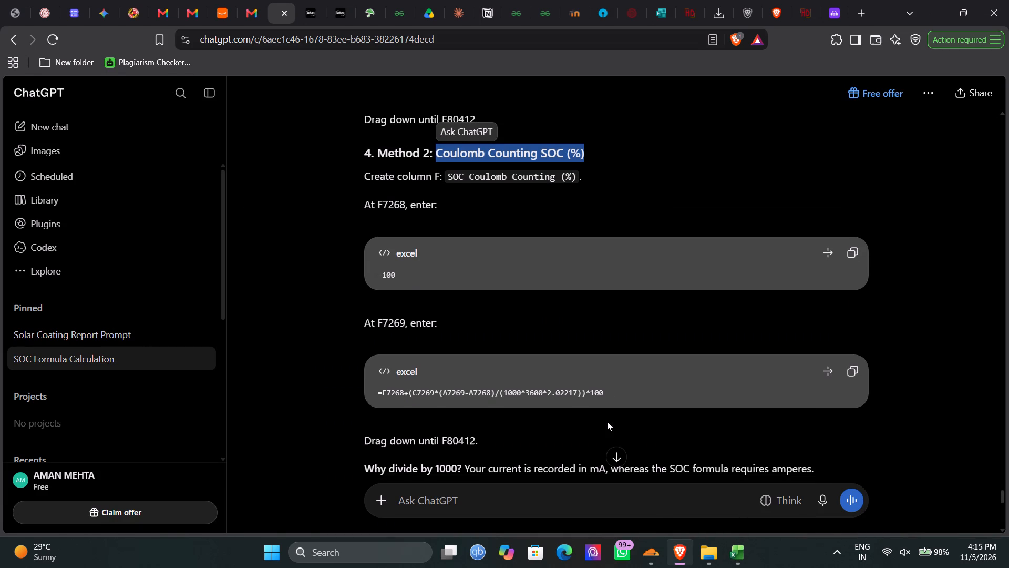
{"action": "left_click_drag", "start_coordinate": [621, 392], "coordinate": [387, 387]}
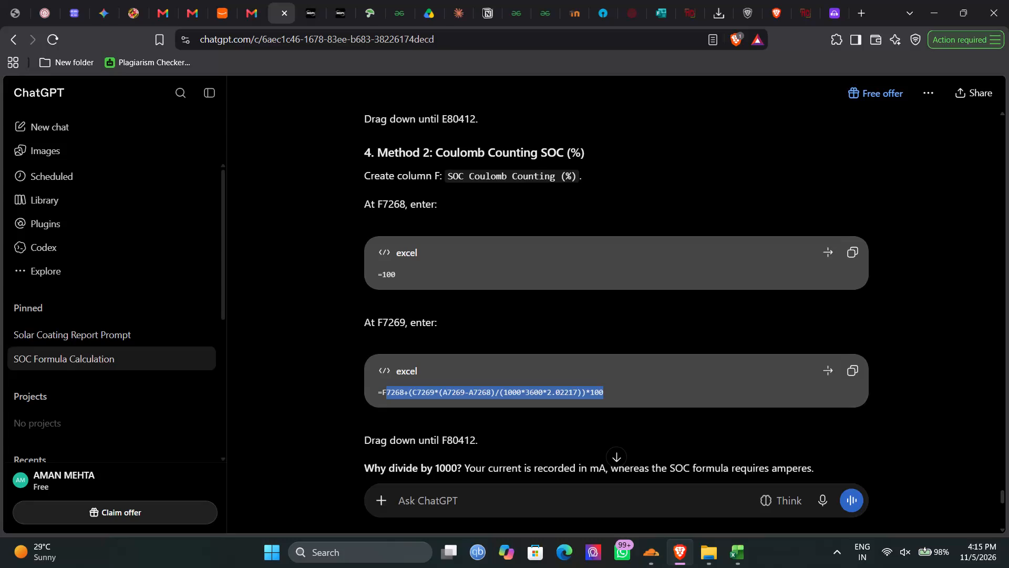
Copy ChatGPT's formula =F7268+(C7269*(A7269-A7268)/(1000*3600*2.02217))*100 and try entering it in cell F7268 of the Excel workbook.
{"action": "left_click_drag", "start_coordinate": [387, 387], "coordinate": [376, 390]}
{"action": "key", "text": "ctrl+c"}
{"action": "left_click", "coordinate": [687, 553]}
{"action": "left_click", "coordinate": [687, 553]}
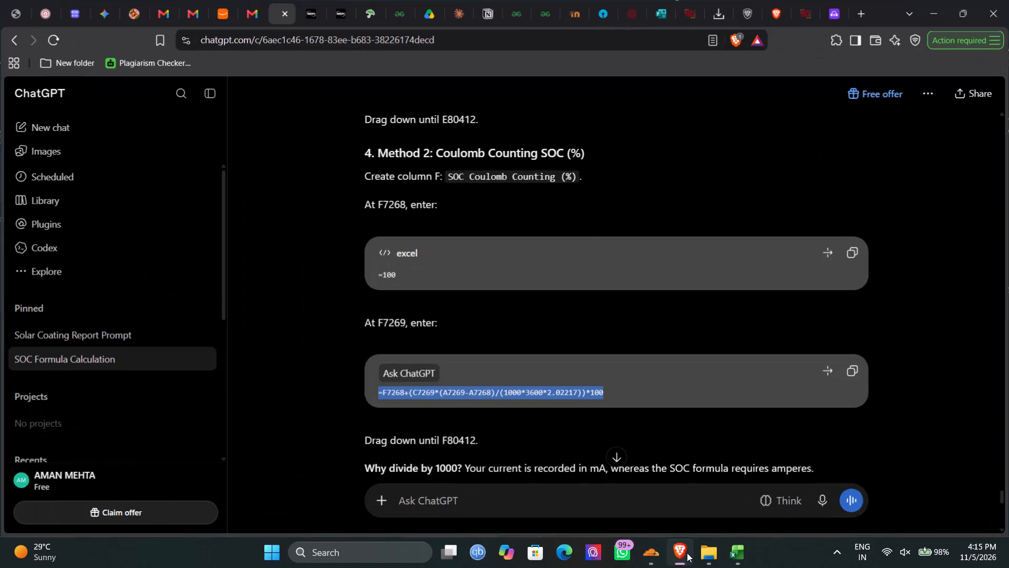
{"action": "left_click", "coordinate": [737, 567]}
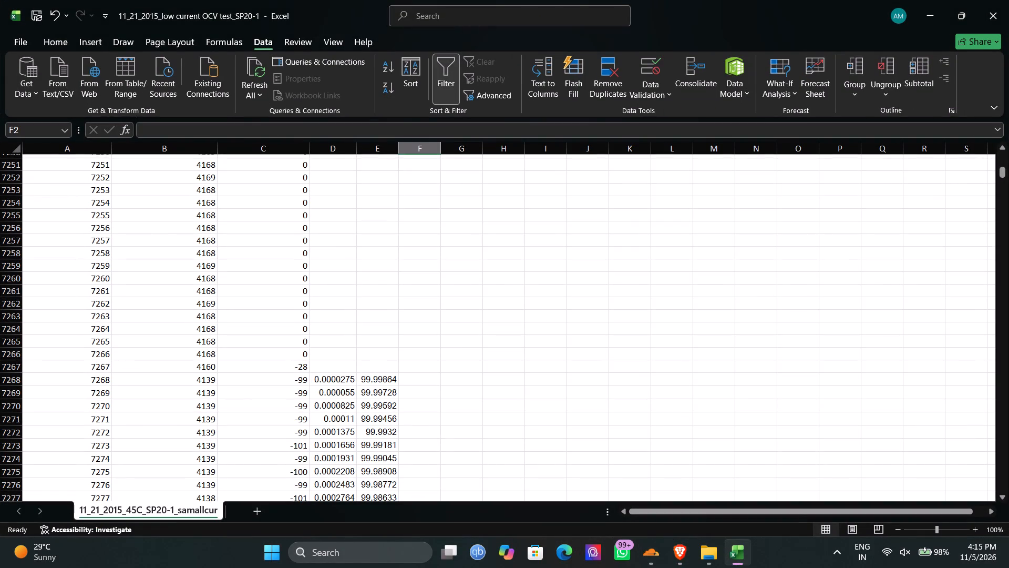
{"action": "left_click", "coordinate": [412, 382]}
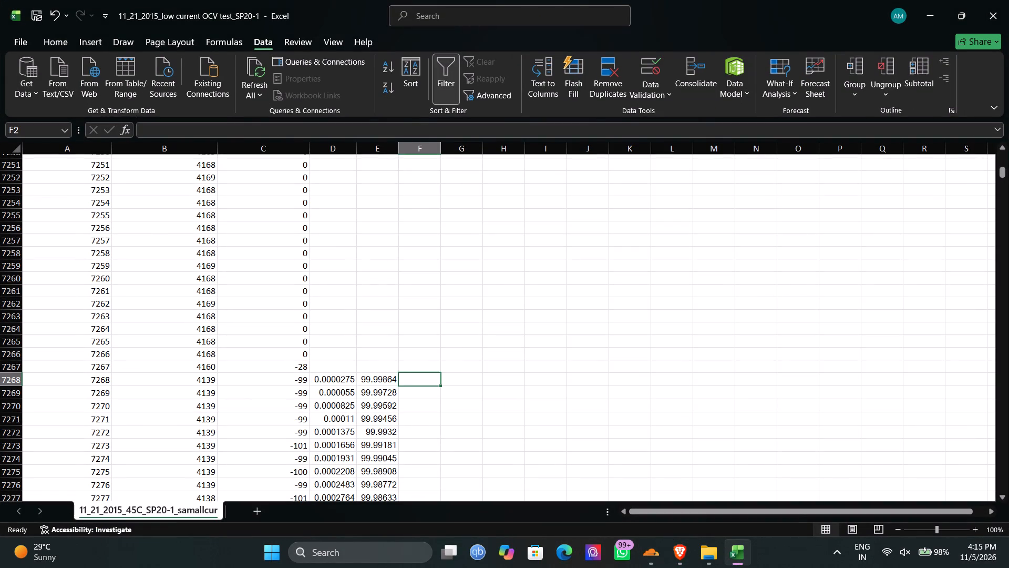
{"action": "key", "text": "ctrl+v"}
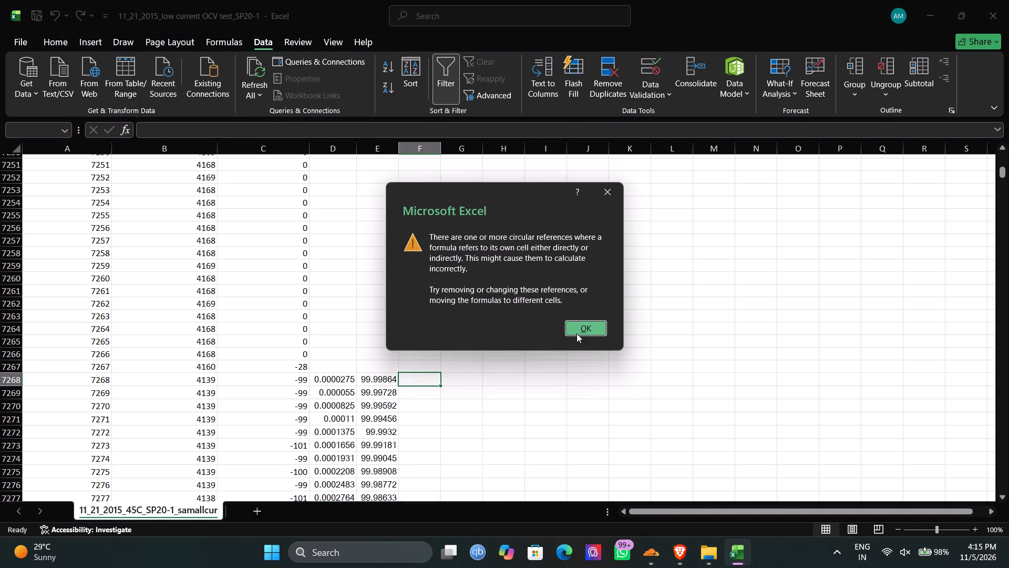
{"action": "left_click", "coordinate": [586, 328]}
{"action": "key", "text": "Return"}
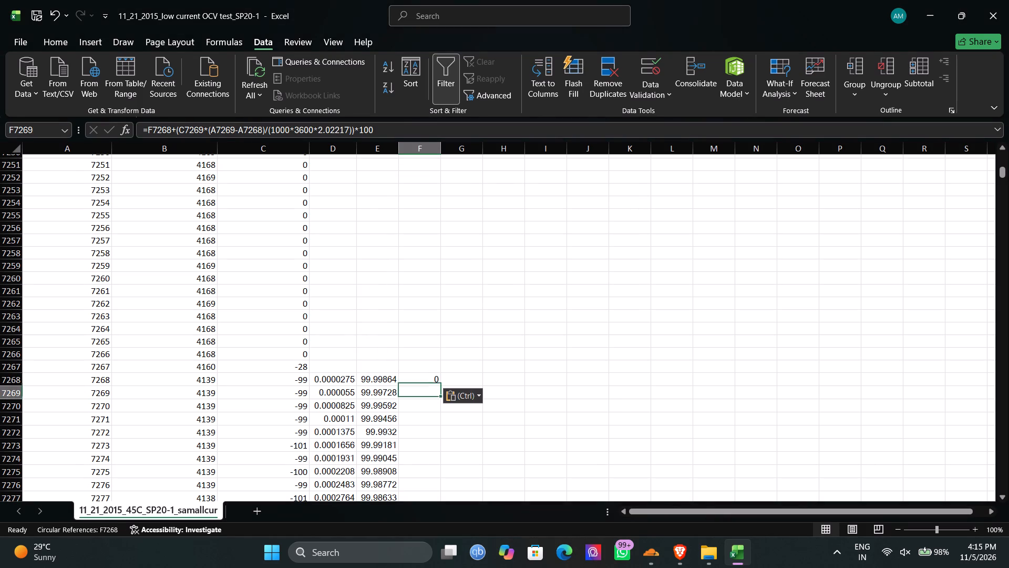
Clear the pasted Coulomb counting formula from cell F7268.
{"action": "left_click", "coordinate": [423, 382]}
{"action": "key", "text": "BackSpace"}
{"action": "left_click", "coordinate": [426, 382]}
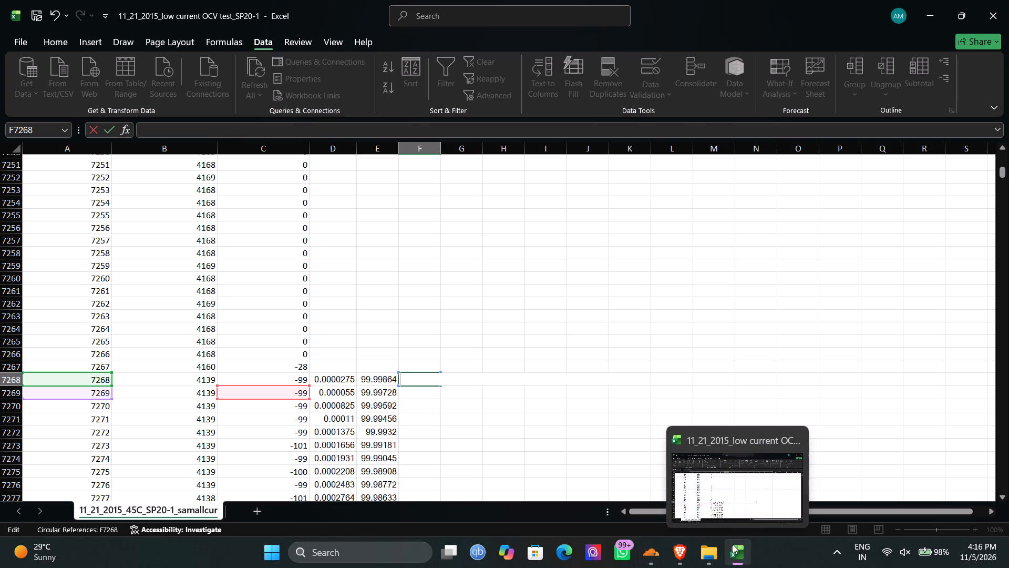
Switch to the ChatGPT chat and reread the Method 2 Coulomb counting instructions for F7268 and F7269, including the expected results.
{"action": "left_click", "coordinate": [679, 561]}
{"action": "scroll", "coordinate": [639, 422], "scroll_direction": "down", "scroll_amount": 1}
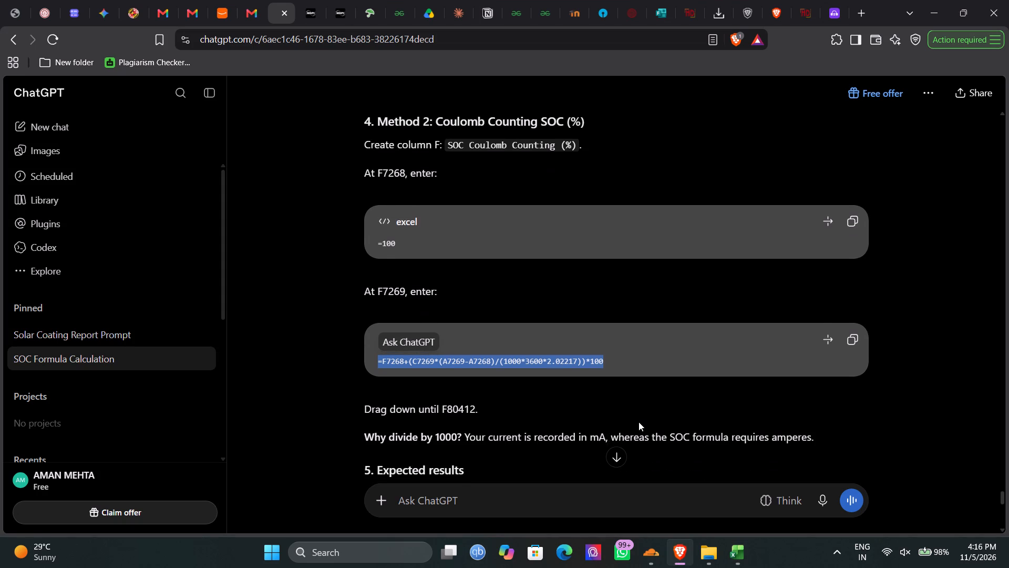
{"action": "scroll", "coordinate": [639, 422], "scroll_direction": "up", "scroll_amount": 1}
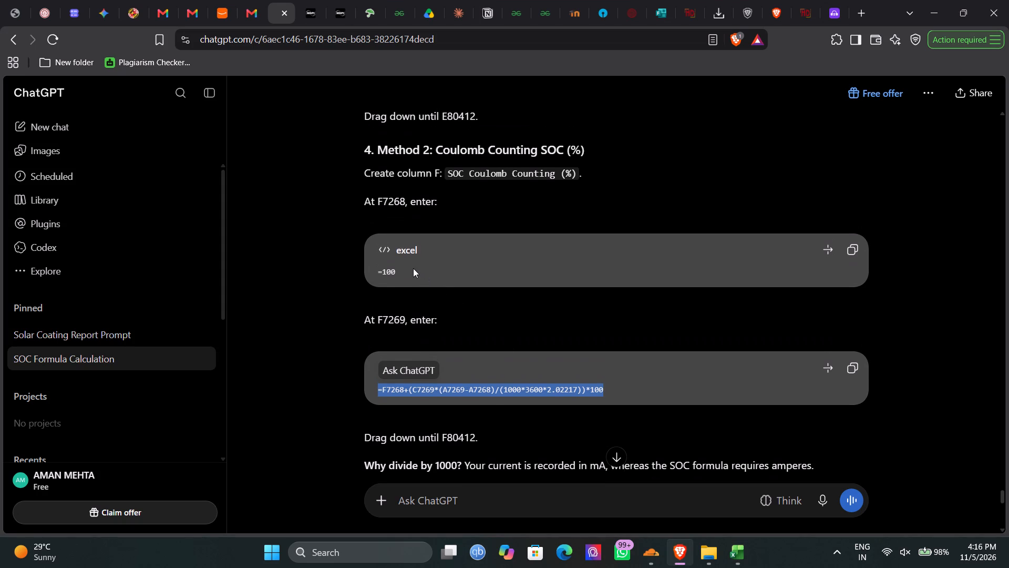
{"action": "left_click", "coordinate": [413, 268]}
{"action": "scroll", "coordinate": [413, 268], "scroll_direction": "down", "scroll_amount": 1}
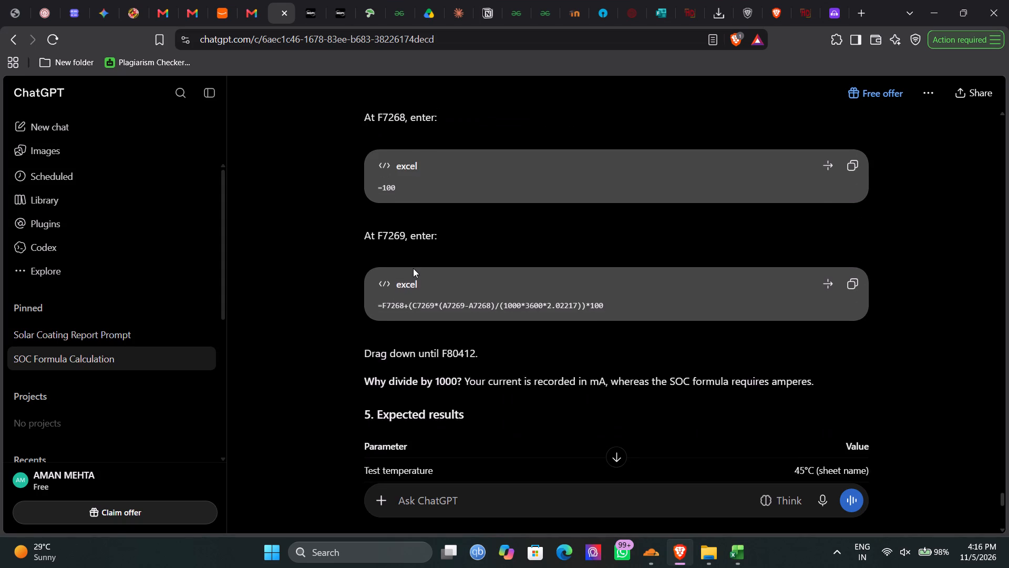
{"action": "scroll", "coordinate": [413, 268], "scroll_direction": "down", "scroll_amount": 4}
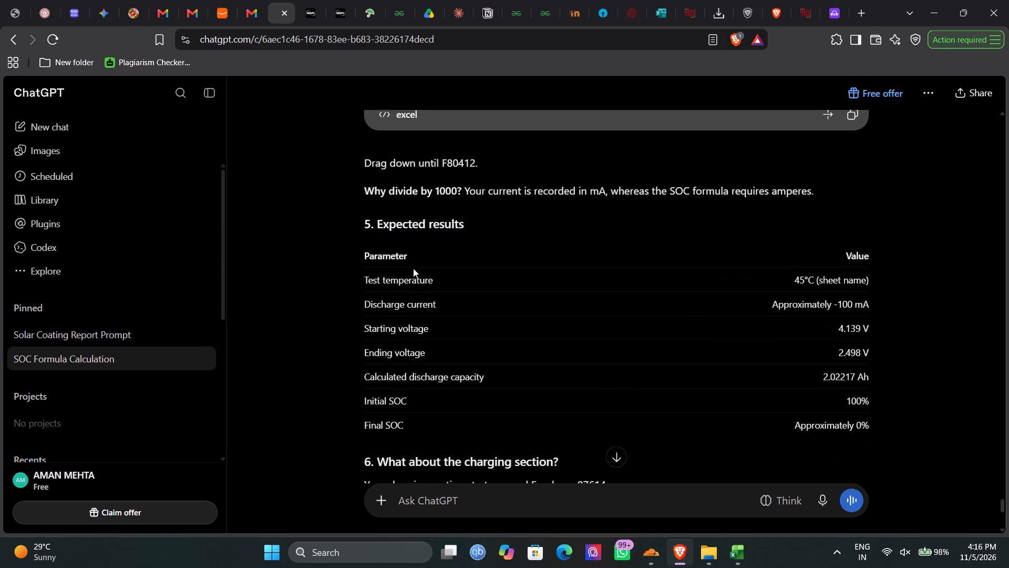
{"action": "scroll", "coordinate": [413, 268], "scroll_direction": "down", "scroll_amount": 3}
{"action": "scroll", "coordinate": [413, 268], "scroll_direction": "up", "scroll_amount": 4}
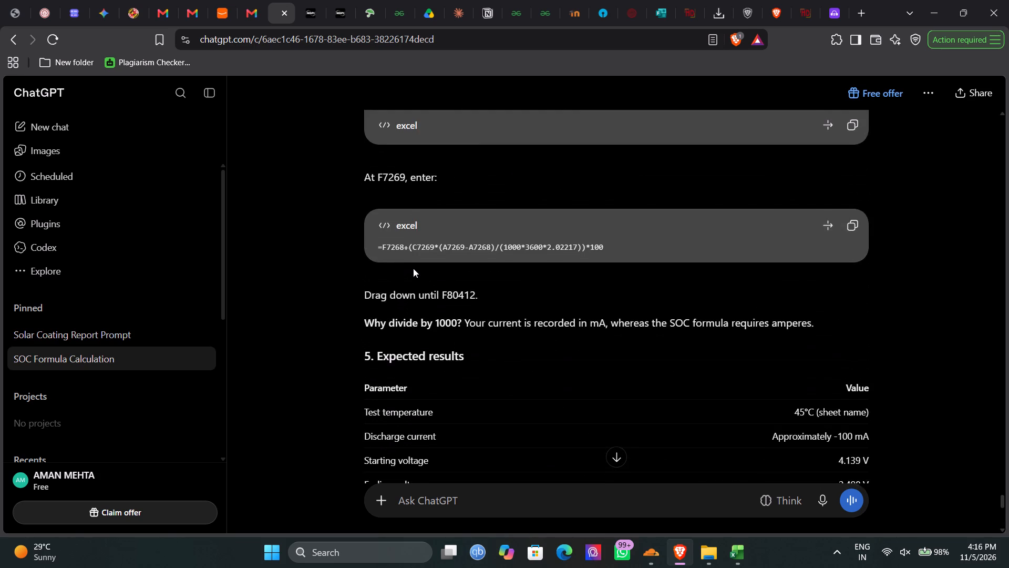
{"action": "scroll", "coordinate": [413, 268], "scroll_direction": "up", "scroll_amount": 3}
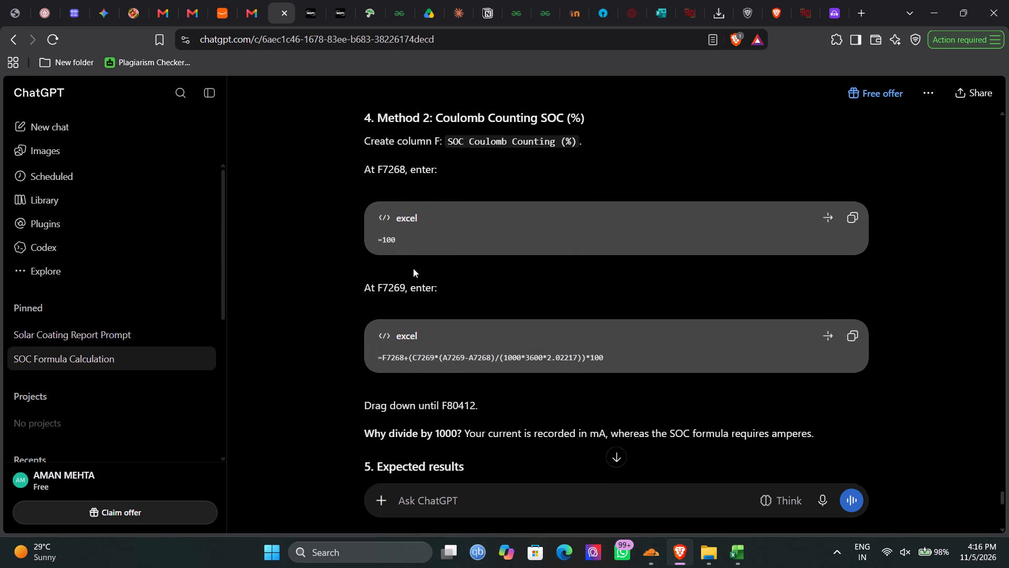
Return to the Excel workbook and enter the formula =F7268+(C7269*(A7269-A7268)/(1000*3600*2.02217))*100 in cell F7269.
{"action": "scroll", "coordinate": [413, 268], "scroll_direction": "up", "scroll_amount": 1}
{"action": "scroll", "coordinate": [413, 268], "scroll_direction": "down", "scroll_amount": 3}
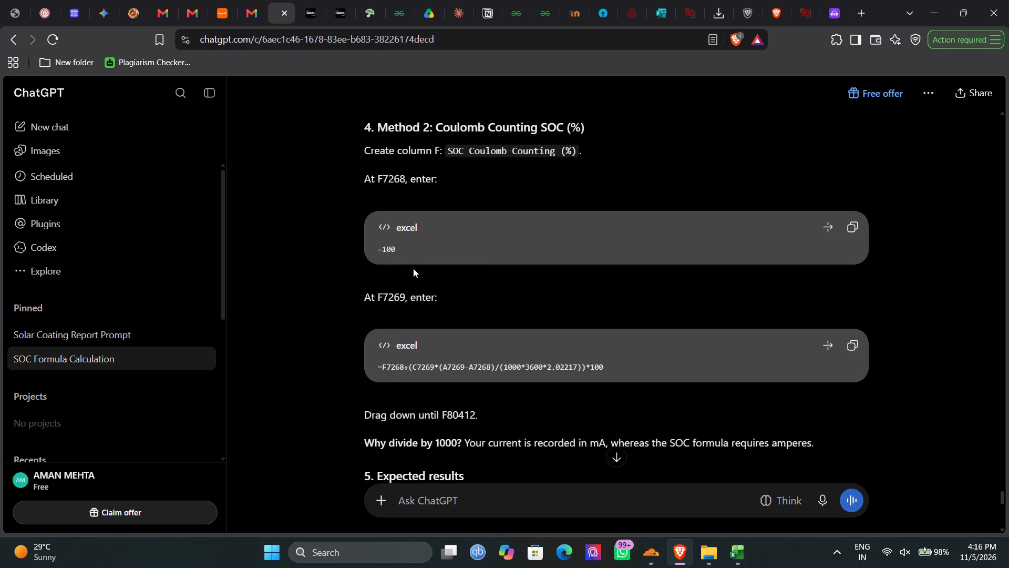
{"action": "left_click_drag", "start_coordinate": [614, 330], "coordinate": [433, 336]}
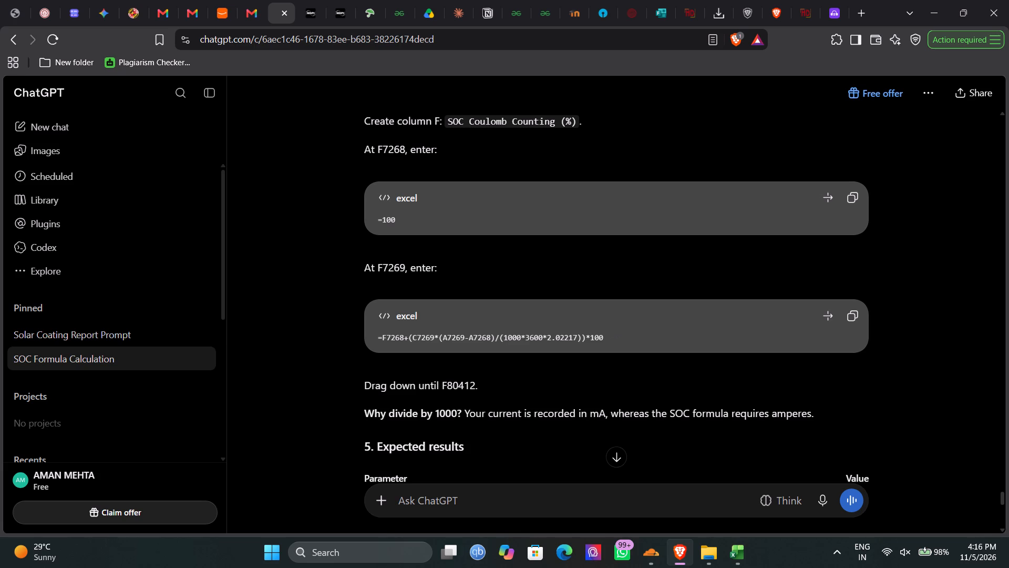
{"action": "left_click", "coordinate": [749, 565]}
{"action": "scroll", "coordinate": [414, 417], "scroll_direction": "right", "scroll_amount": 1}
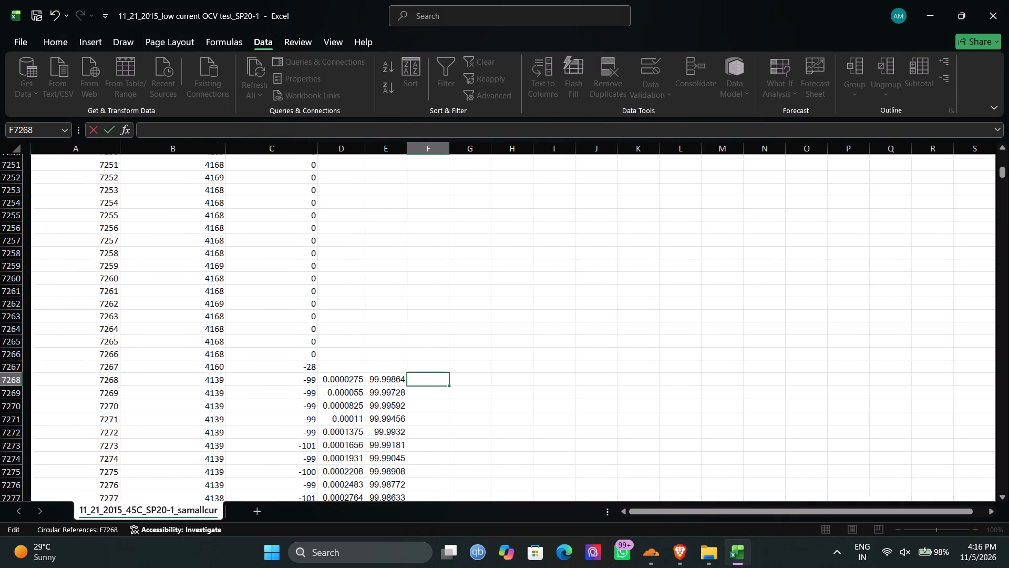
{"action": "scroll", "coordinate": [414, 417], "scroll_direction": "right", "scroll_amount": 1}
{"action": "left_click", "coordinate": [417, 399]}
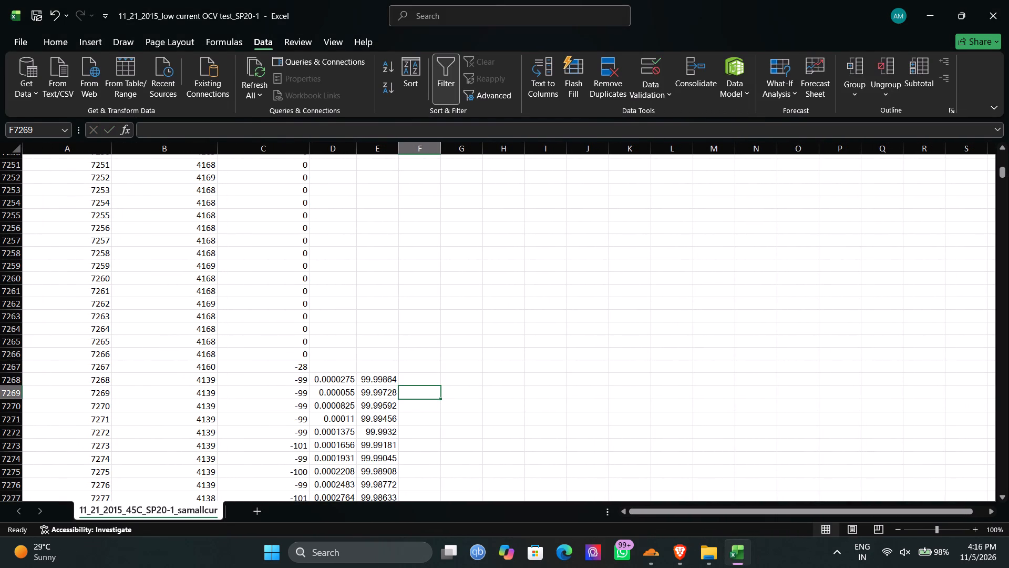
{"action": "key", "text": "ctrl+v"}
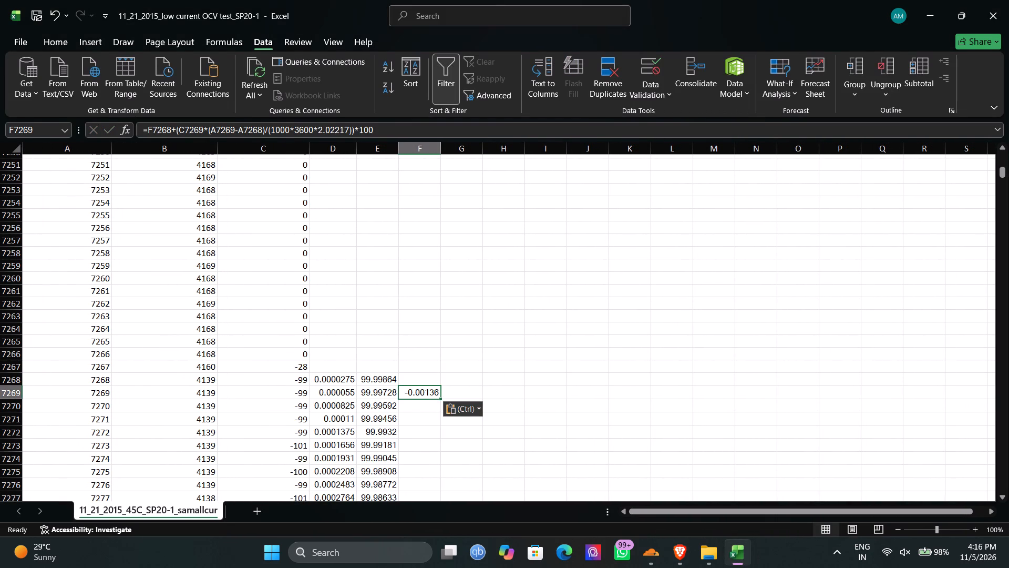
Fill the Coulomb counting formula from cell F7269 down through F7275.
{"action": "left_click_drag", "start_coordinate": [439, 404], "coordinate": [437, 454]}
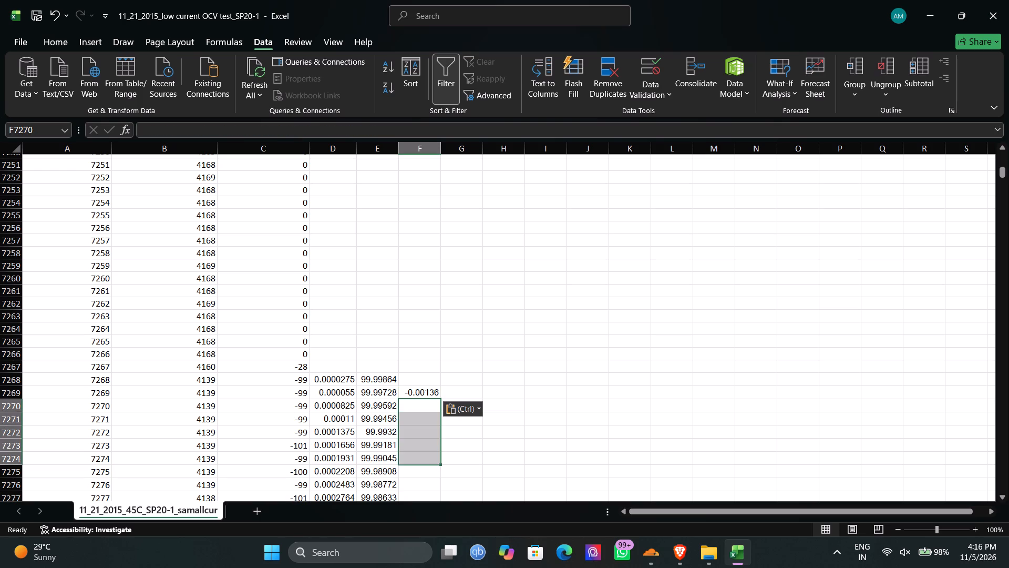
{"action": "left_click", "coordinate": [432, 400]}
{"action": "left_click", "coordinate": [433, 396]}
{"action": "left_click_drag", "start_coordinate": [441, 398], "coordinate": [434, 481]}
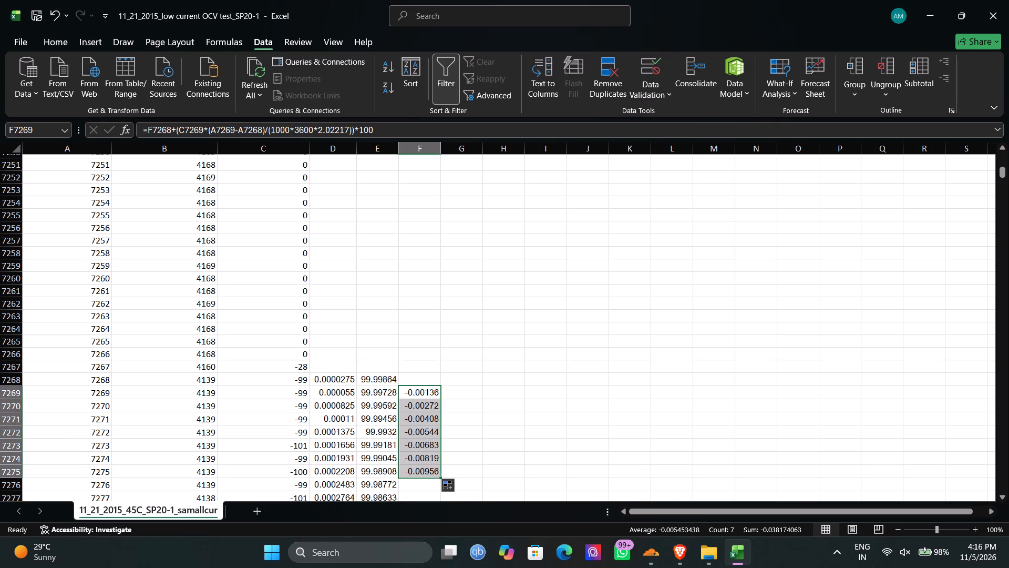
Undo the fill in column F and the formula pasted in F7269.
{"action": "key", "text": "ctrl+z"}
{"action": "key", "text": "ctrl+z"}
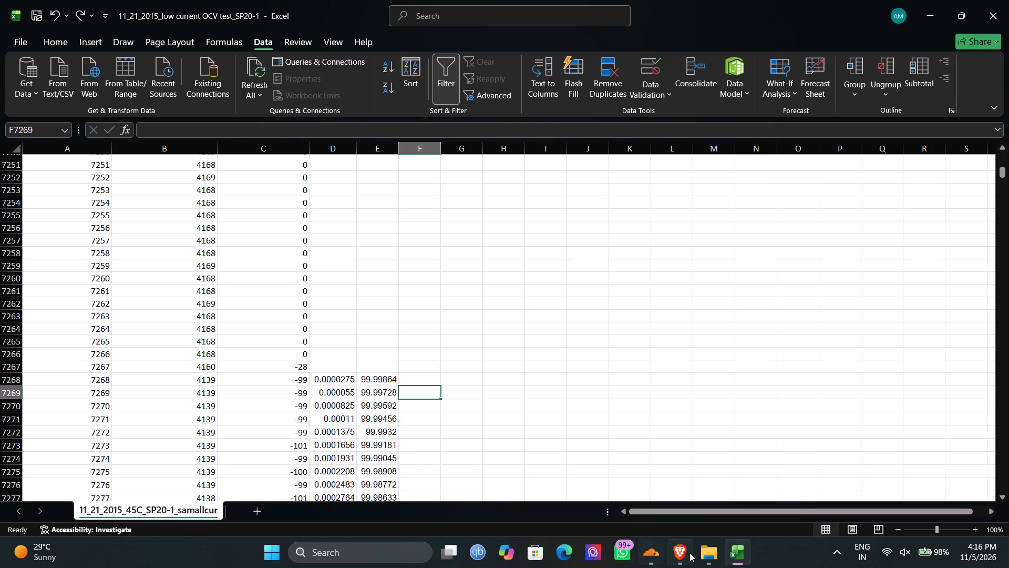
{"action": "left_click", "coordinate": [687, 554]}
{"action": "left_click", "coordinate": [433, 492]}
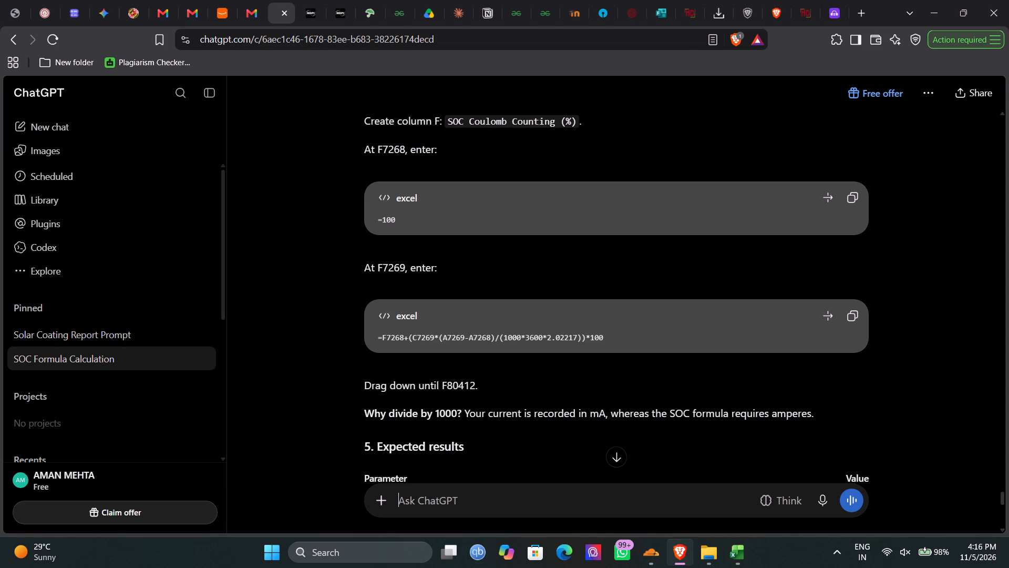
{"action": "scroll", "coordinate": [461, 458], "scroll_direction": "down", "scroll_amount": 1}
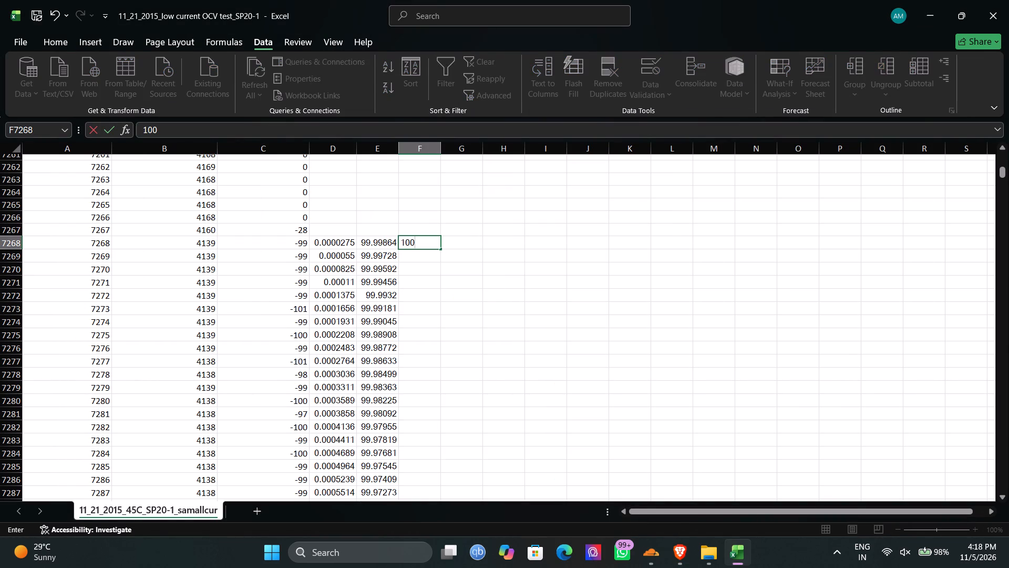
{"action": "left_click_drag", "start_coordinate": [441, 248], "coordinate": [439, 310]}
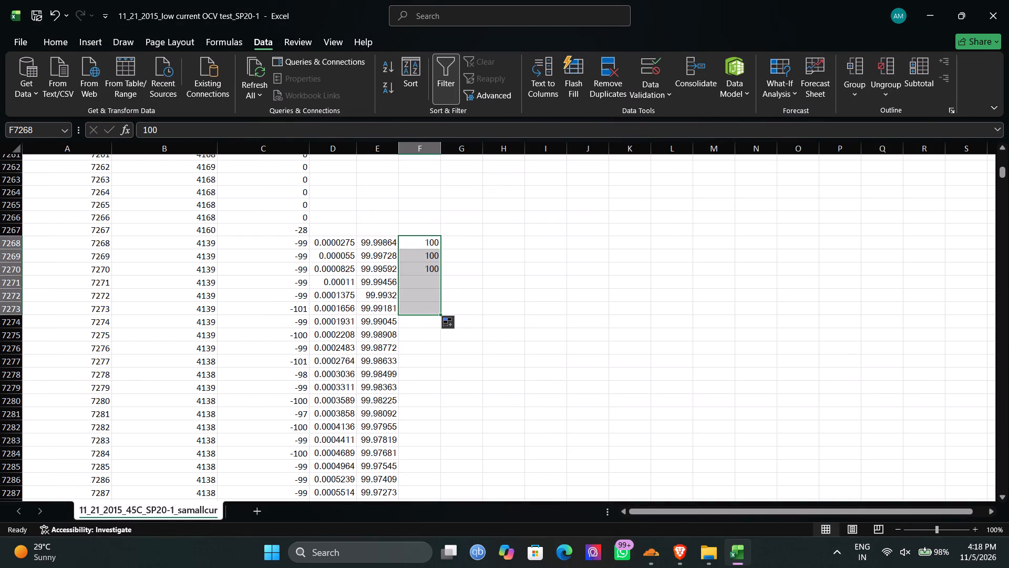
{"action": "key", "text": "ctrl+z"}
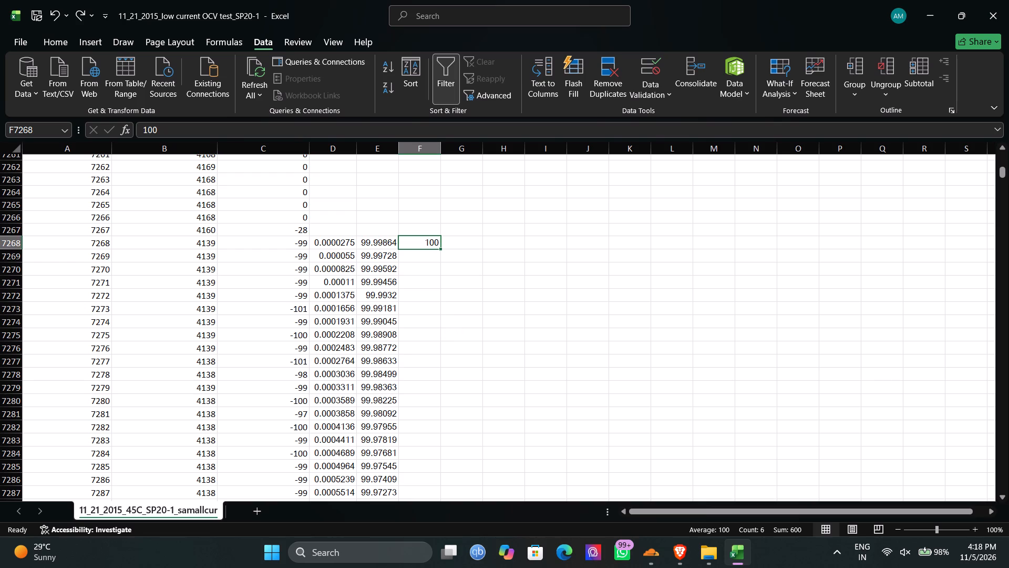
Enter the copied Coulomb counting formula =F7268+(C7269*(A7269-A7268)/(1000*3600*2.02217))*100 in cell F7269.
{"action": "left_click", "coordinate": [418, 255]}
{"action": "left_click", "coordinate": [209, 126]}
{"action": "key", "text": "ctrl+v"}
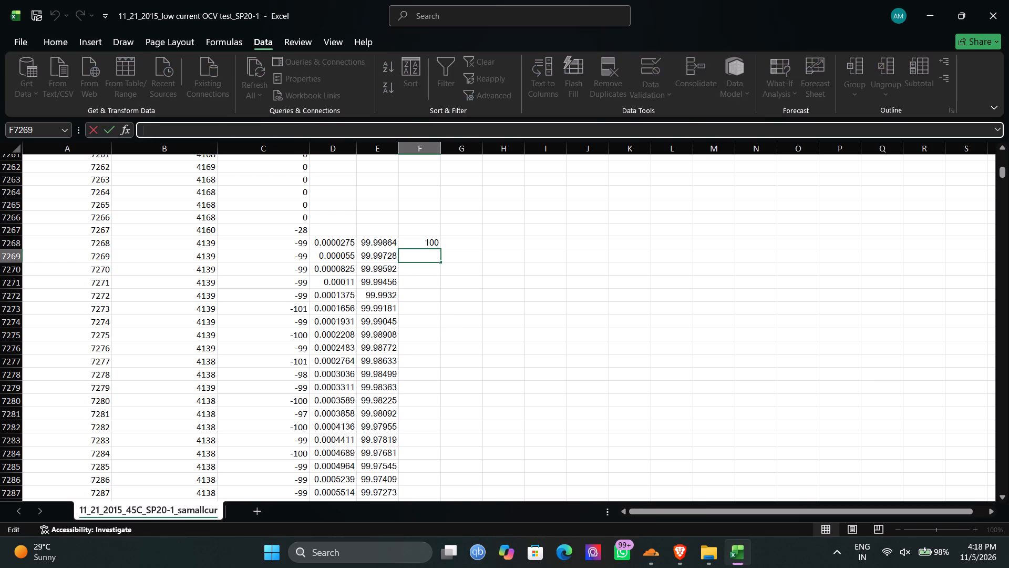
{"action": "key", "text": "Return"}
Fill the Coulomb counting formula from F7269 down column F to the last data row, 165388.
{"action": "left_click", "coordinate": [435, 257]}
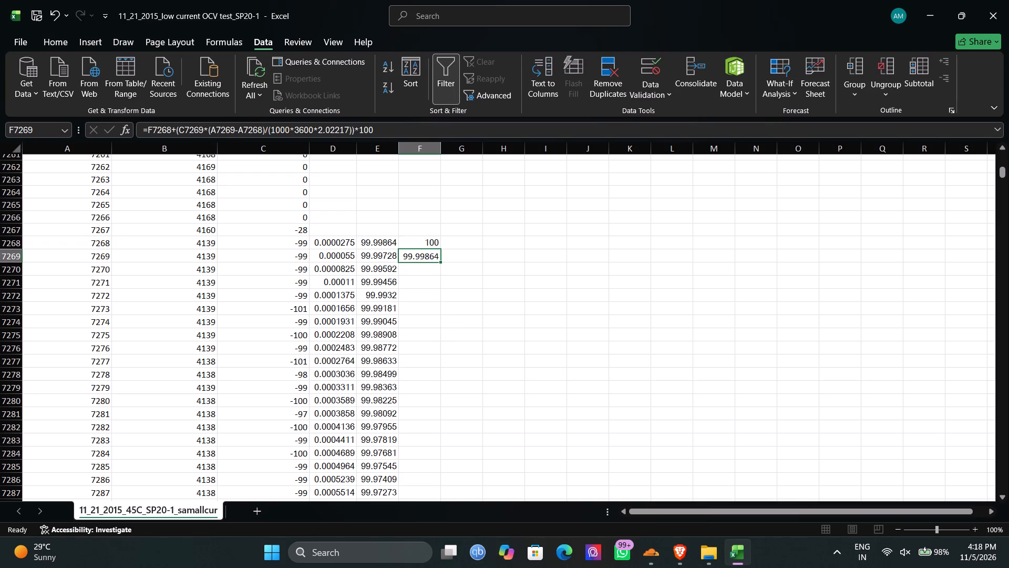
{"action": "left_click_drag", "start_coordinate": [440, 265], "coordinate": [444, 407]}
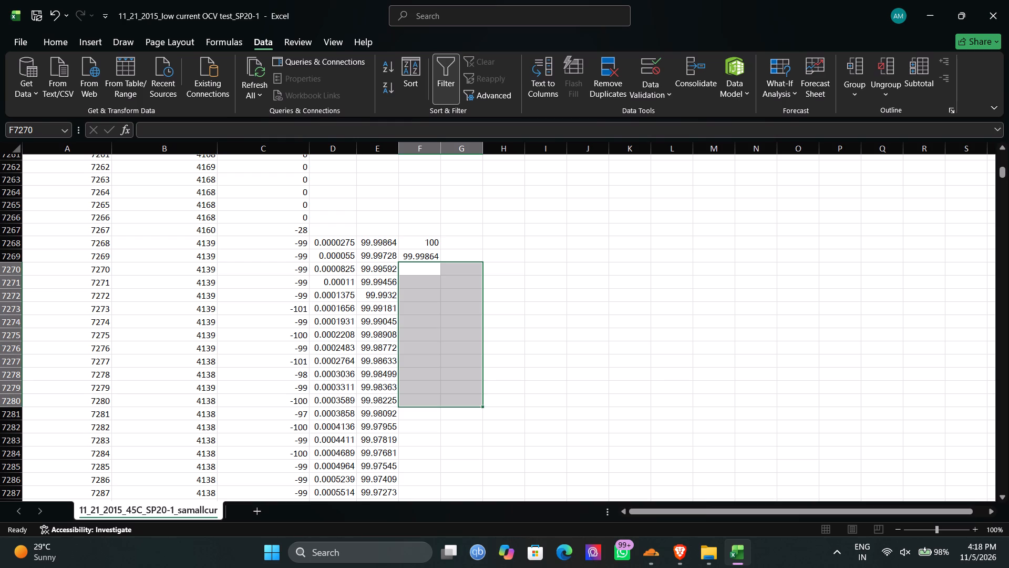
{"action": "left_click", "coordinate": [444, 256]}
{"action": "left_click", "coordinate": [425, 260]}
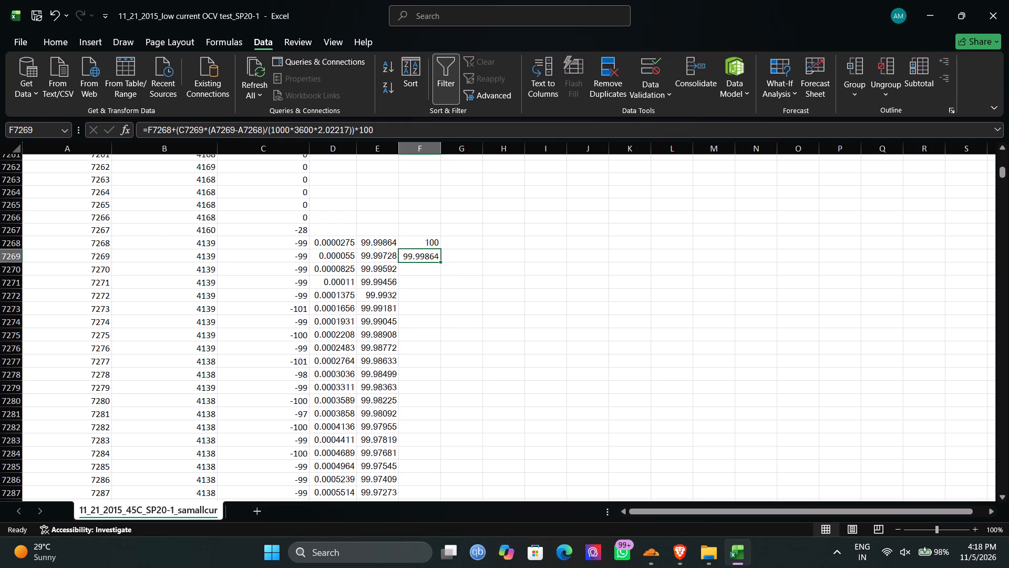
{"action": "left_click", "coordinate": [437, 261]}
{"action": "left_click", "coordinate": [438, 263]}
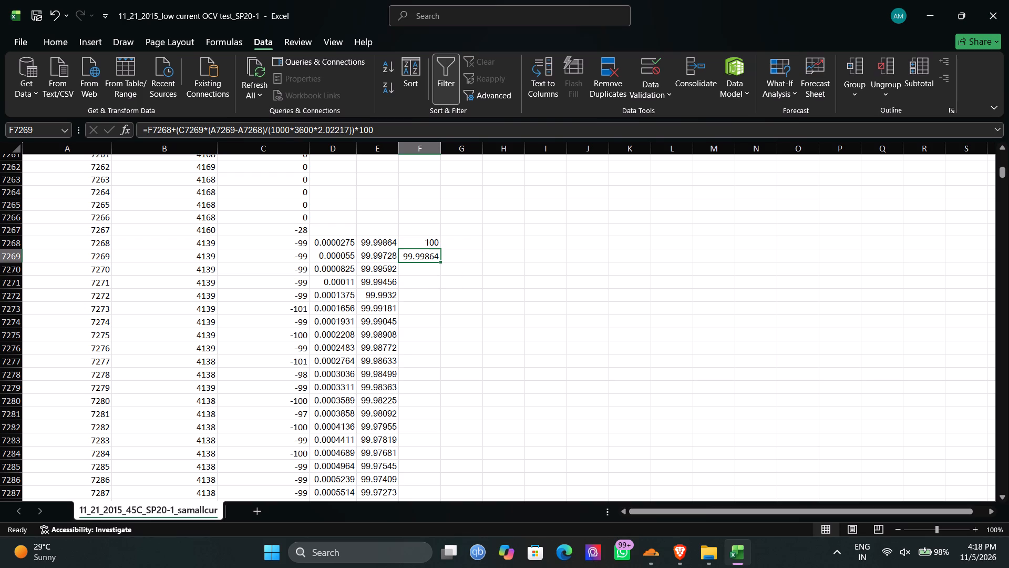
{"action": "left_click", "coordinate": [440, 260]}
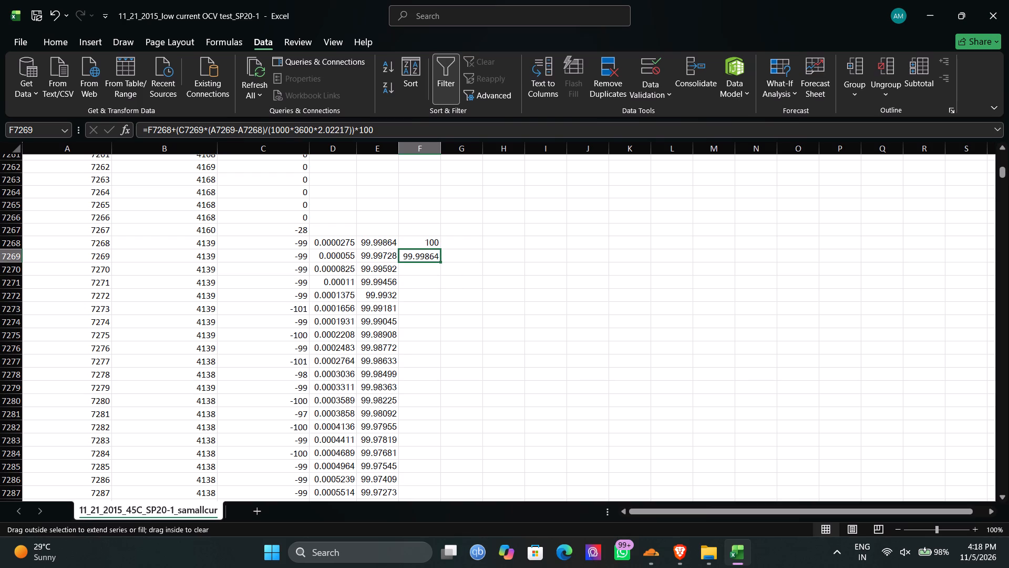
{"action": "triple_click", "coordinate": [440, 260]}
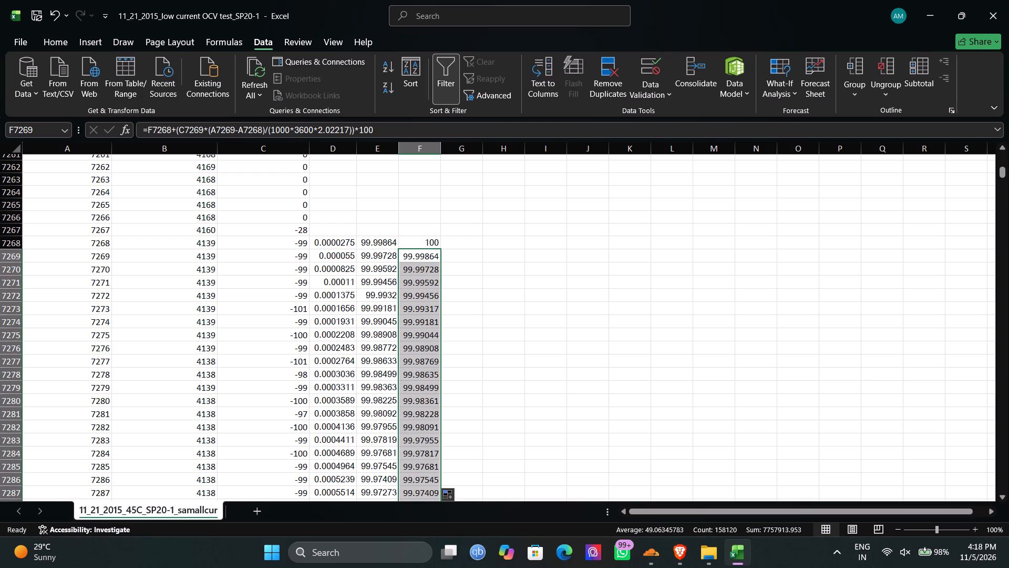
Examine the Coulomb counting SOC values in column F against column E down to the last data row, 165388.
{"action": "scroll", "coordinate": [561, 292], "scroll_direction": "down", "scroll_amount": 5}
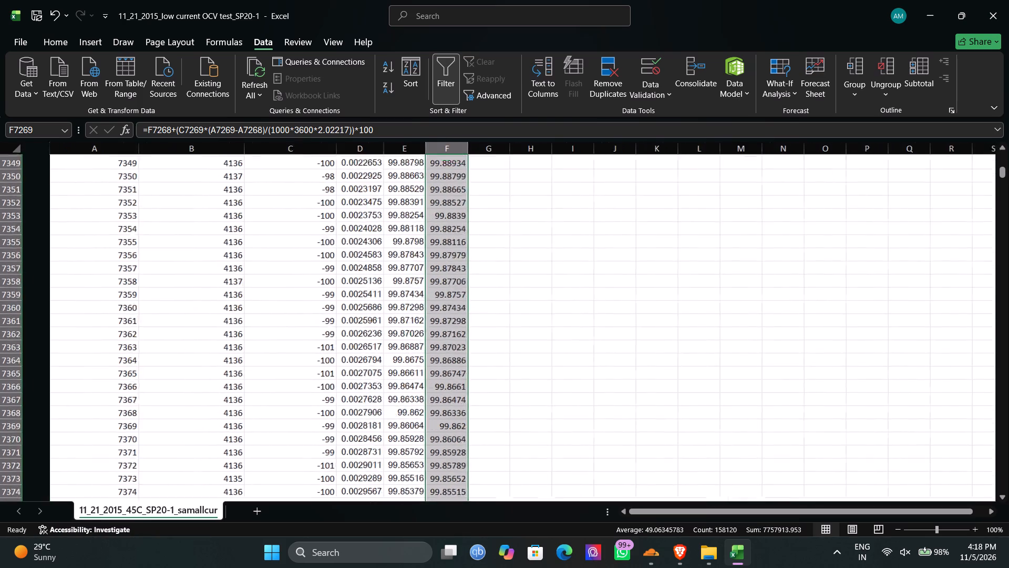
{"action": "scroll", "coordinate": [561, 292], "scroll_direction": "down", "scroll_amount": 15}
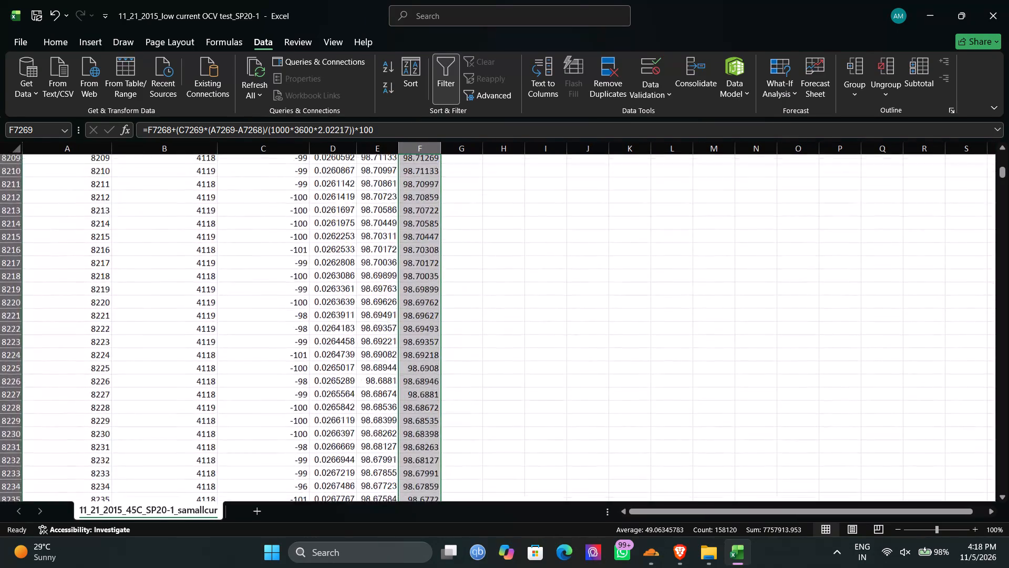
{"action": "scroll", "coordinate": [561, 292], "scroll_direction": "down", "scroll_amount": 10}
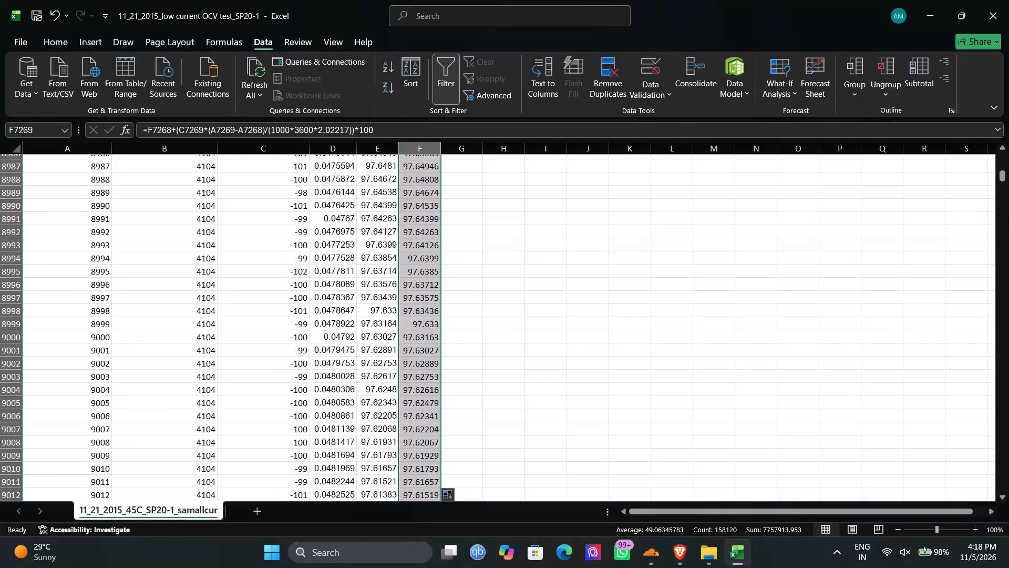
{"action": "left_click_drag", "start_coordinate": [1003, 179], "coordinate": [969, 402]}
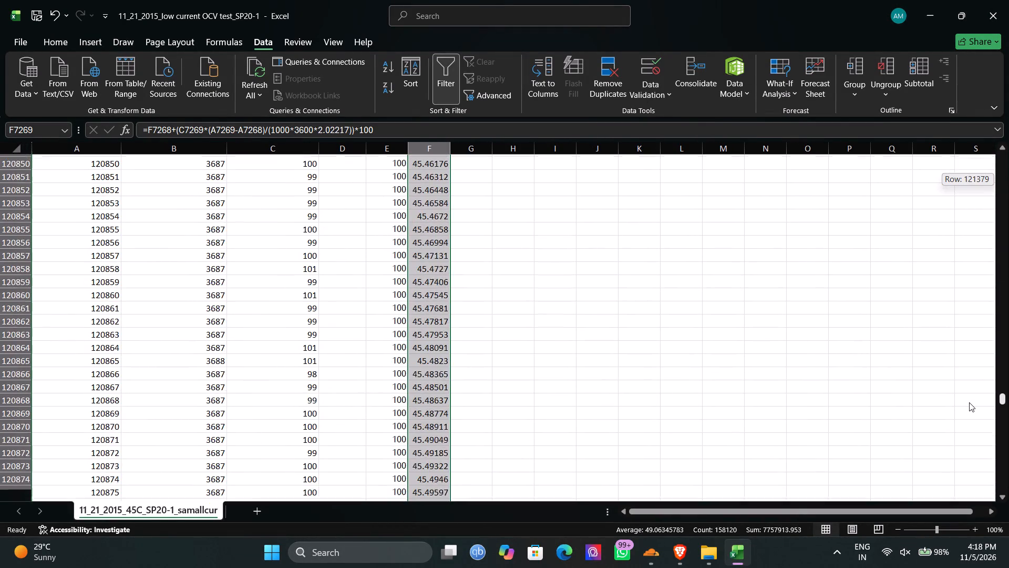
{"action": "left_click_drag", "start_coordinate": [969, 402], "coordinate": [952, 315]}
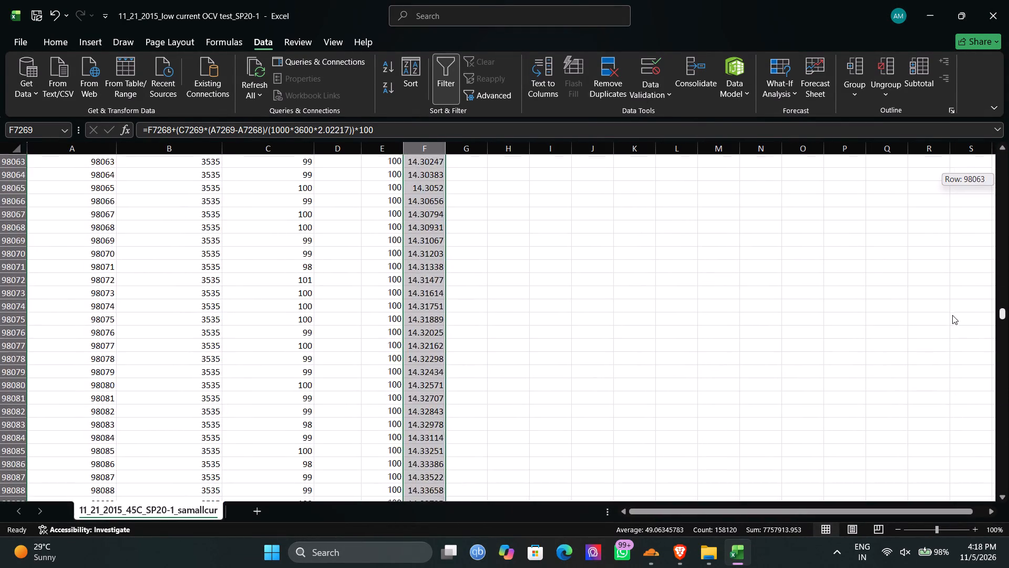
{"action": "left_click_drag", "start_coordinate": [952, 315], "coordinate": [948, 321]}
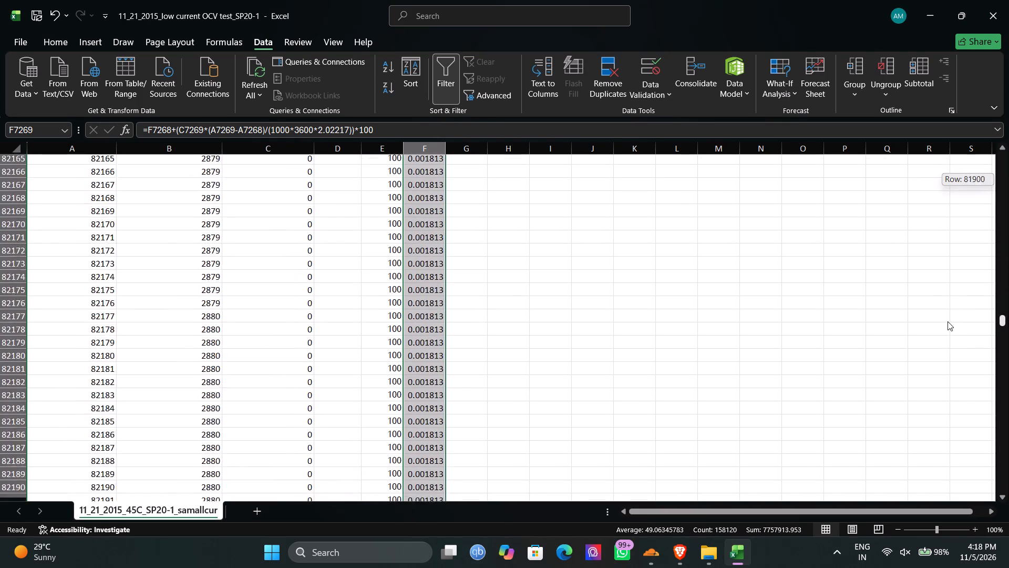
{"action": "left_click_drag", "start_coordinate": [948, 321], "coordinate": [948, 319]}
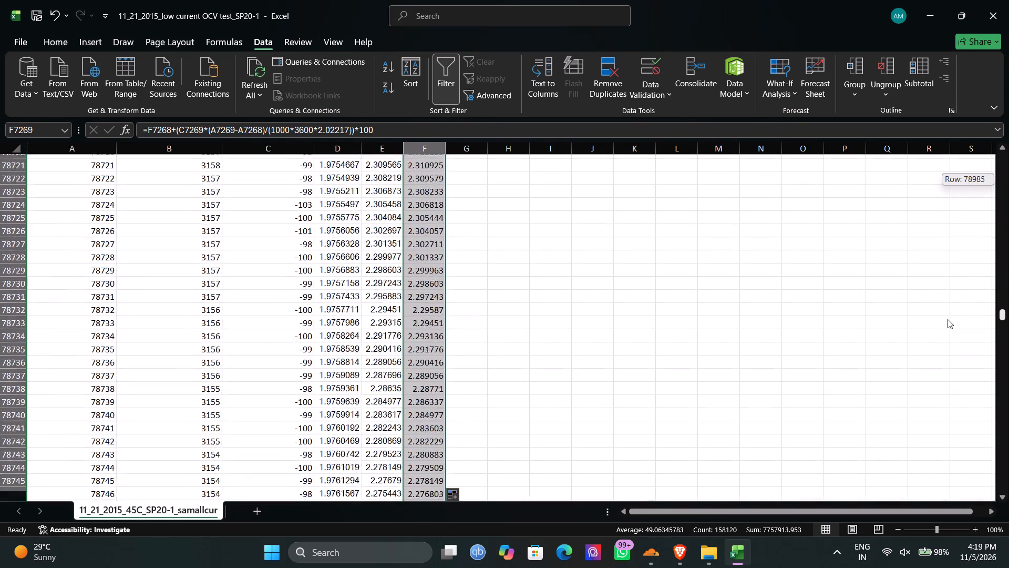
{"action": "left_click_drag", "start_coordinate": [948, 319], "coordinate": [946, 384]}
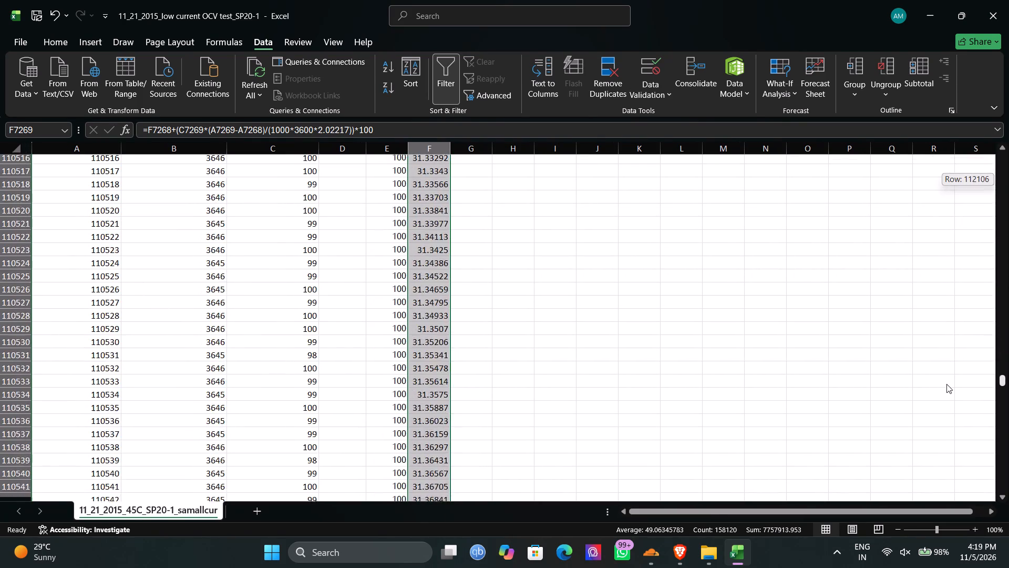
{"action": "left_click_drag", "start_coordinate": [946, 384], "coordinate": [943, 455]}
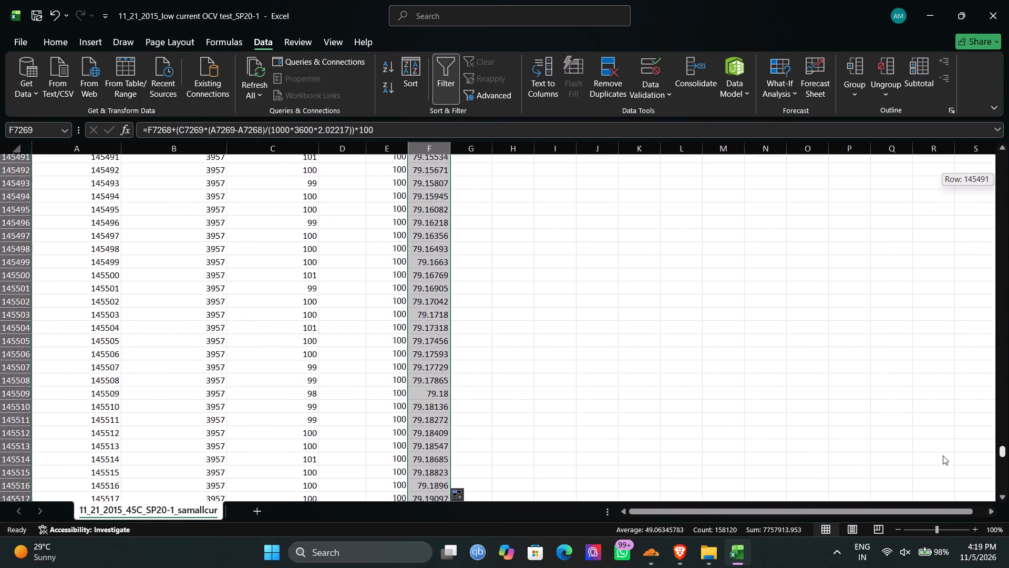
{"action": "left_click_drag", "start_coordinate": [943, 455], "coordinate": [948, 509]}
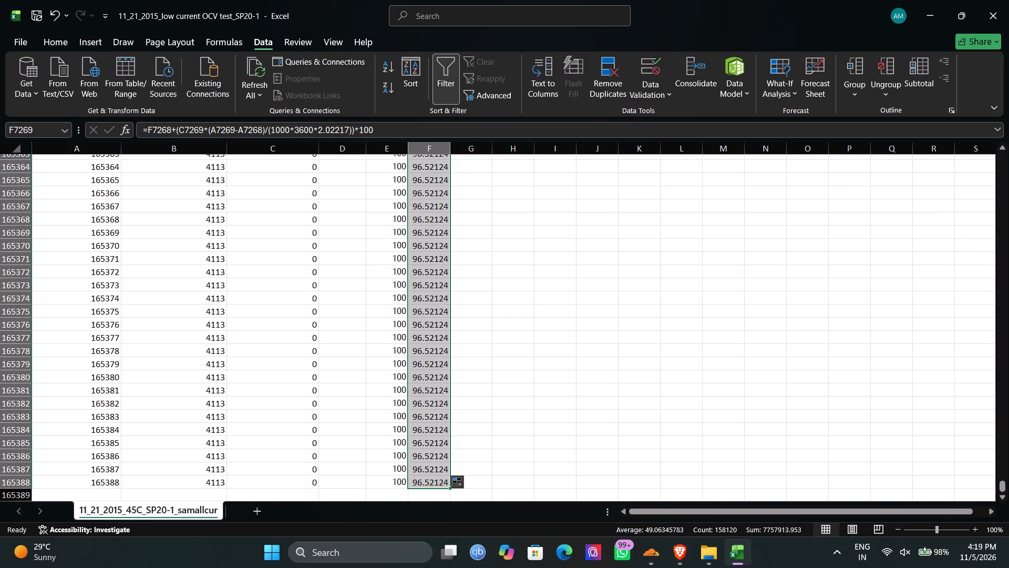
{"action": "scroll", "coordinate": [914, 491], "scroll_direction": "up", "scroll_amount": 11}
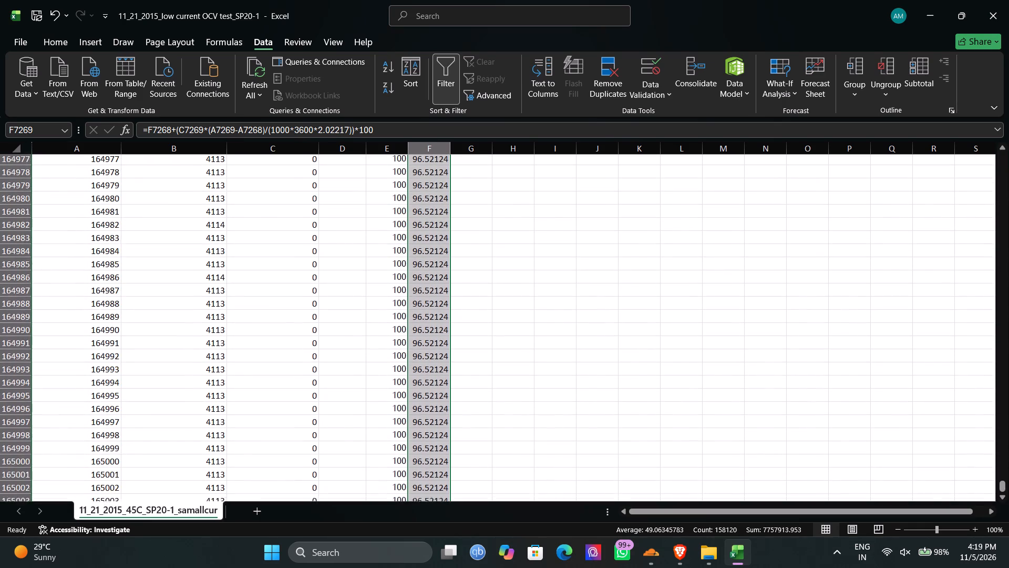
Find the end of the discharge and clear the capacity-based SOC formulas in column E from E80413 to the last row.
{"action": "left_click_drag", "start_coordinate": [1003, 480], "coordinate": [1000, 382]}
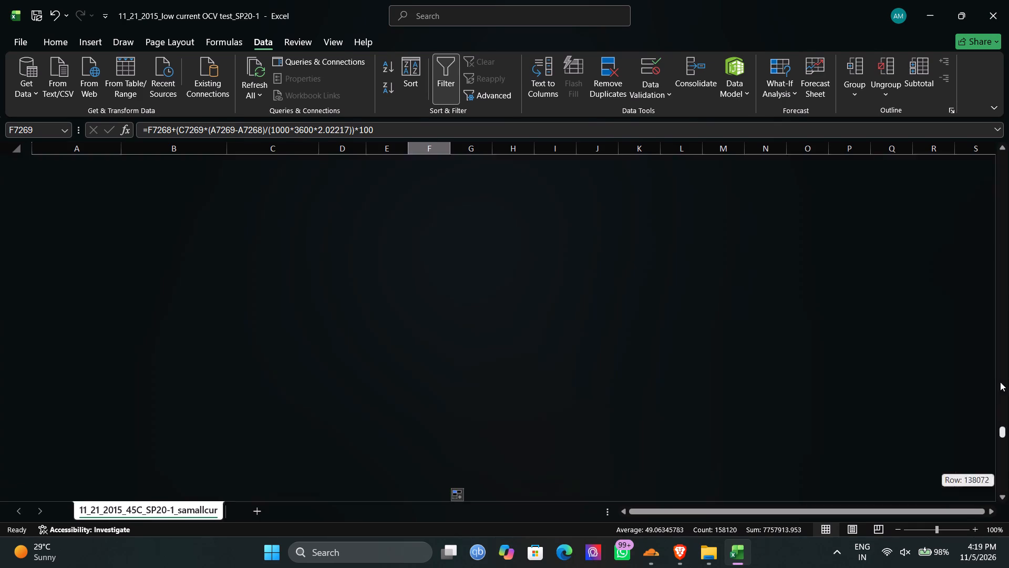
{"action": "left_click_drag", "start_coordinate": [1000, 382], "coordinate": [1008, 338]}
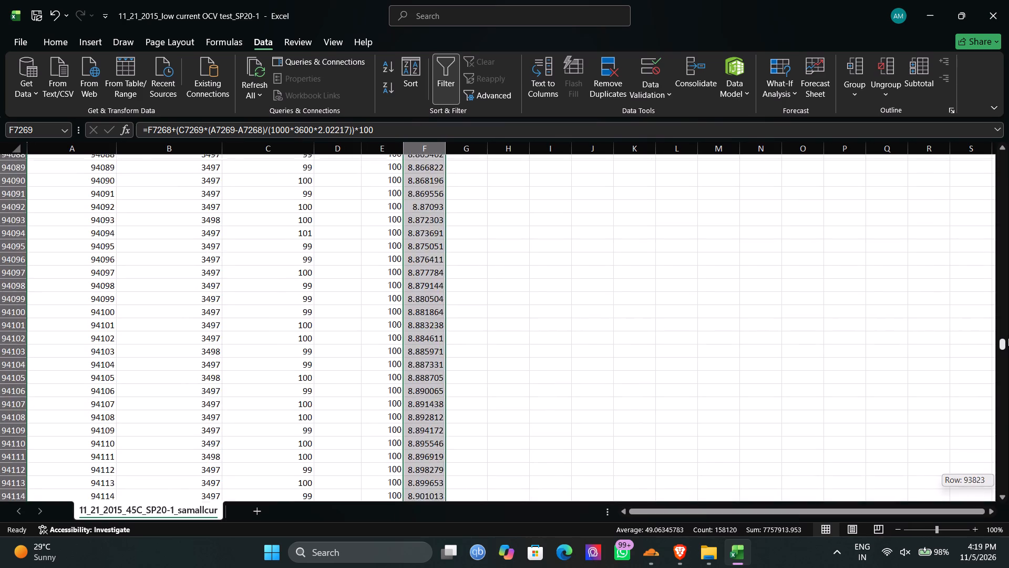
{"action": "left_click_drag", "start_coordinate": [1008, 338], "coordinate": [1004, 315]}
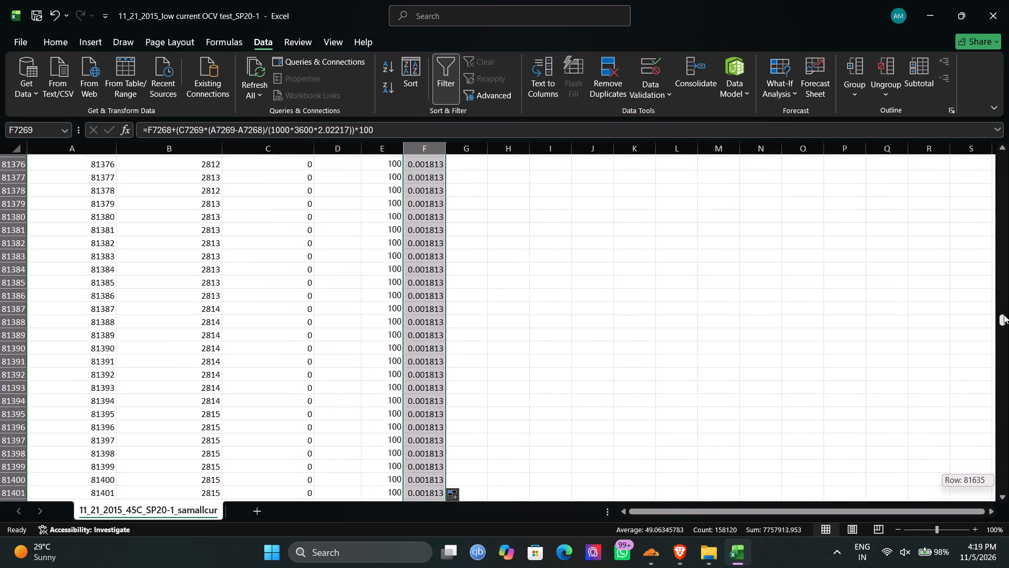
{"action": "left_click_drag", "start_coordinate": [1004, 315], "coordinate": [1004, 307]}
{"action": "scroll", "coordinate": [874, 397], "scroll_direction": "down", "scroll_amount": 6}
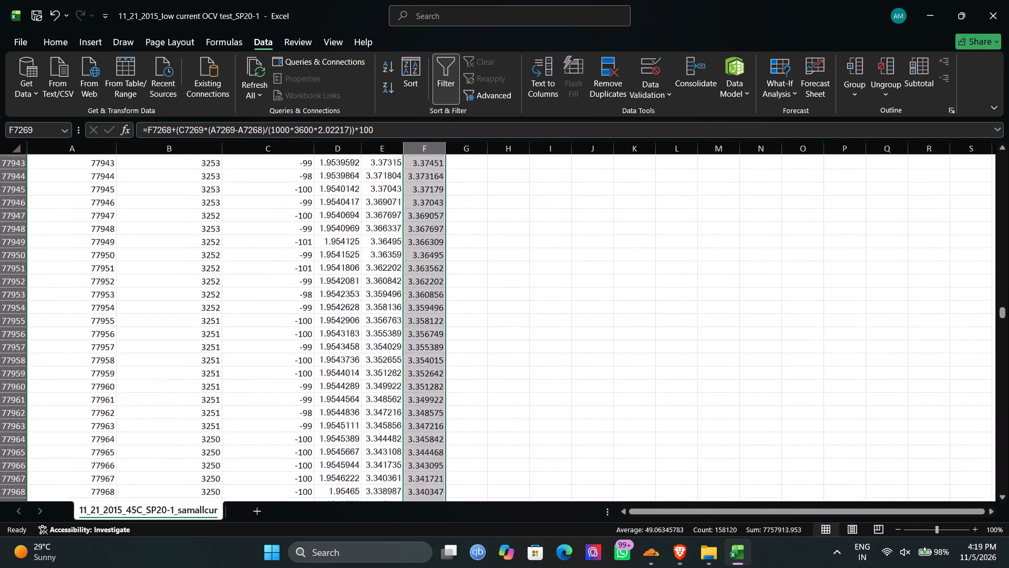
{"action": "scroll", "coordinate": [874, 397], "scroll_direction": "down", "scroll_amount": 20}
{"action": "scroll", "coordinate": [874, 397], "scroll_direction": "down", "scroll_amount": 2}
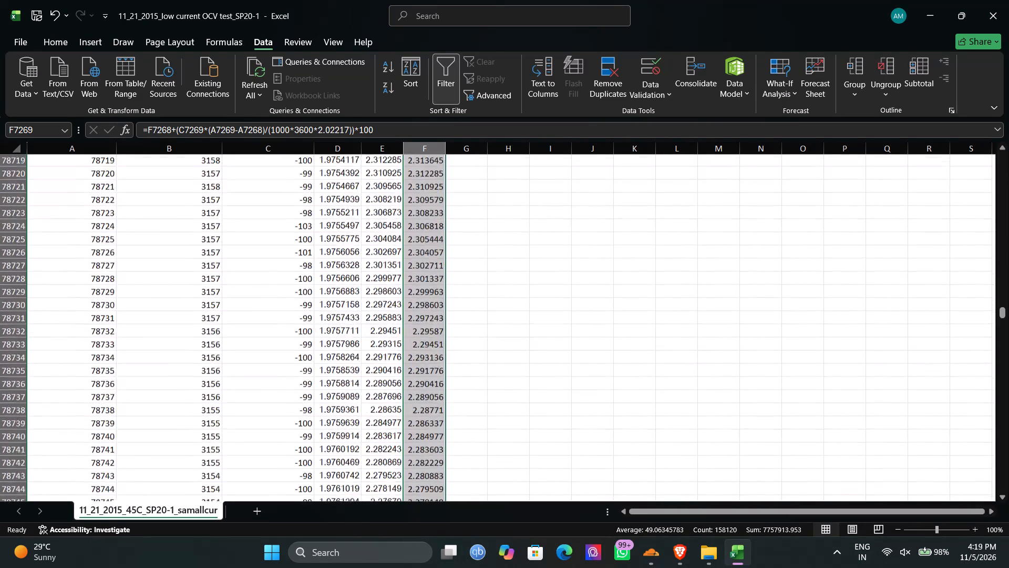
{"action": "scroll", "coordinate": [874, 397], "scroll_direction": "down", "scroll_amount": 20}
{"action": "scroll", "coordinate": [874, 397], "scroll_direction": "down", "scroll_amount": 1}
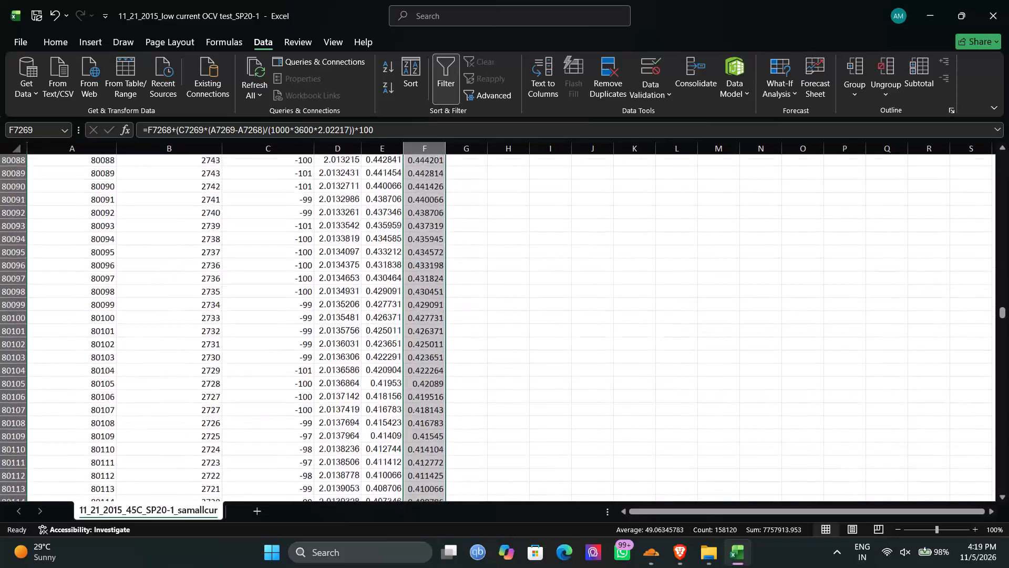
{"action": "scroll", "coordinate": [874, 397], "scroll_direction": "down", "scroll_amount": 16}
{"action": "scroll", "coordinate": [874, 397], "scroll_direction": "up", "scroll_amount": 2}
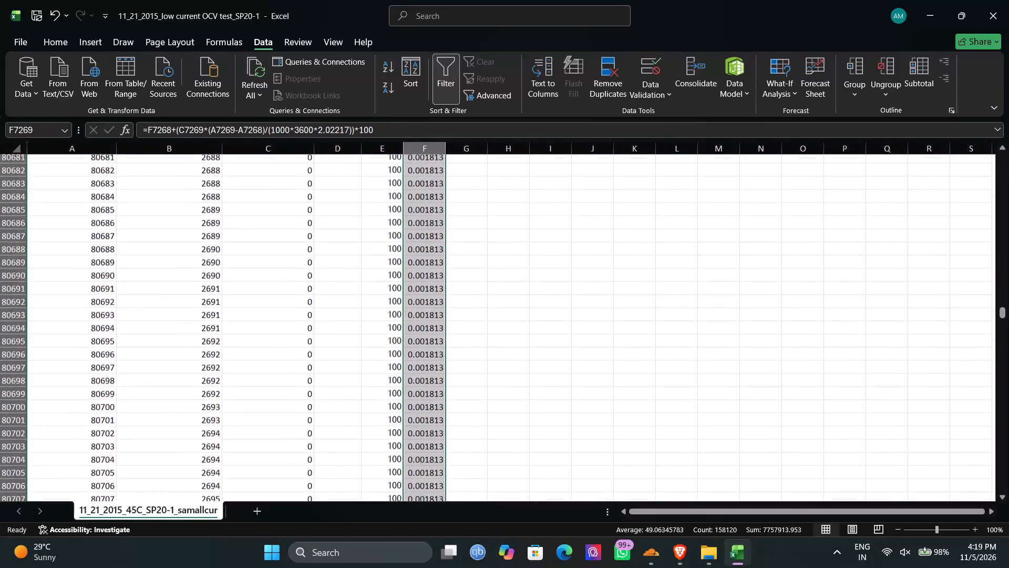
{"action": "scroll", "coordinate": [874, 397], "scroll_direction": "up", "scroll_amount": 15}
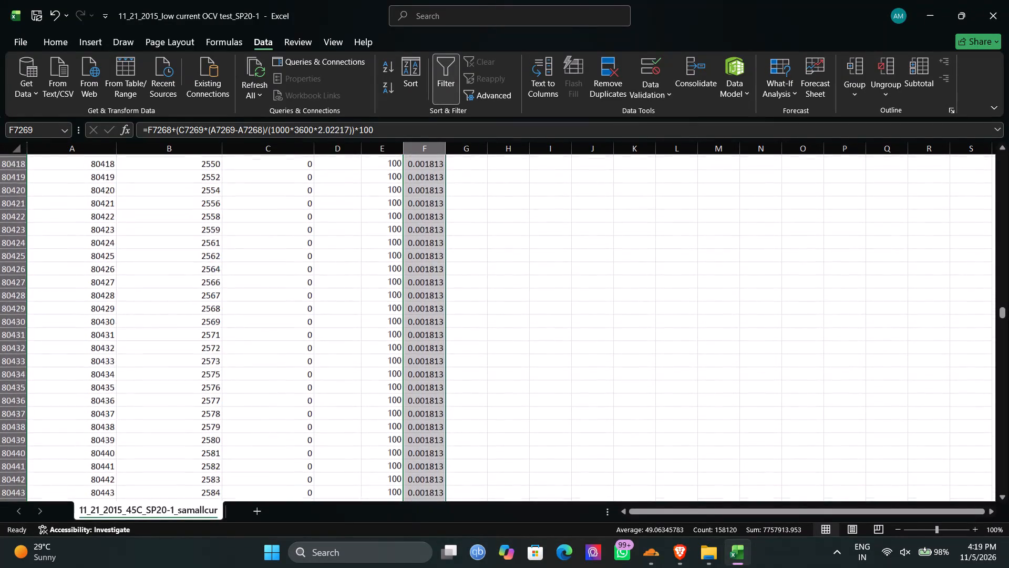
{"action": "scroll", "coordinate": [874, 397], "scroll_direction": "up", "scroll_amount": 3}
{"action": "scroll", "coordinate": [874, 397], "scroll_direction": "down", "scroll_amount": 5}
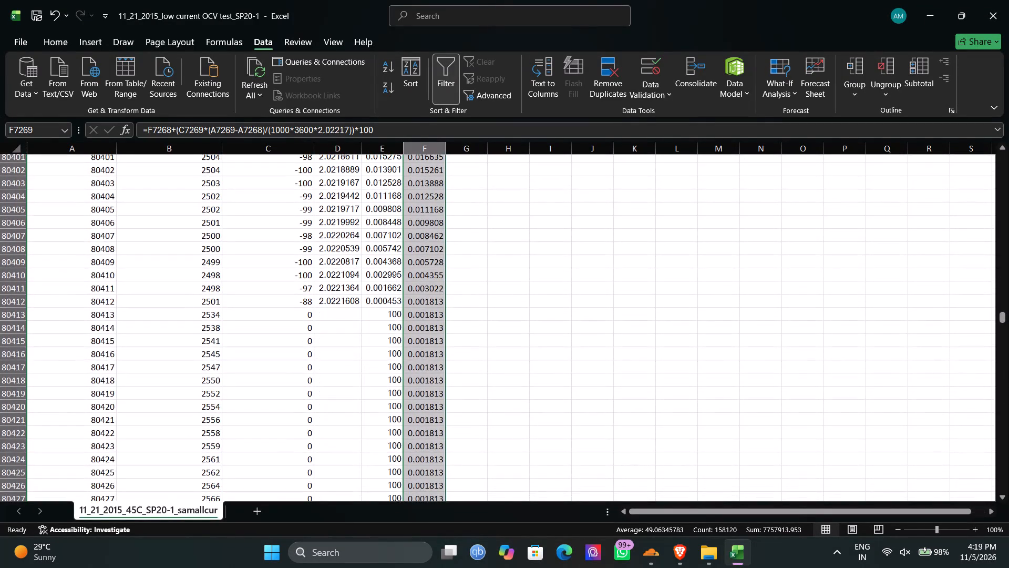
{"action": "left_click", "coordinate": [395, 315]}
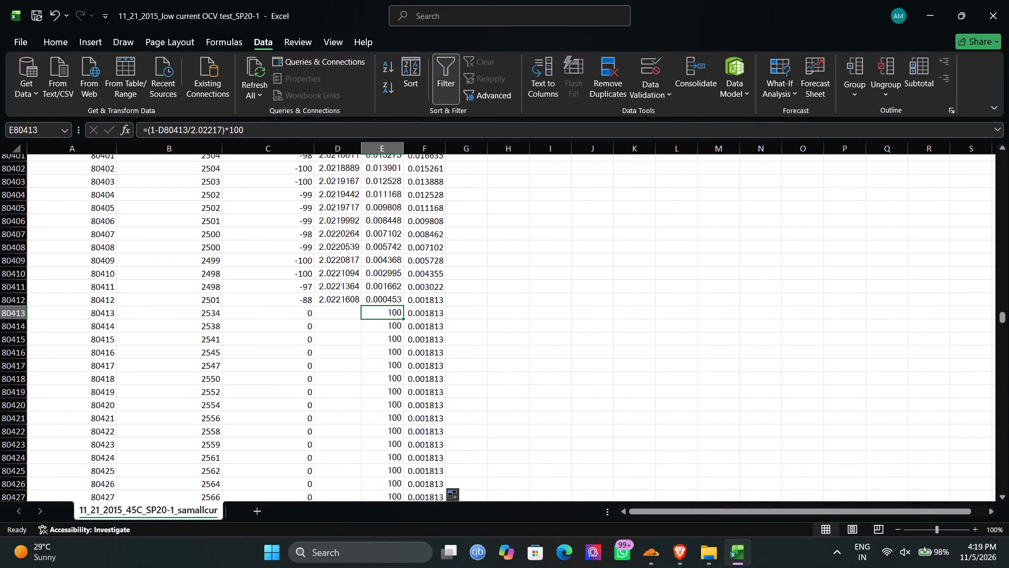
{"action": "key", "text": "shift+Down"}
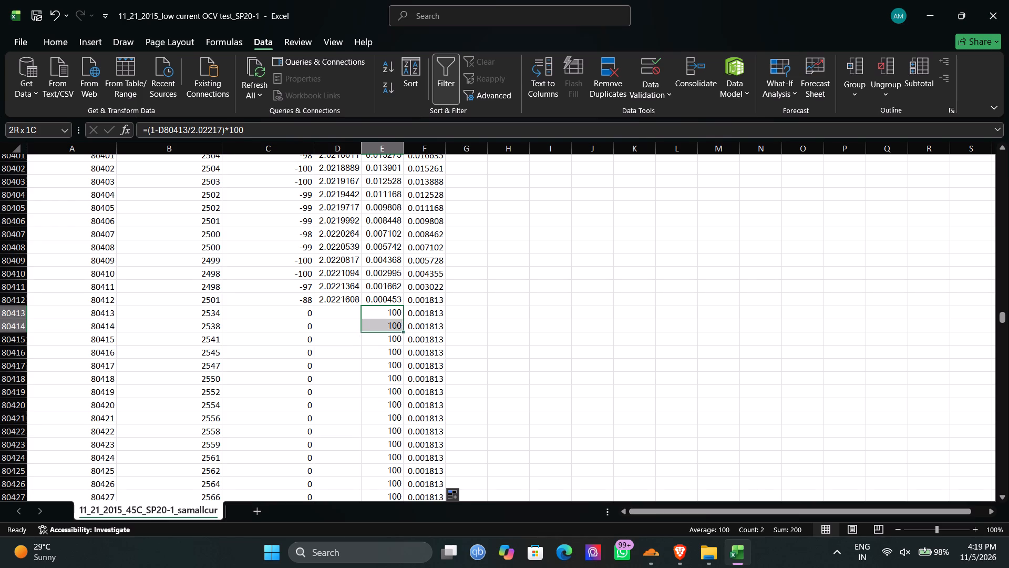
{"action": "key", "text": "ctrl+shift+Down"}
{"action": "key", "text": "Delete"}
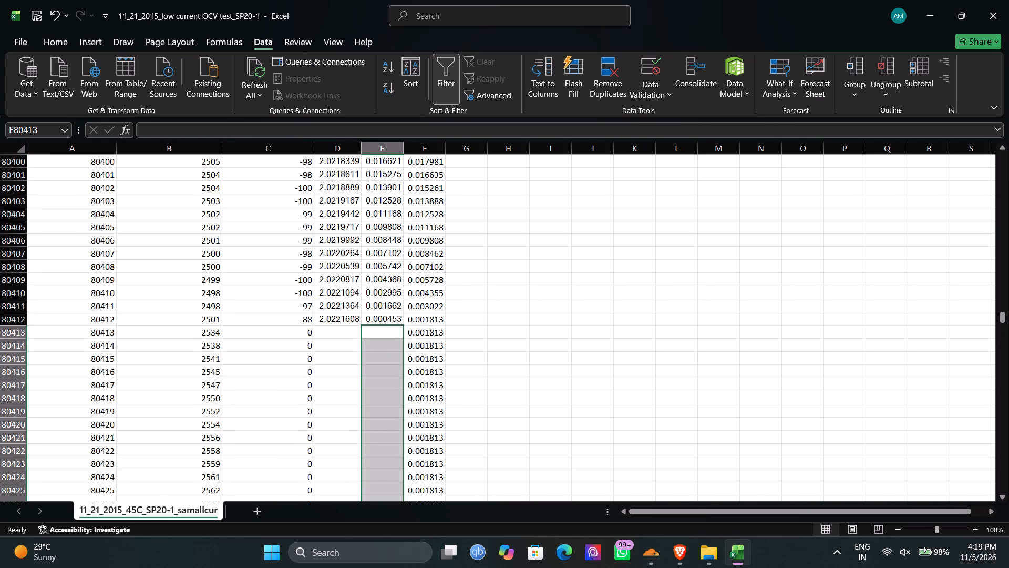
Clear the Coulomb counting SOC formulas in column F from F80413 down to the last data row.
{"action": "left_click", "coordinate": [421, 335]}
{"action": "key", "text": "ctrl+shift+Down"}
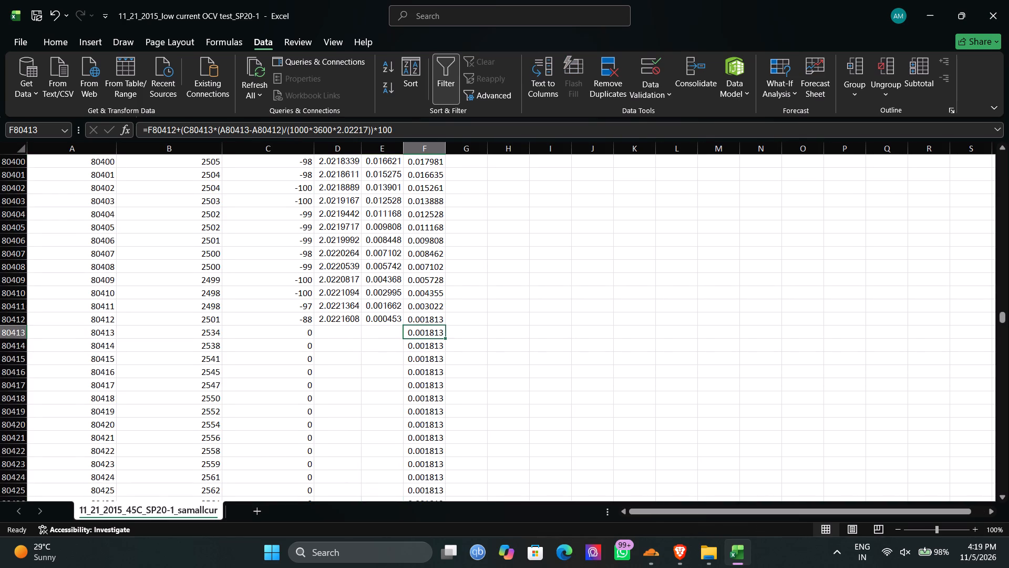
{"action": "key", "text": "Delete"}
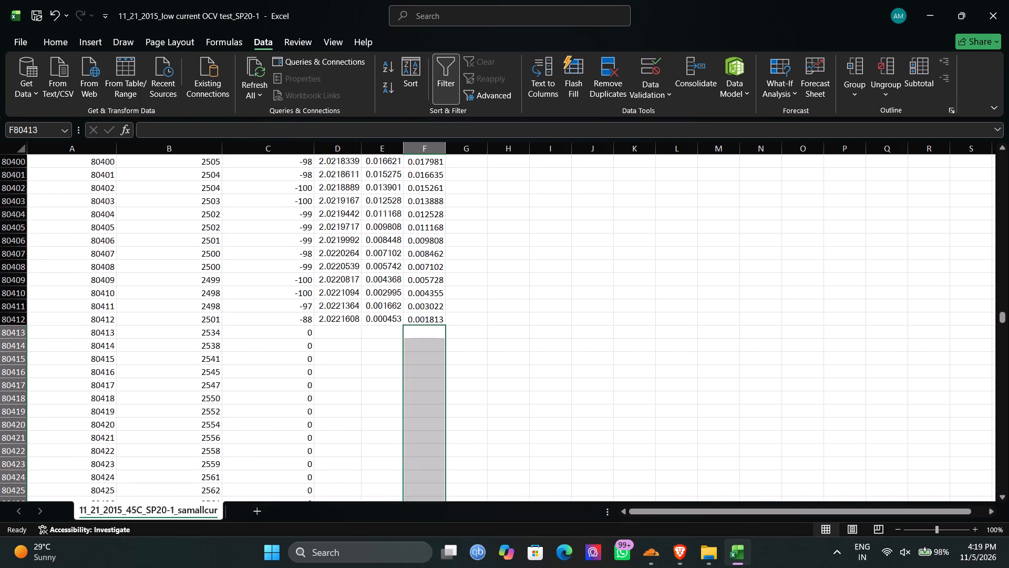
Save the 11_21_2015_low current OCV test_SP20-1 workbook and close it.
{"action": "scroll", "coordinate": [421, 335], "scroll_direction": "up", "scroll_amount": 1}
{"action": "scroll", "coordinate": [421, 335], "scroll_direction": "right", "scroll_amount": 1}
{"action": "scroll", "coordinate": [421, 335], "scroll_direction": "up", "scroll_amount": 1}
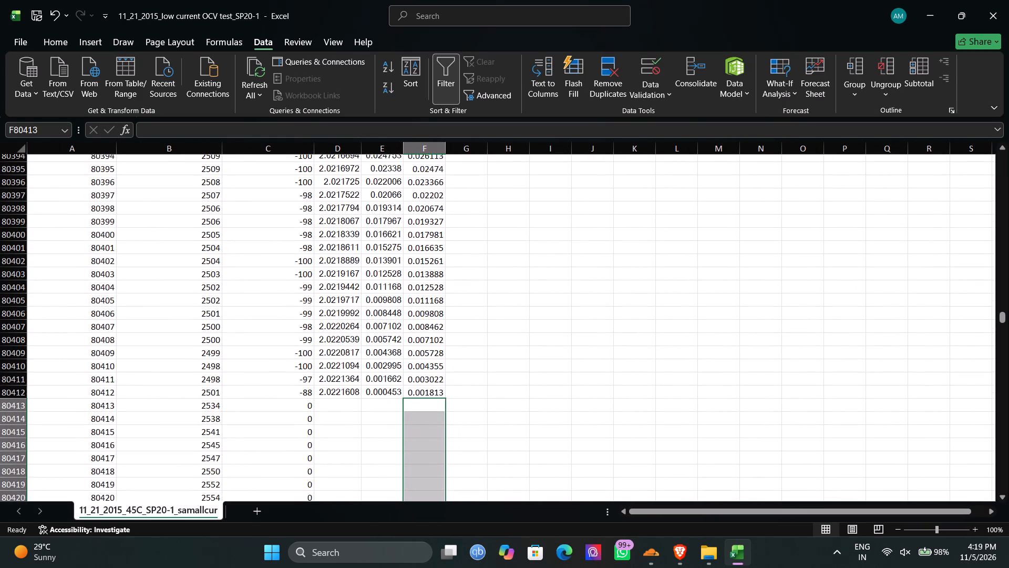
{"action": "scroll", "coordinate": [421, 335], "scroll_direction": "up", "scroll_amount": 1}
{"action": "key", "text": "ctrl+s"}
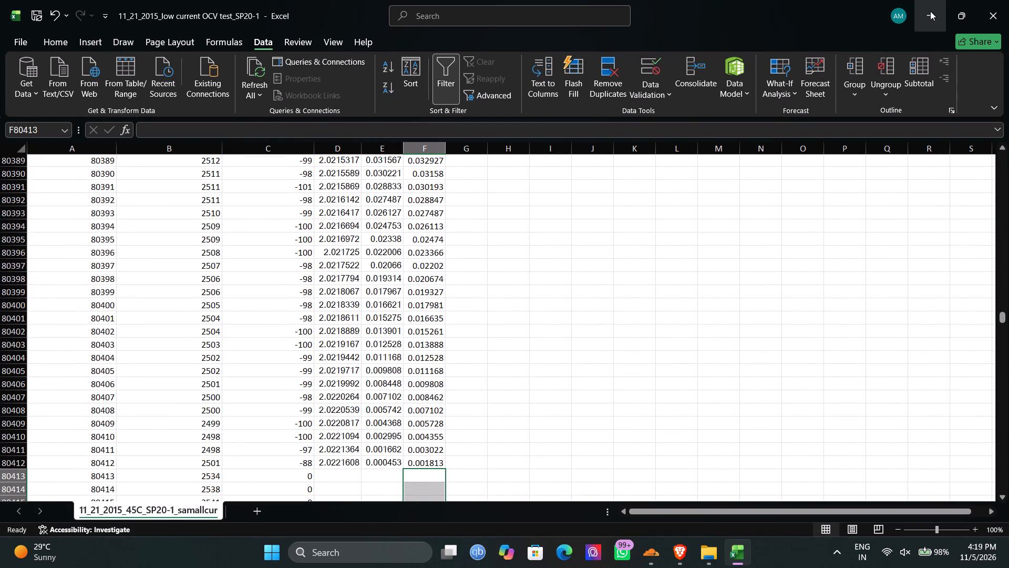
{"action": "scroll", "coordinate": [590, 254], "scroll_direction": "up", "scroll_amount": 1}
{"action": "left_click", "coordinate": [1003, 2]}
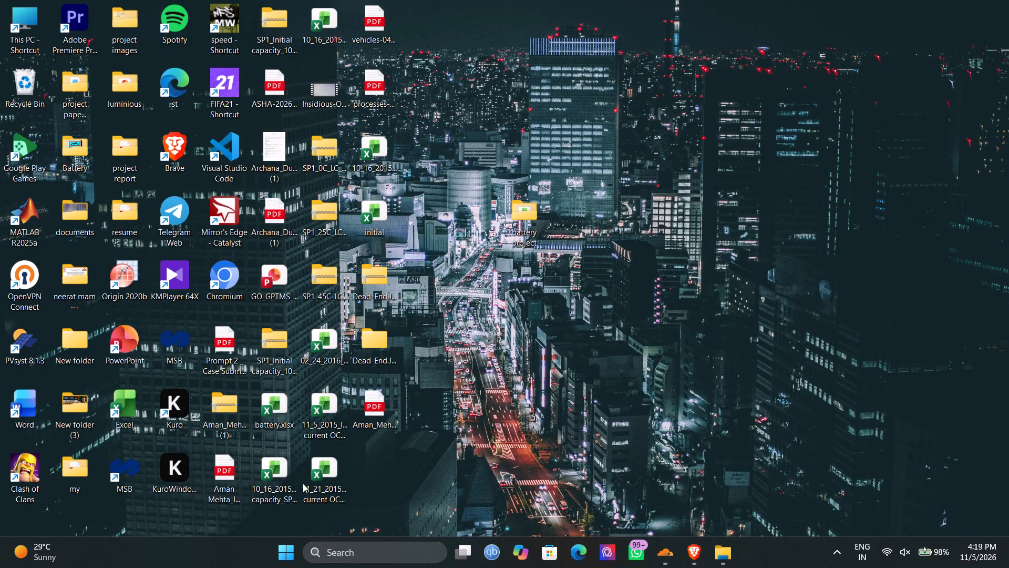
Copy the 11_21_2015_low current OCV test_SP20-1 workbook from the desktop into the battery project folder, and close the folder.
{"action": "right_click", "coordinate": [305, 486]}
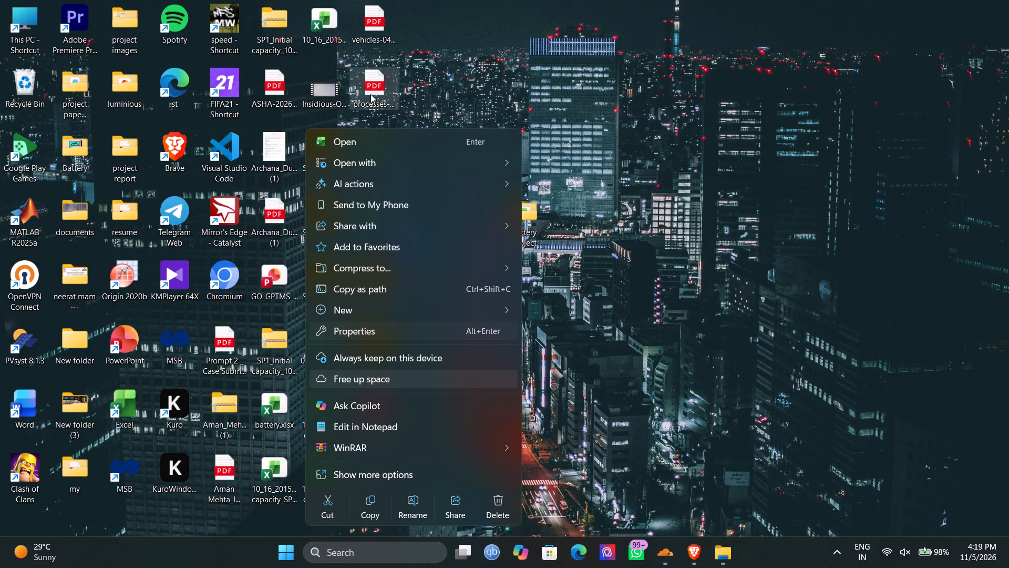
{"action": "left_click", "coordinate": [367, 510]}
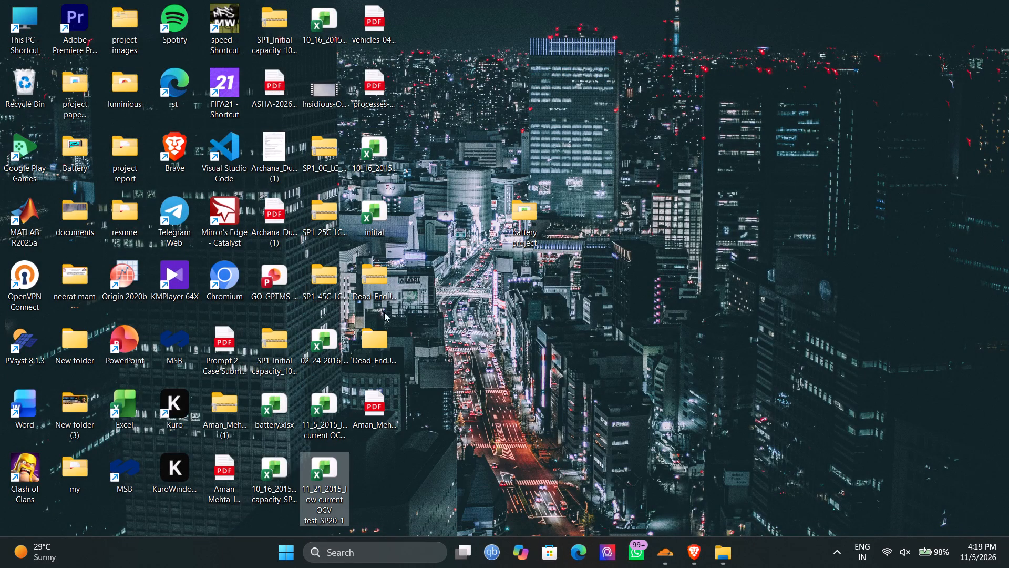
{"action": "double_click", "coordinate": [537, 213]}
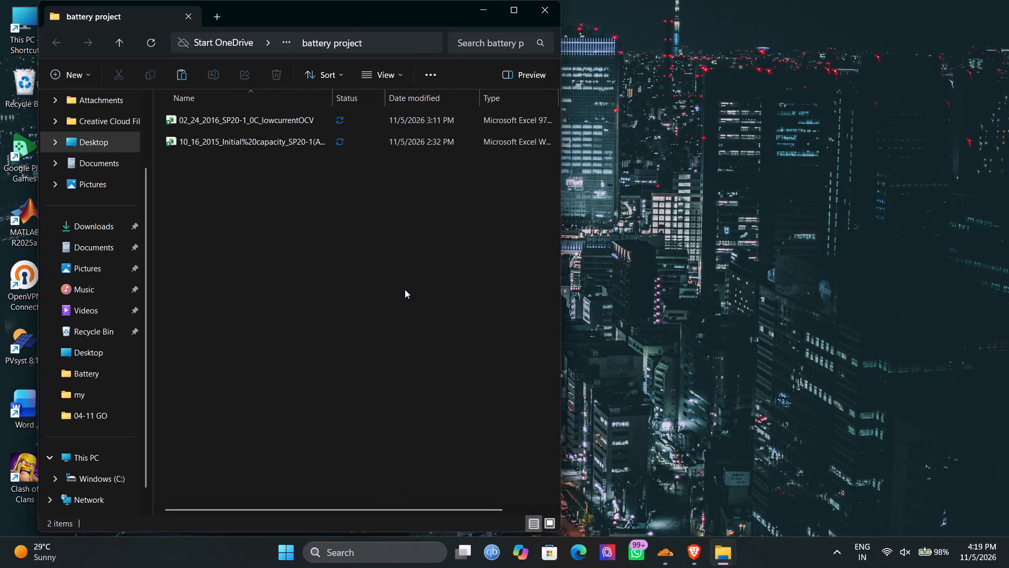
{"action": "left_click", "coordinate": [405, 289]}
{"action": "key", "text": "ctrl+v"}
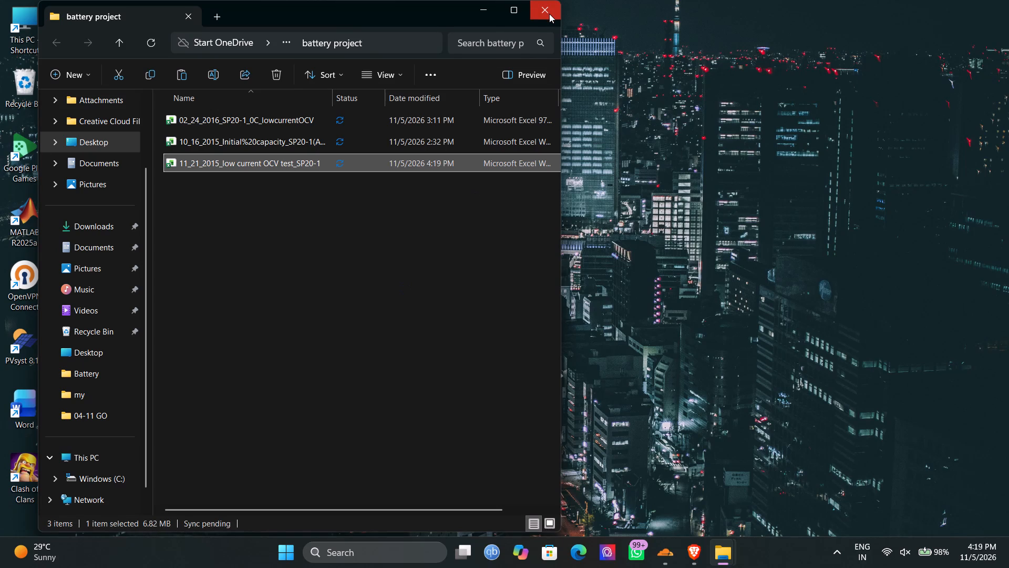
{"action": "left_click", "coordinate": [549, 13]}
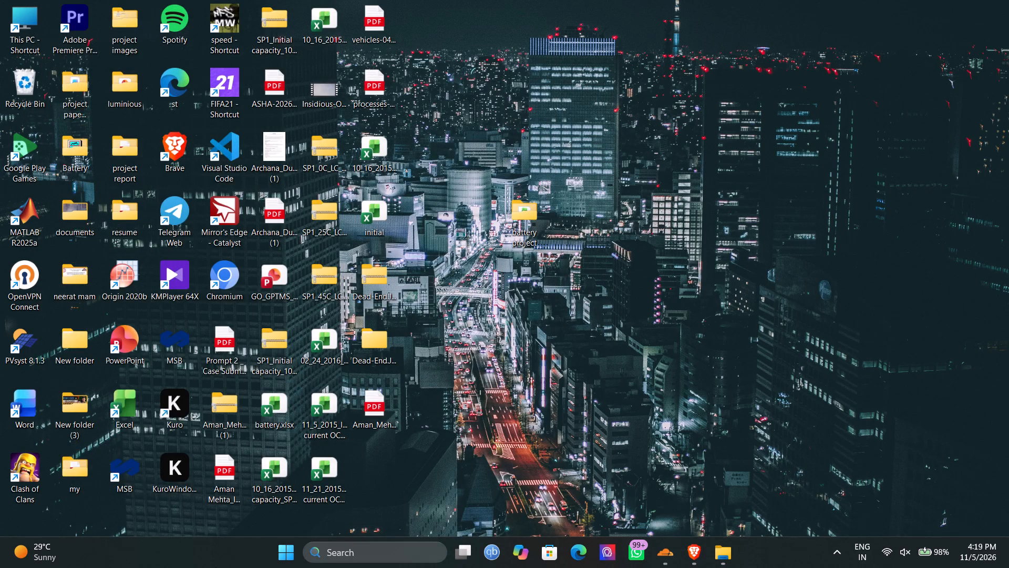
Open the Windows power options and choose a power command to end the session.
{"action": "left_click", "coordinate": [281, 551]}
{"action": "left_click", "coordinate": [588, 506]}
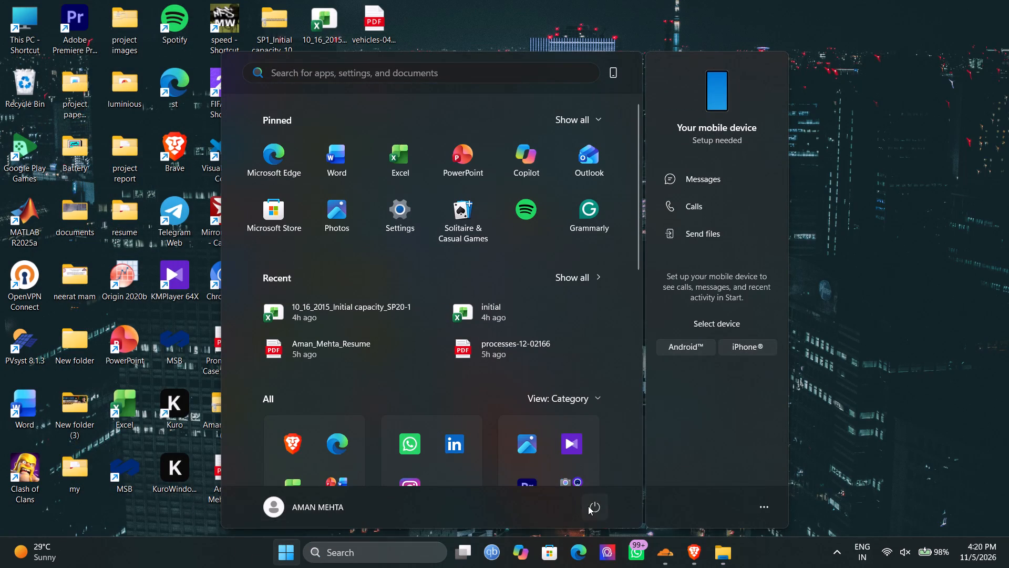
{"action": "left_click", "coordinate": [603, 461]}
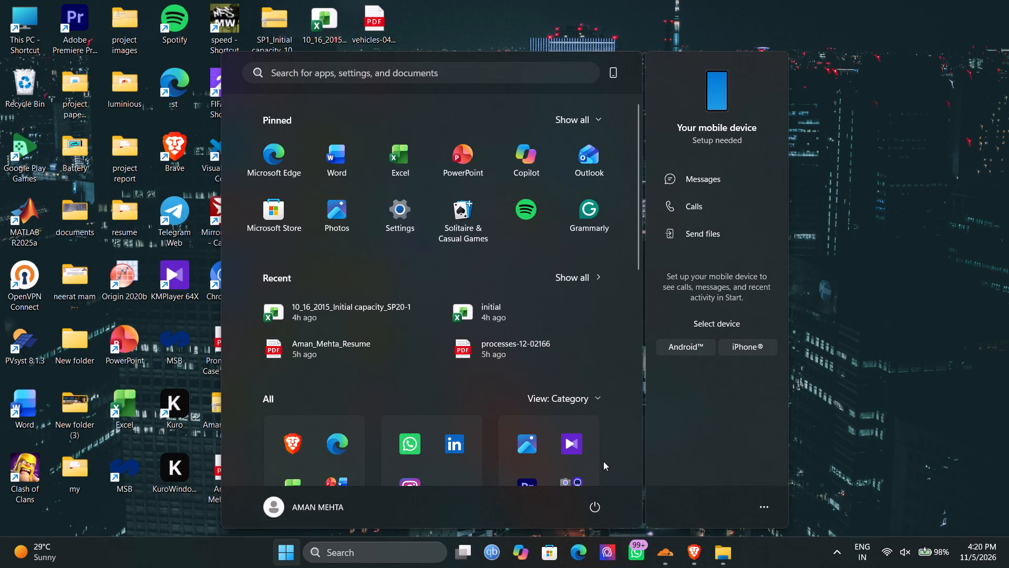